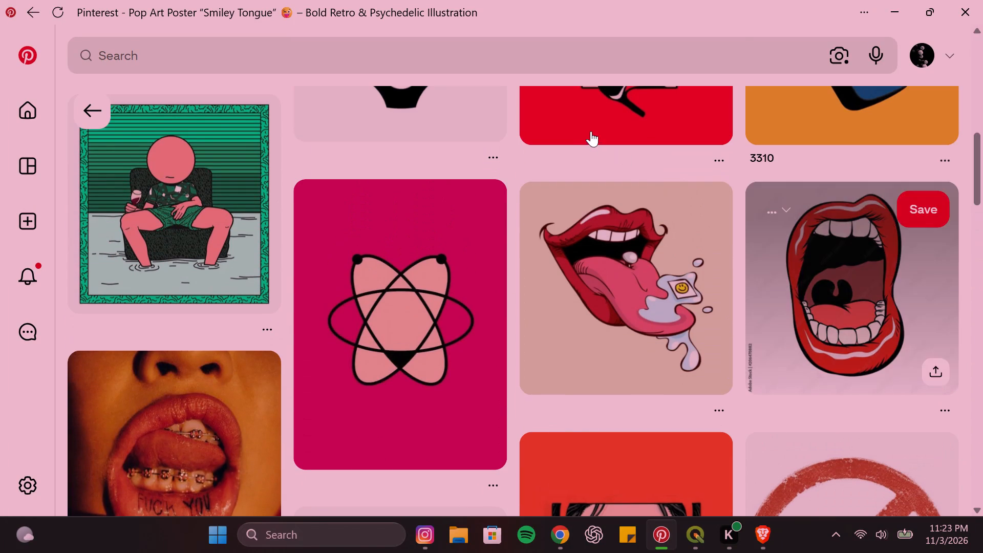
# Search Pinterest for "vampire teeth".
pyautogui.click(592, 68)
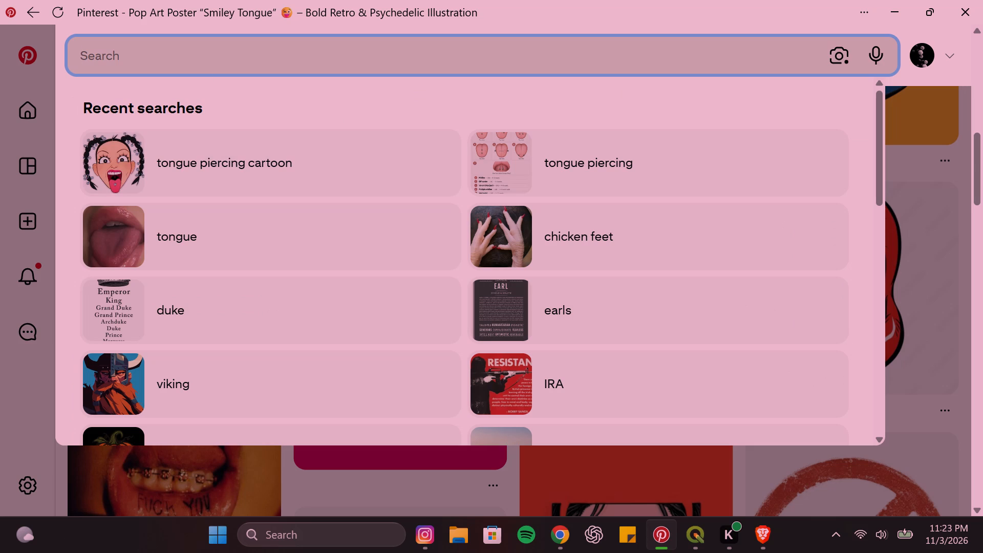
pyautogui.write('vampire')
pyautogui.press('space')
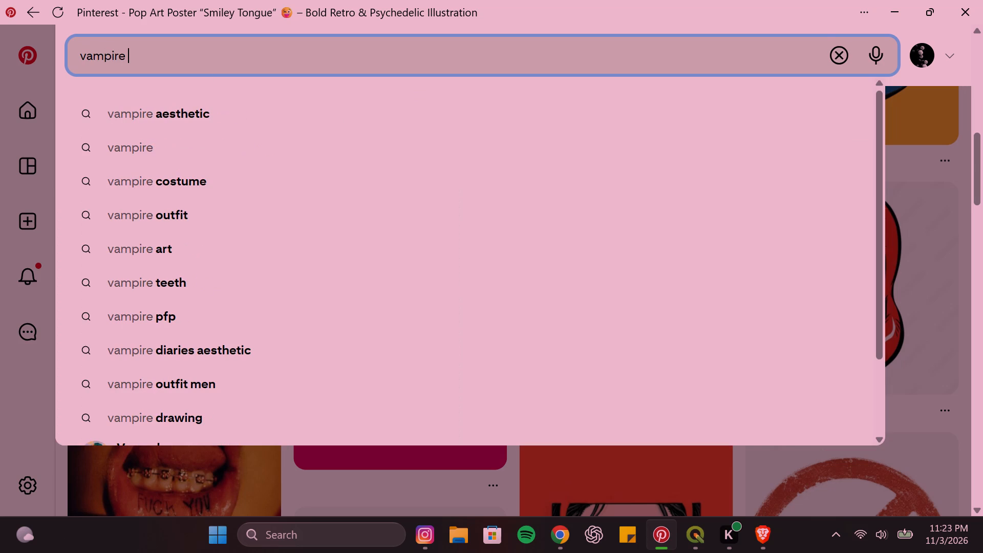
pyautogui.write('teeth')
pyautogui.press('Return')
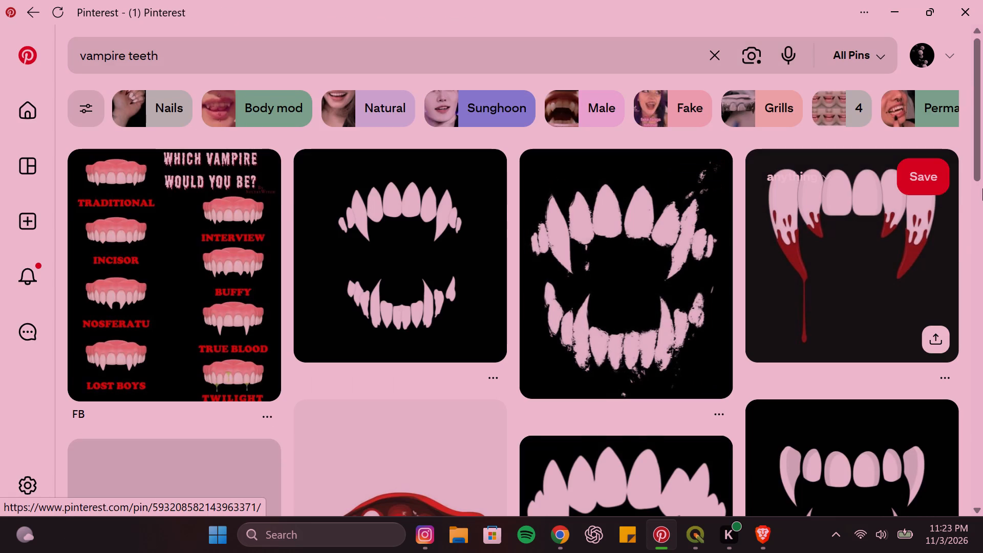
# Look through the vampire teeth results and open the pin showing long pale upper and lower fangs on a tall black background.
pyautogui.moveTo(982, 129); pyautogui.dragTo(982, 193)
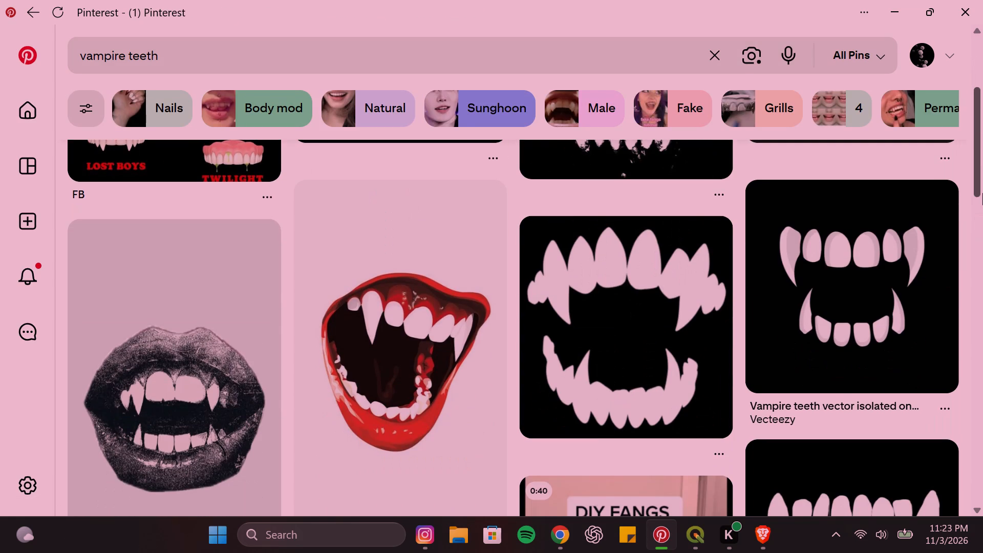
pyautogui.moveTo(982, 193); pyautogui.dragTo(982, 245)
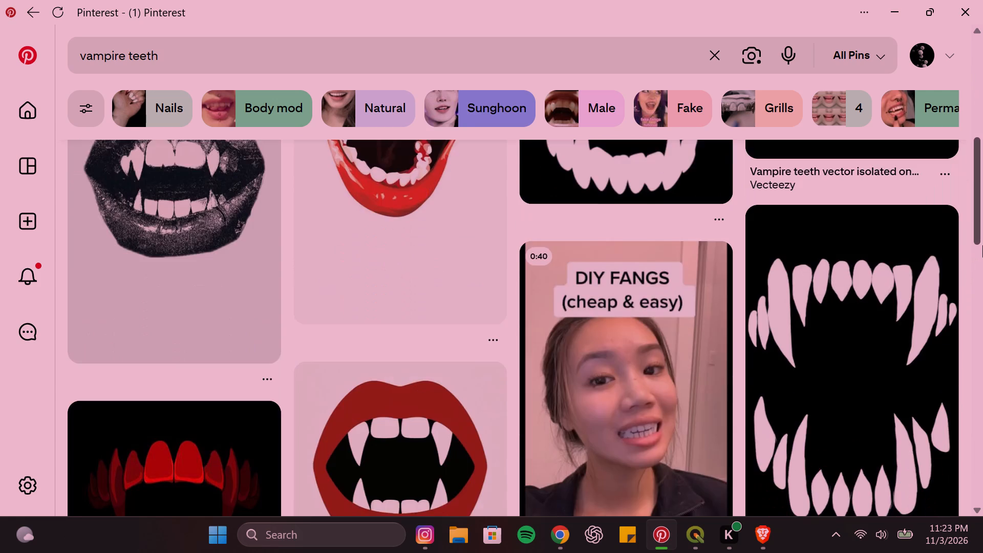
pyautogui.moveTo(982, 245); pyautogui.dragTo(982, 312)
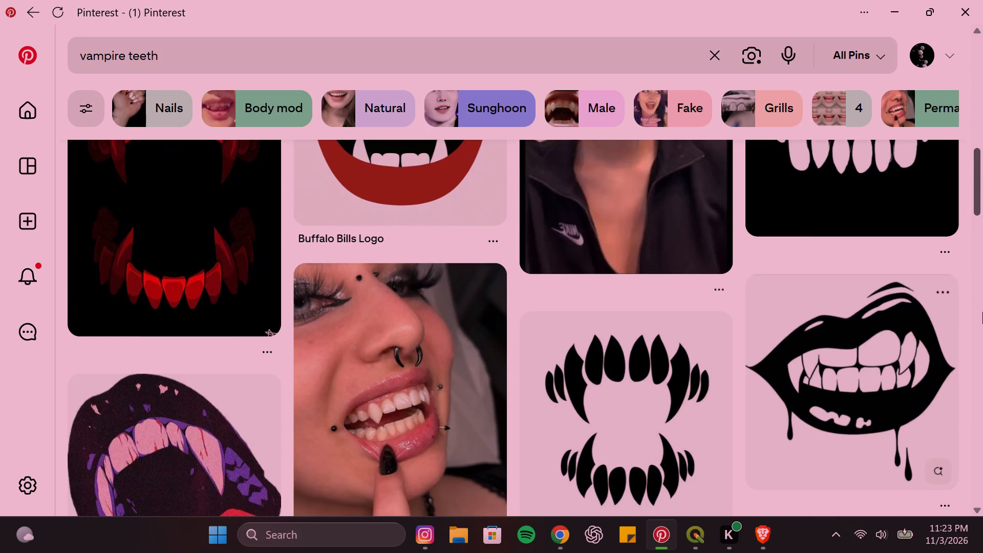
pyautogui.moveTo(982, 312); pyautogui.dragTo(982, 411)
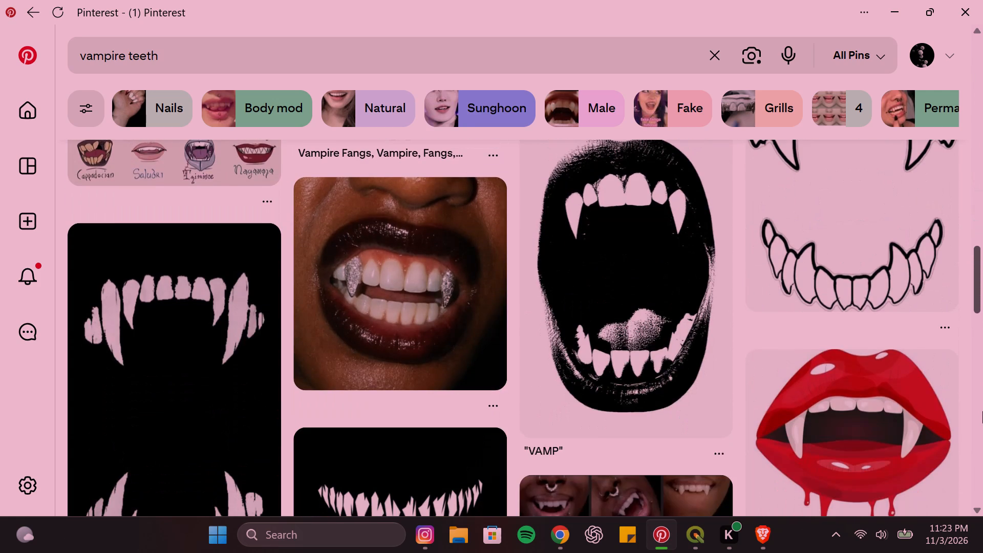
pyautogui.moveTo(982, 411); pyautogui.dragTo(982, 429)
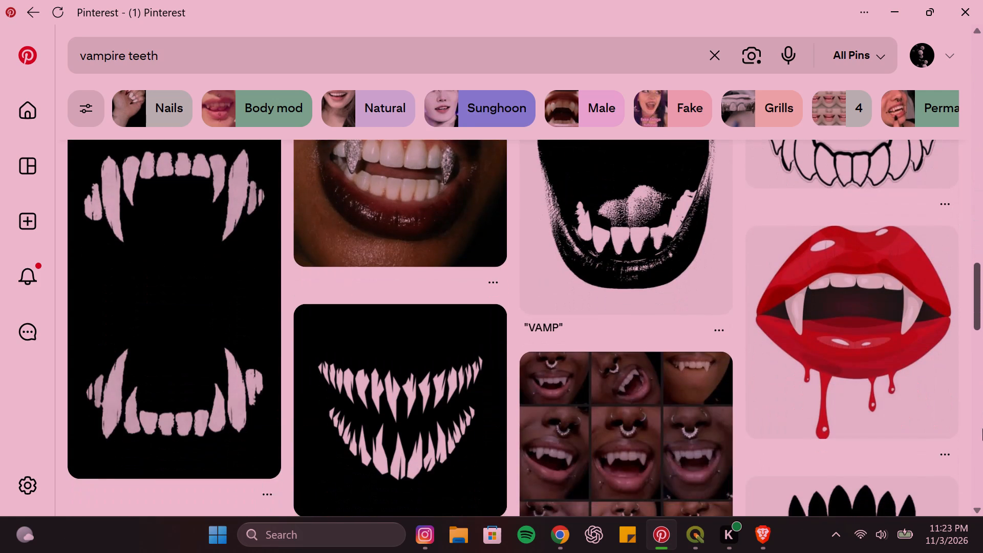
pyautogui.moveTo(982, 429); pyautogui.dragTo(982, 515)
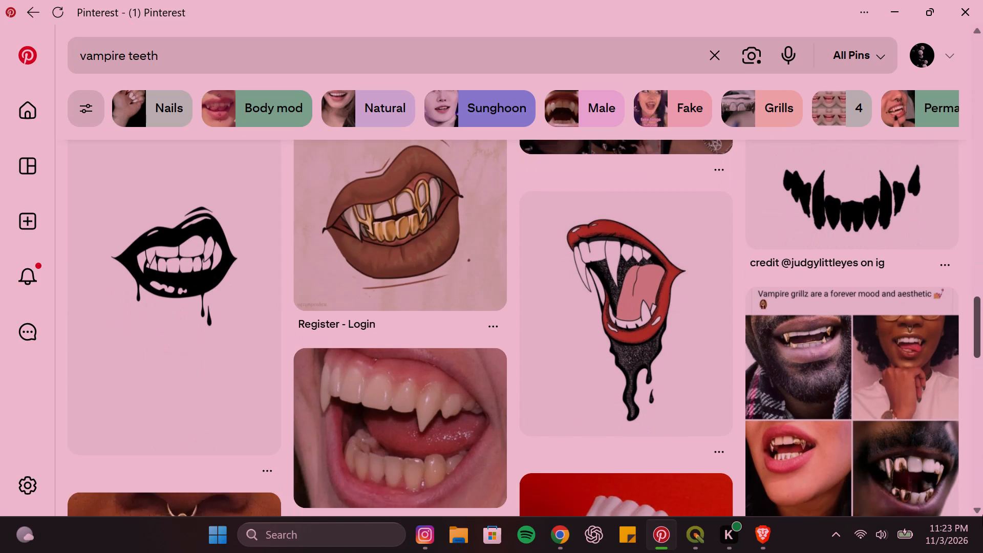
pyautogui.moveTo(982, 515); pyautogui.dragTo(982, 540)
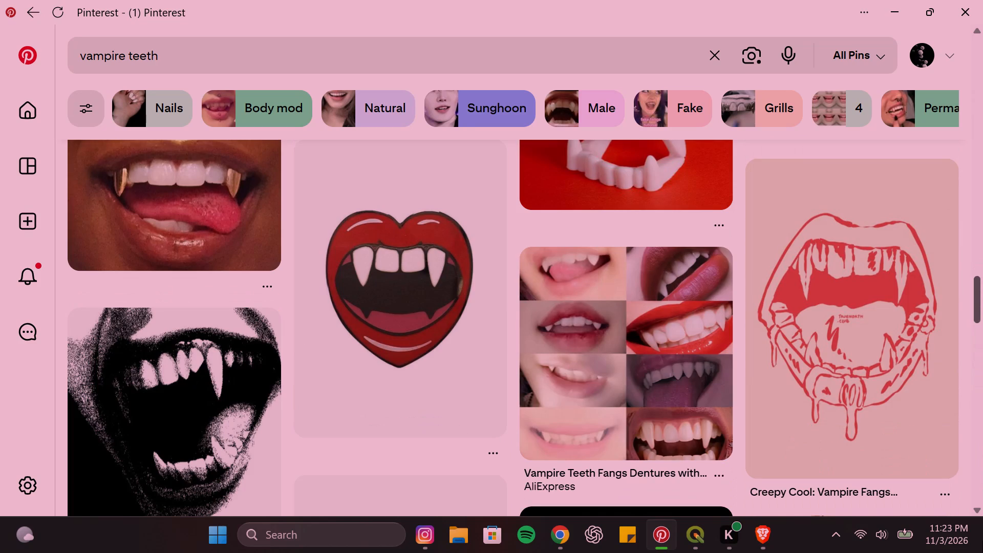
pyautogui.moveTo(982, 540); pyautogui.dragTo(982, 552)
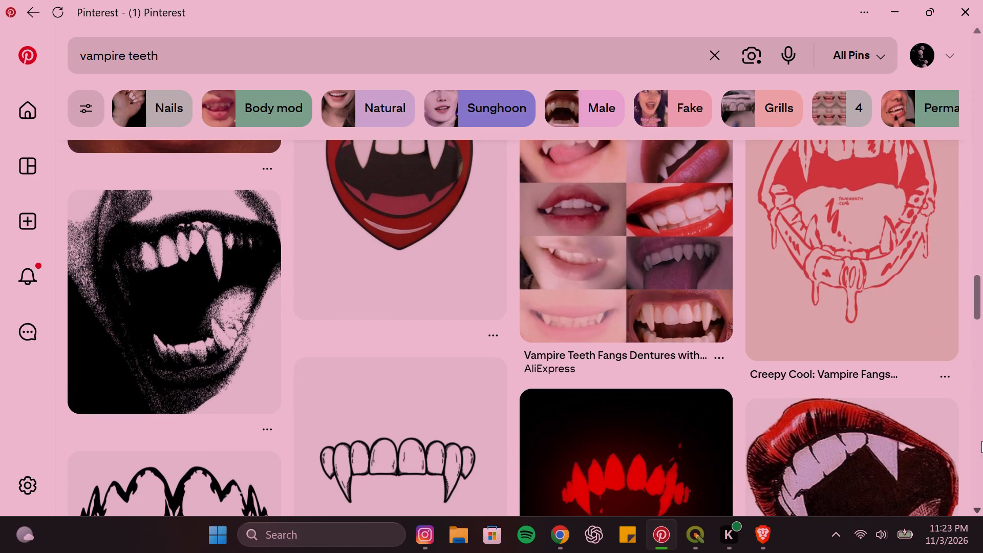
pyautogui.moveTo(977, 300); pyautogui.dragTo(982, 141)
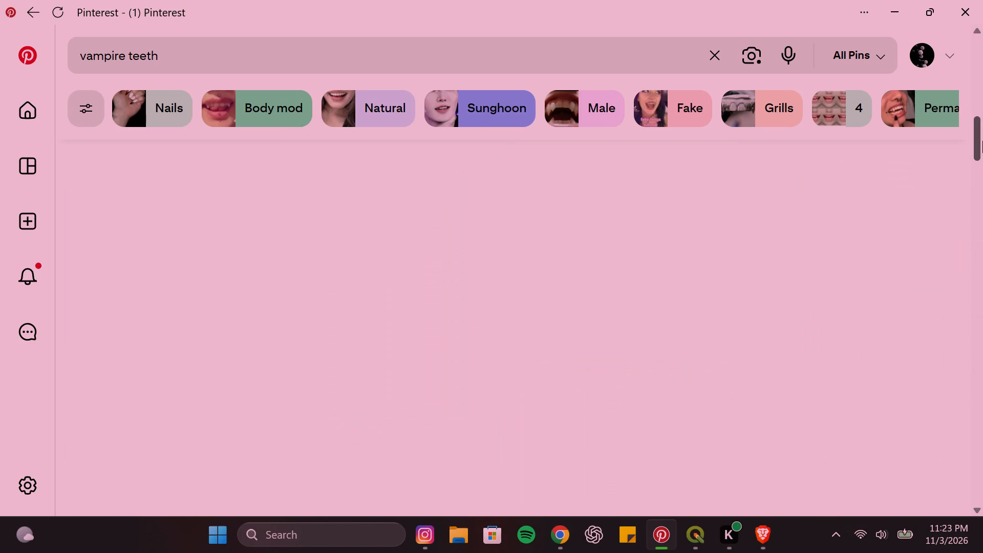
pyautogui.moveTo(982, 141); pyautogui.dragTo(975, 42)
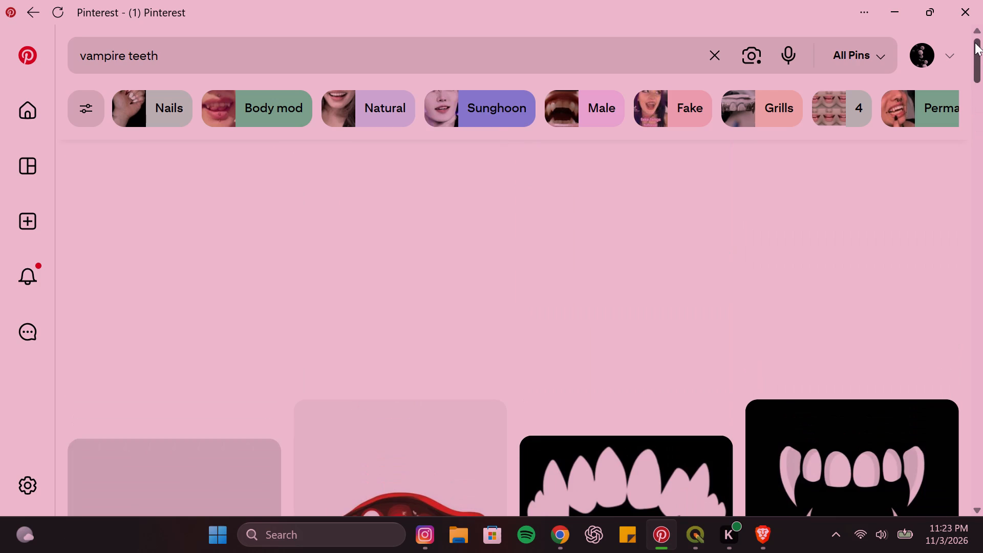
pyautogui.moveTo(975, 42); pyautogui.dragTo(982, 136)
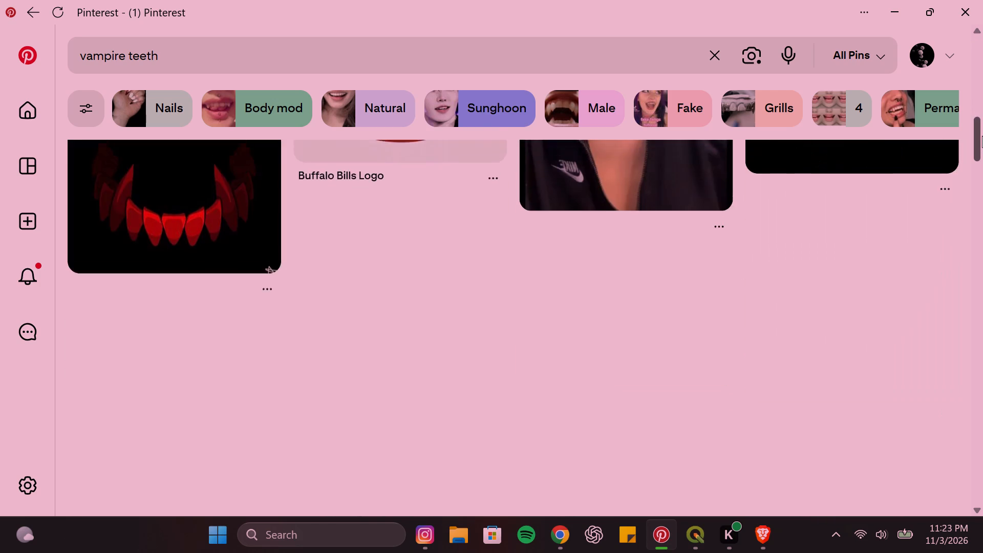
pyautogui.moveTo(982, 136); pyautogui.dragTo(978, 109)
pyautogui.click(879, 280)
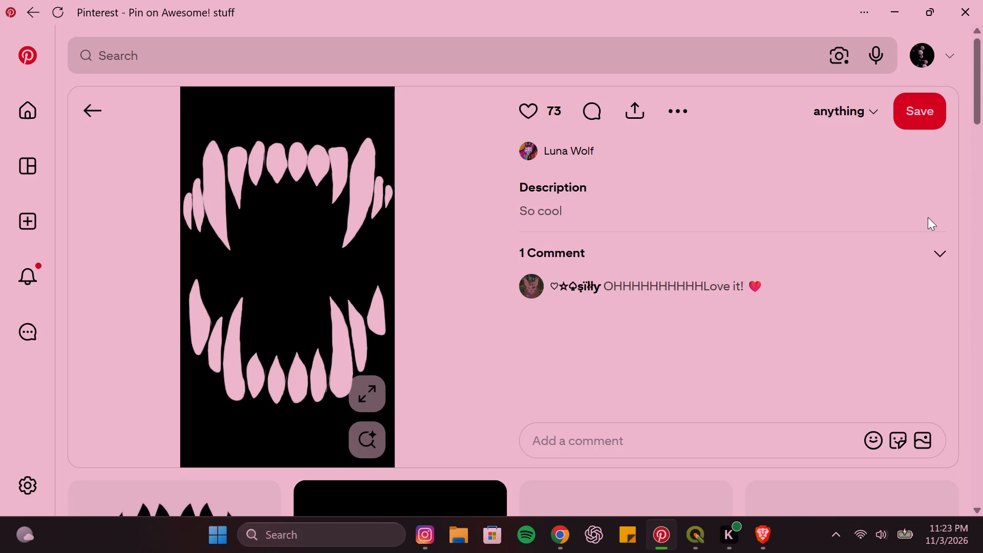
# Examine the related fang and teeth designs below the opened pin, and return to its main image.
pyautogui.moveTo(982, 96); pyautogui.dragTo(982, 176)
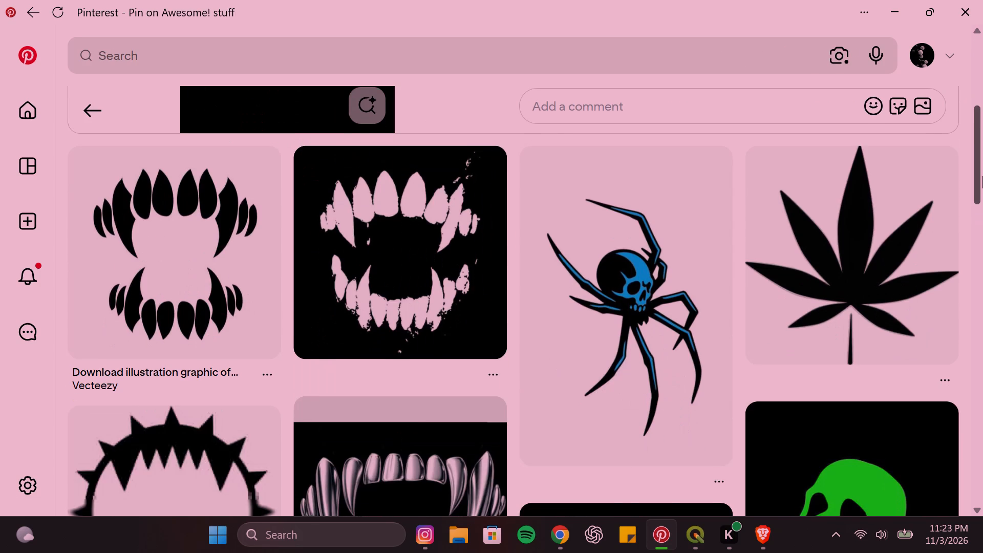
pyautogui.moveTo(982, 176); pyautogui.dragTo(982, 240)
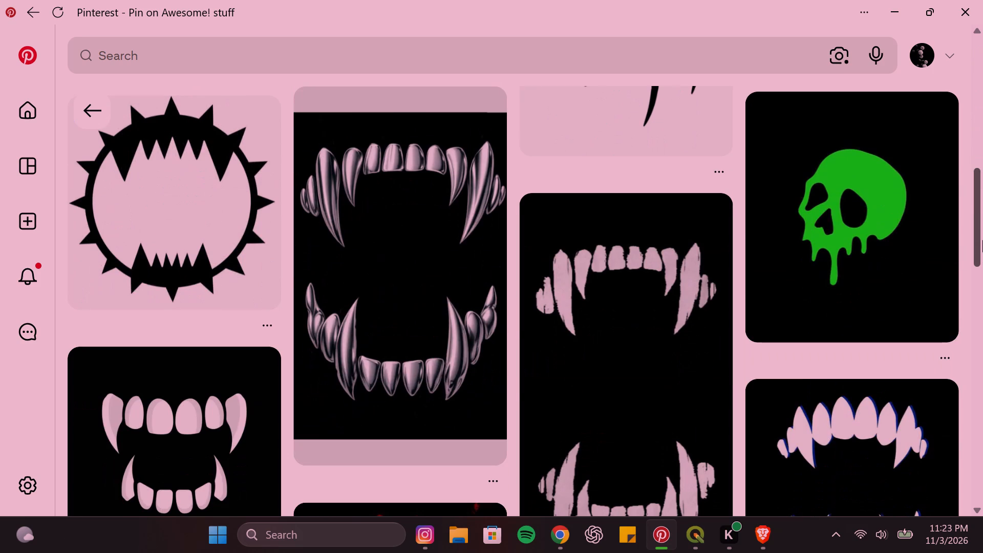
pyautogui.moveTo(982, 240); pyautogui.dragTo(982, 281)
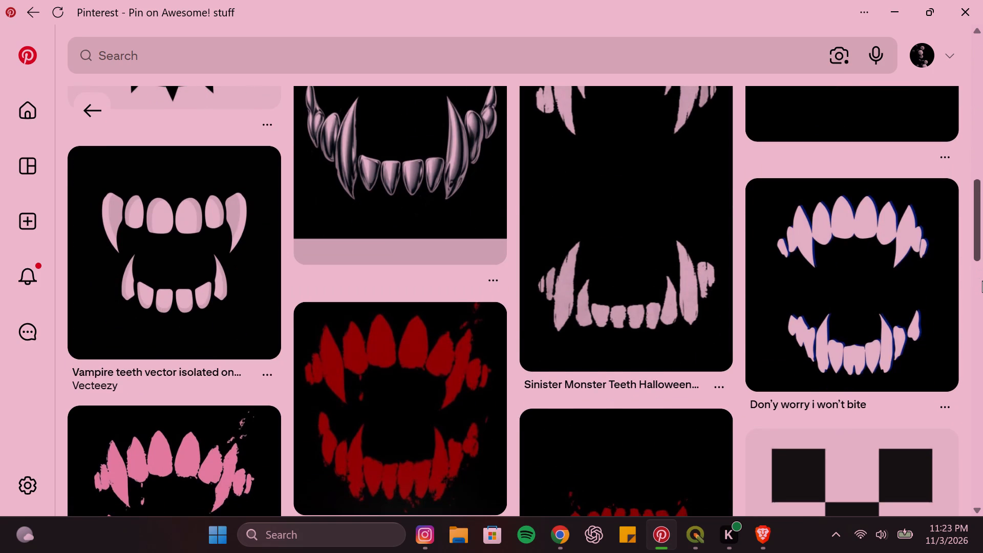
pyautogui.moveTo(982, 281); pyautogui.dragTo(982, 286)
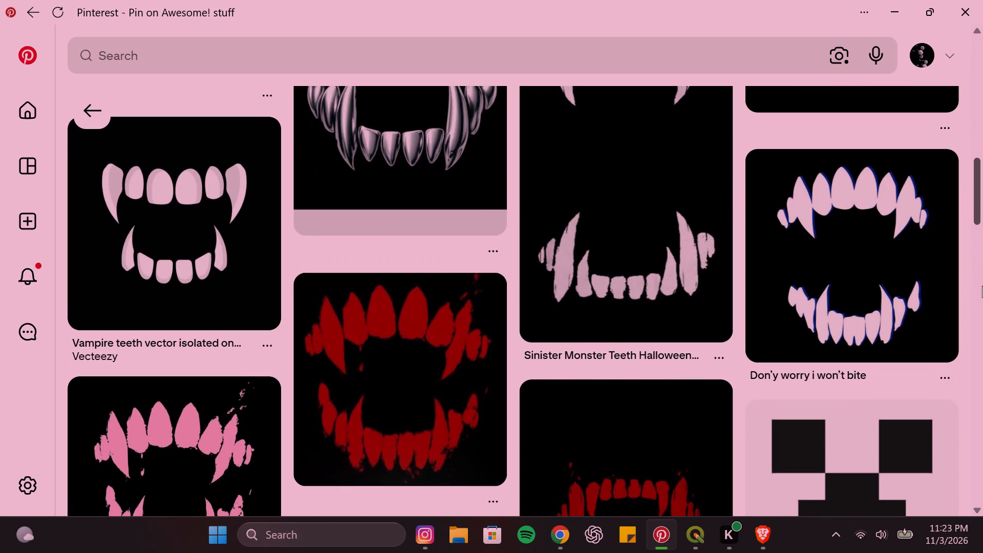
pyautogui.moveTo(982, 286); pyautogui.dragTo(982, 384)
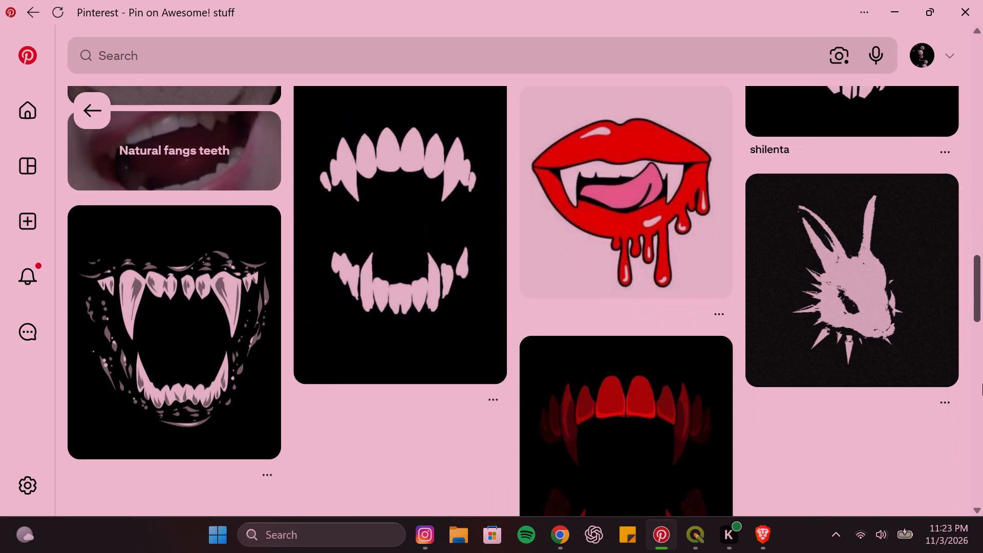
pyautogui.moveTo(982, 384); pyautogui.dragTo(982, 419)
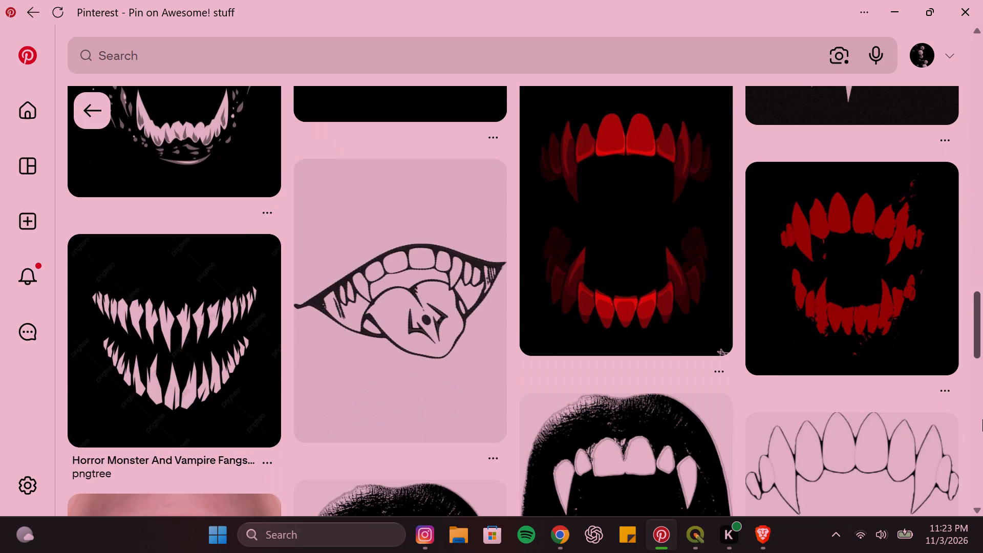
pyautogui.moveTo(982, 419); pyautogui.dragTo(982, 42)
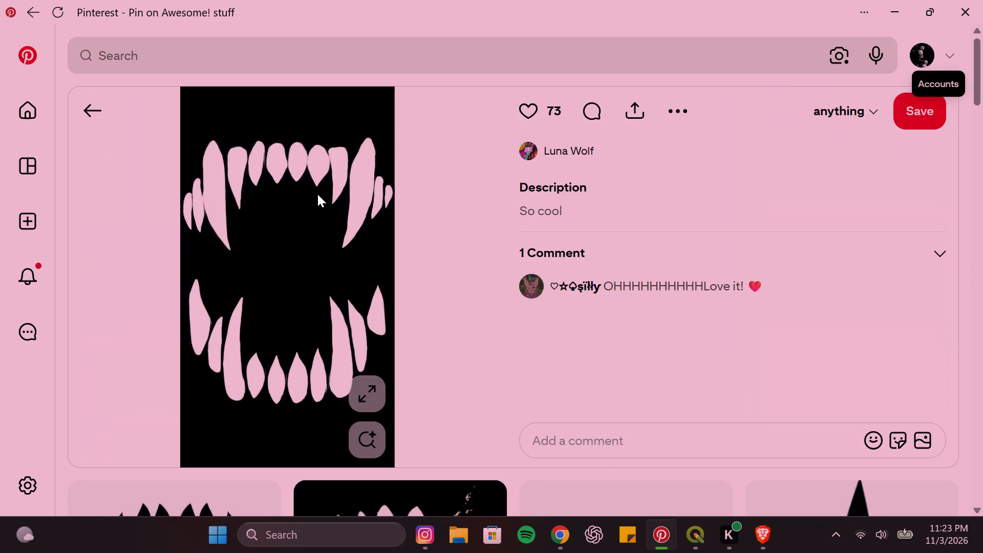
# Save the opened pin's fangs image to Downloads as a JPG with a vampire teeth file name.
pyautogui.rightClick(317, 194)
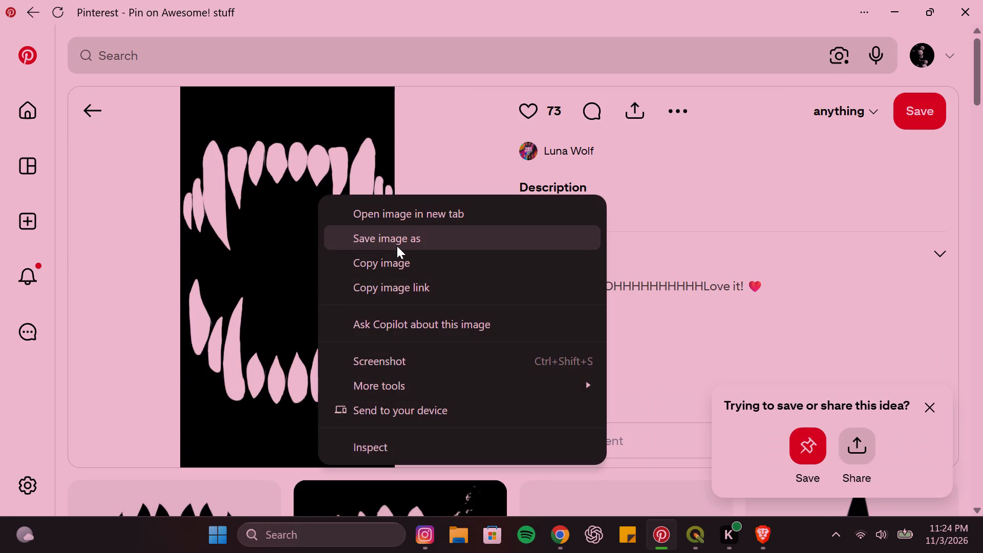
pyautogui.click(397, 246)
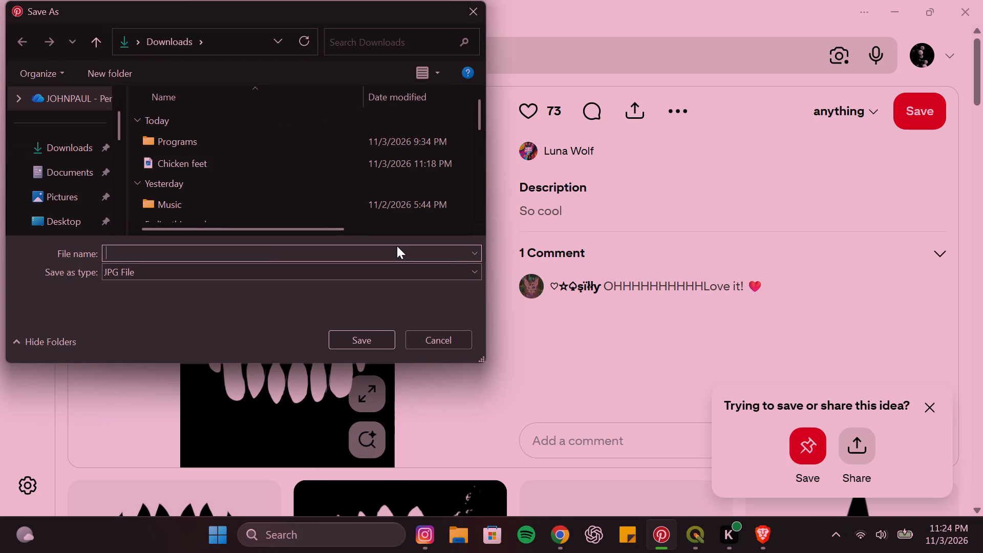
pyautogui.write('ampire')
pyautogui.press('space')
pyautogui.write('teeth')
pyautogui.click(346, 332)
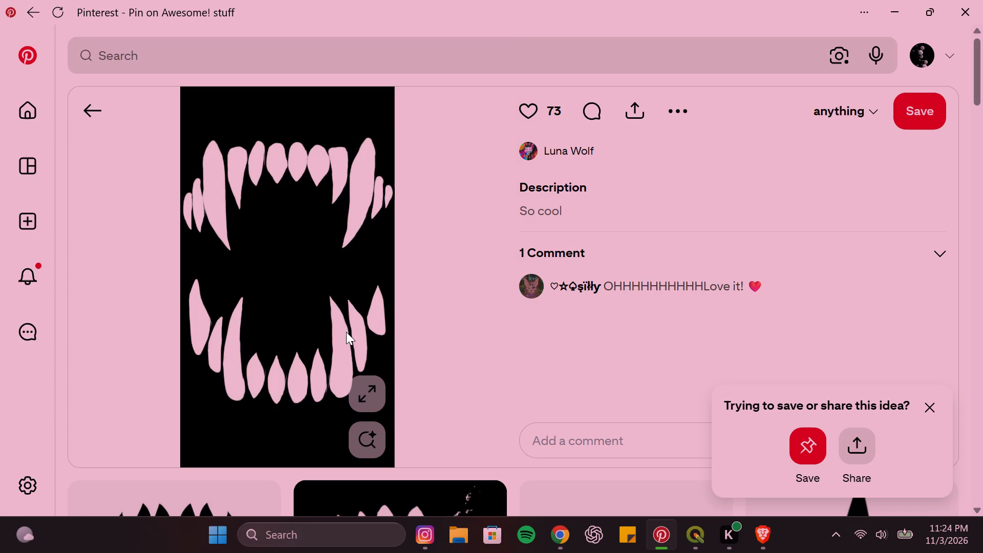
# Close Pinterest and open the Background Eraser app in the Canva poster design, dismissing the video download overlay.
pyautogui.click(982, 0)
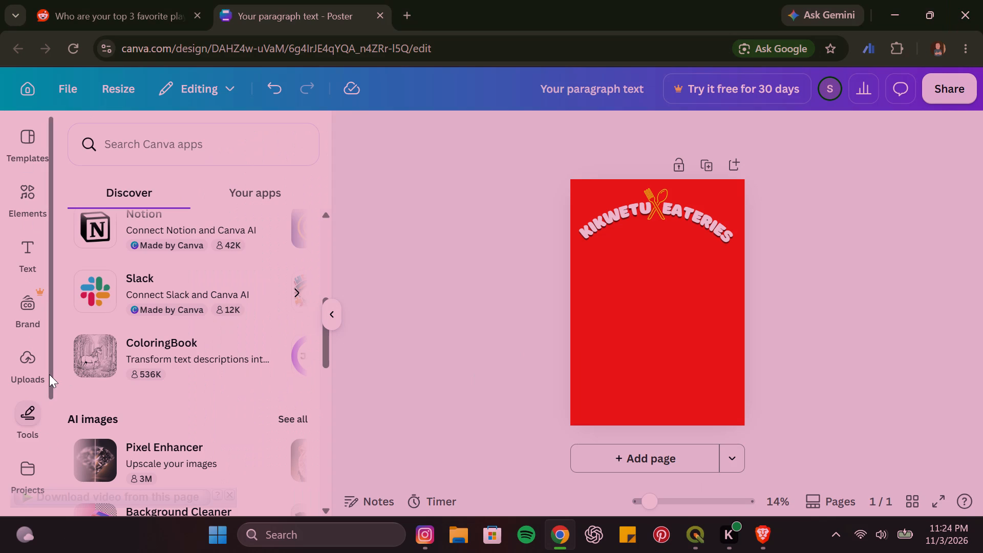
pyautogui.moveTo(49, 374); pyautogui.dragTo(50, 507)
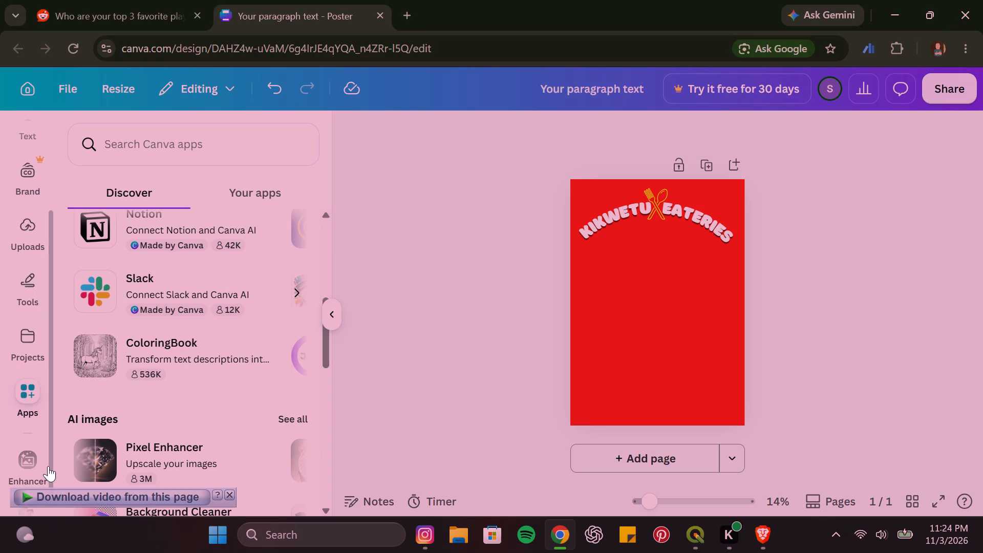
pyautogui.moveTo(50, 451); pyautogui.dragTo(50, 519)
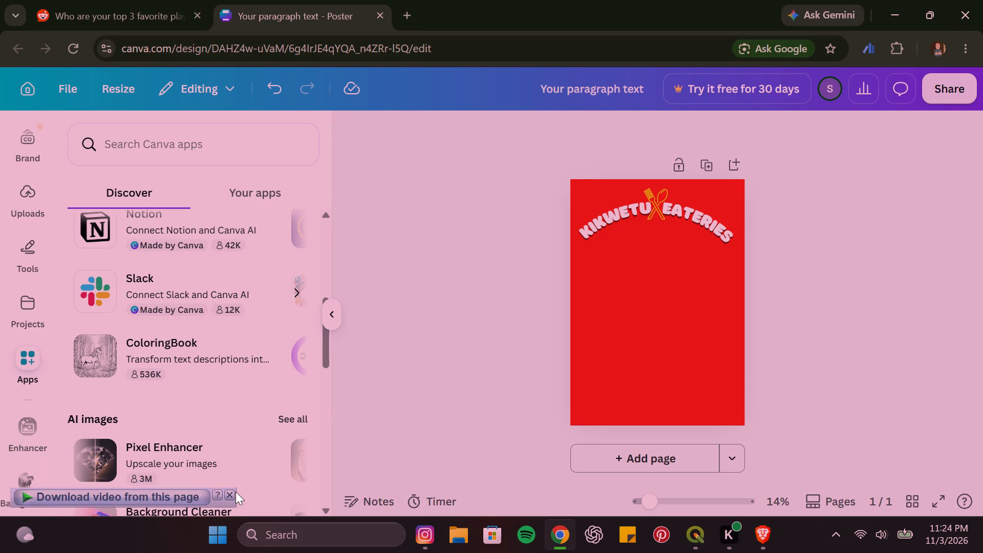
pyautogui.click(229, 494)
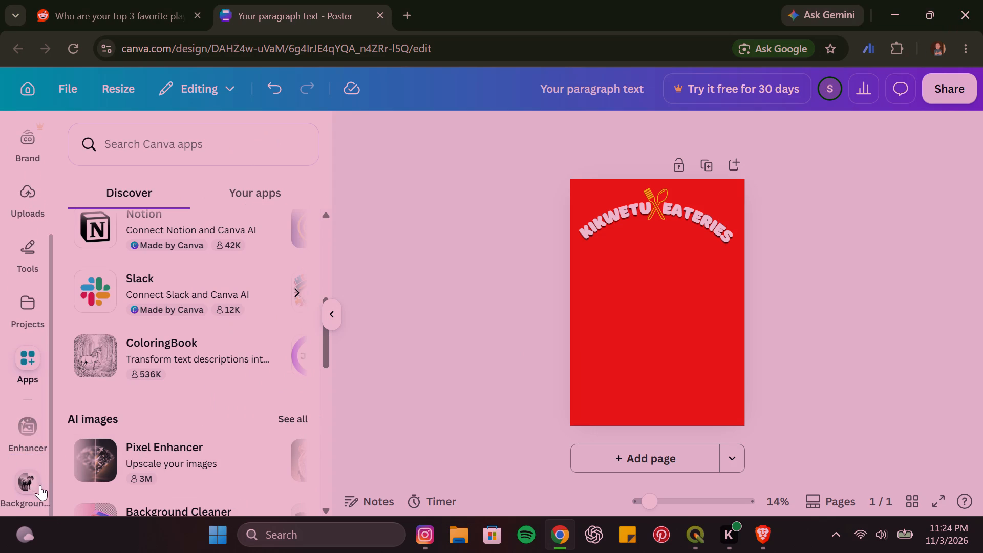
pyautogui.click(27, 483)
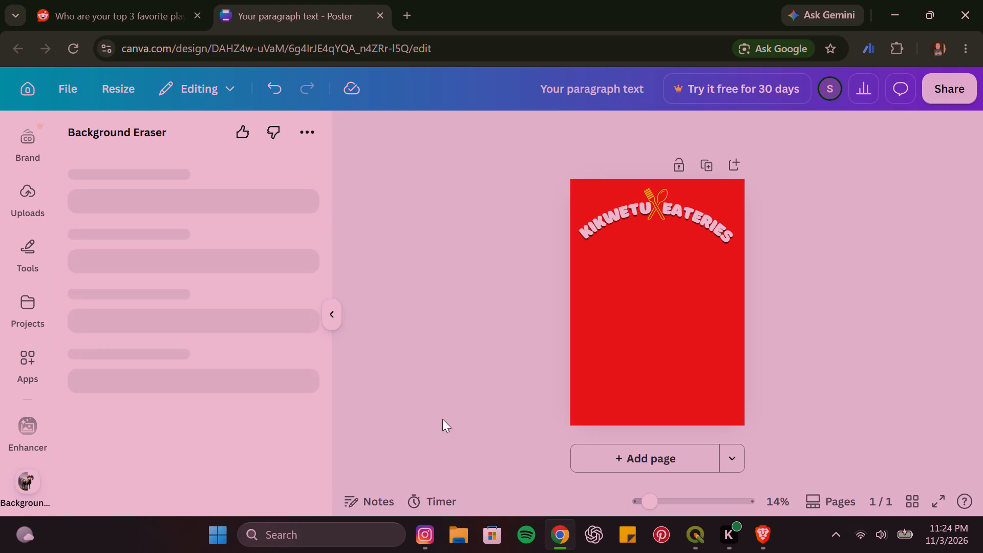
# Switch to Brave, look over the Champions League live scores, and open the Villarreal v PSG match summary and lineups.
pyautogui.click(757, 541)
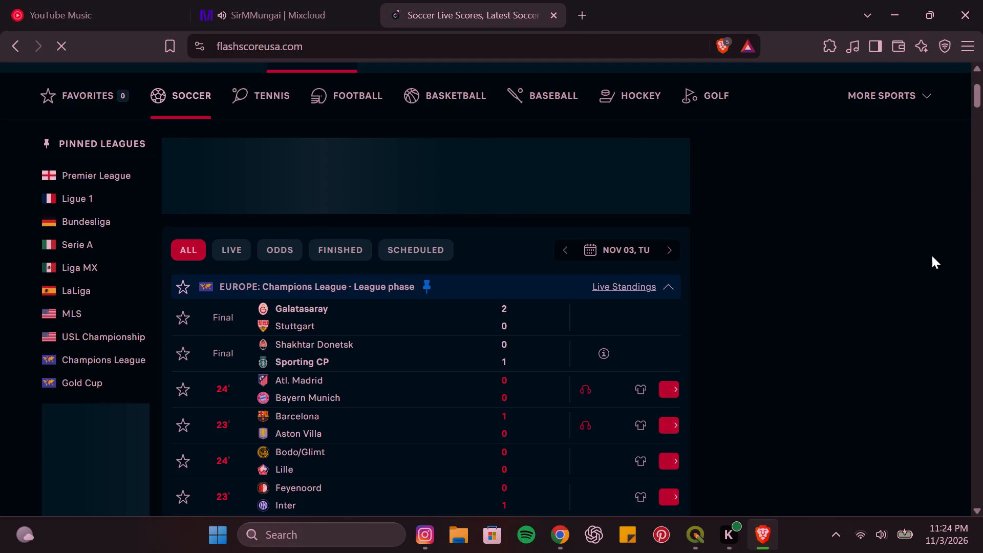
pyautogui.moveTo(978, 99); pyautogui.dragTo(978, 106)
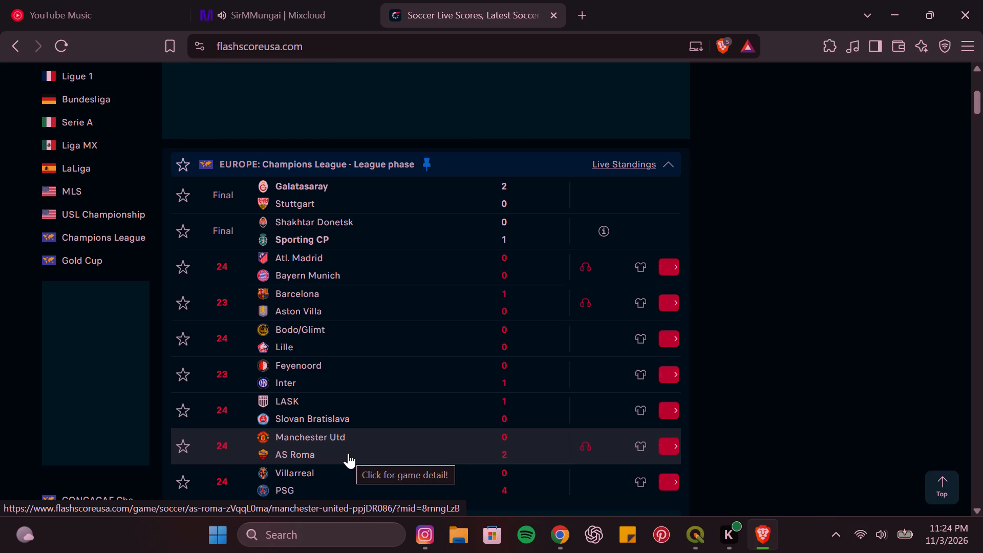
pyautogui.click(323, 482)
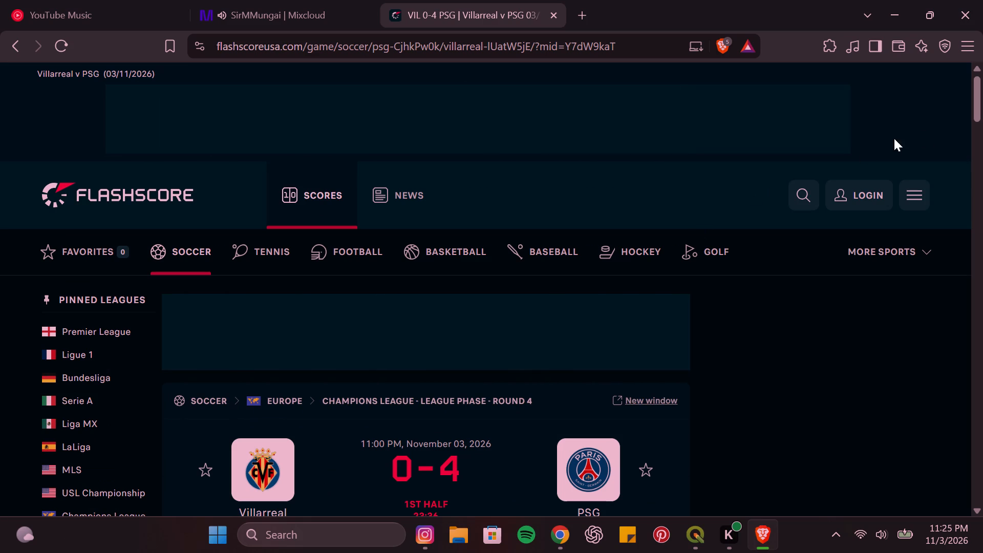
pyautogui.moveTo(982, 99); pyautogui.dragTo(982, 138)
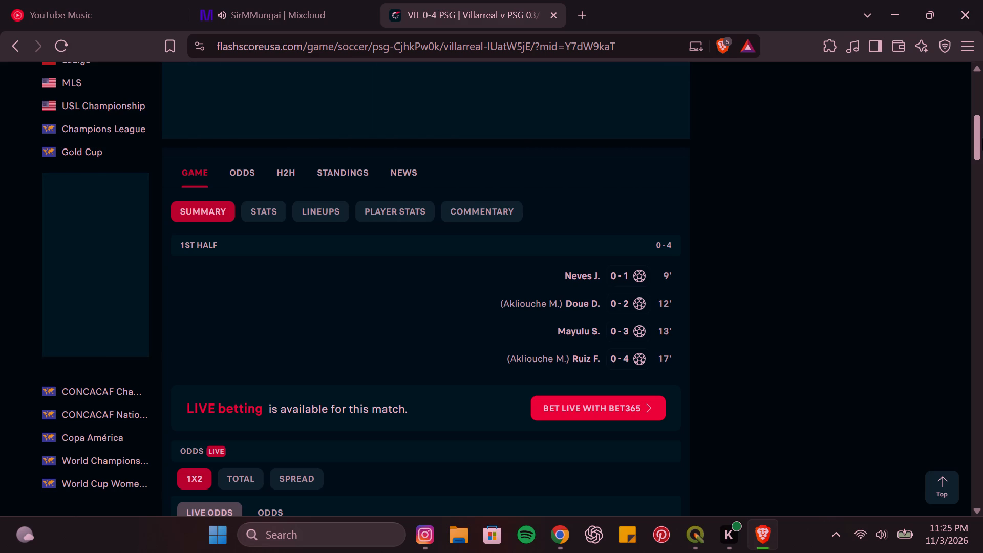
pyautogui.moveTo(982, 138); pyautogui.dragTo(982, 123)
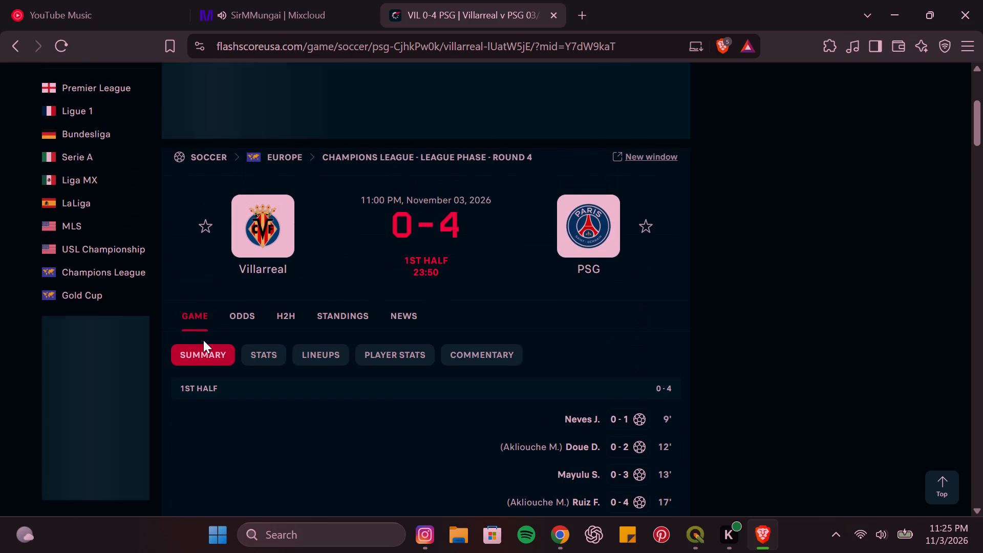
pyautogui.click(301, 358)
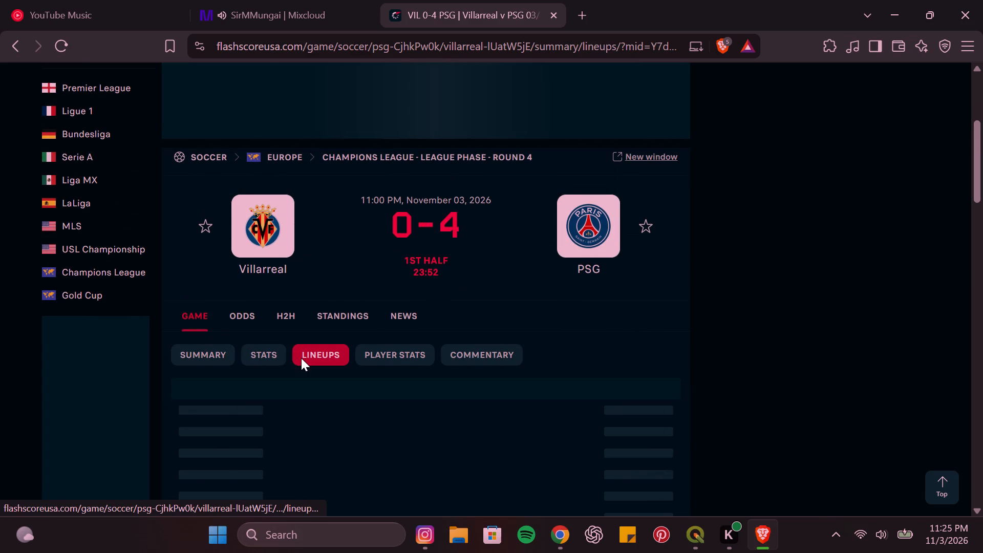
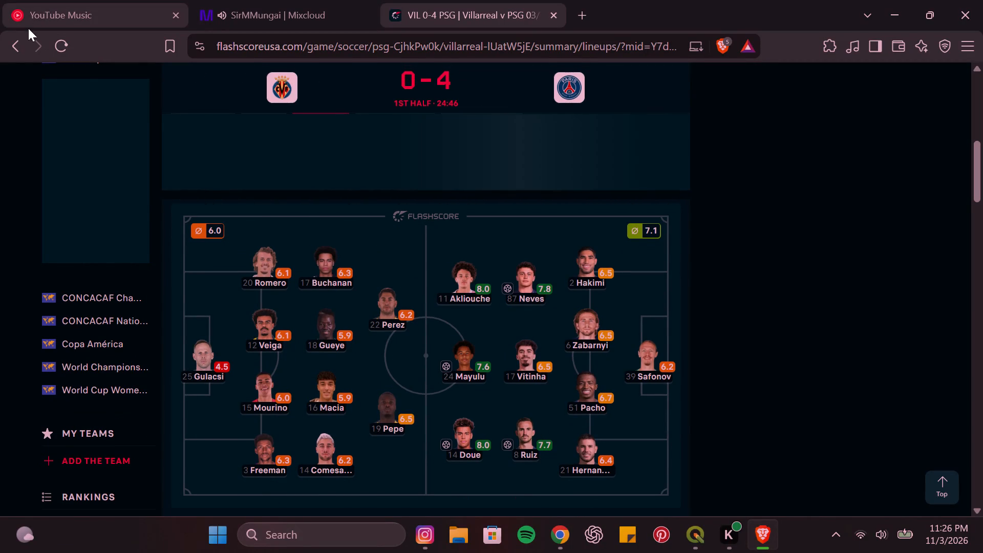
# Go back from the Villarreal v PSG match, examine the Manchester Utd v AS Roma summary and lineups, and return to the live scores.
pyautogui.click(15, 45)
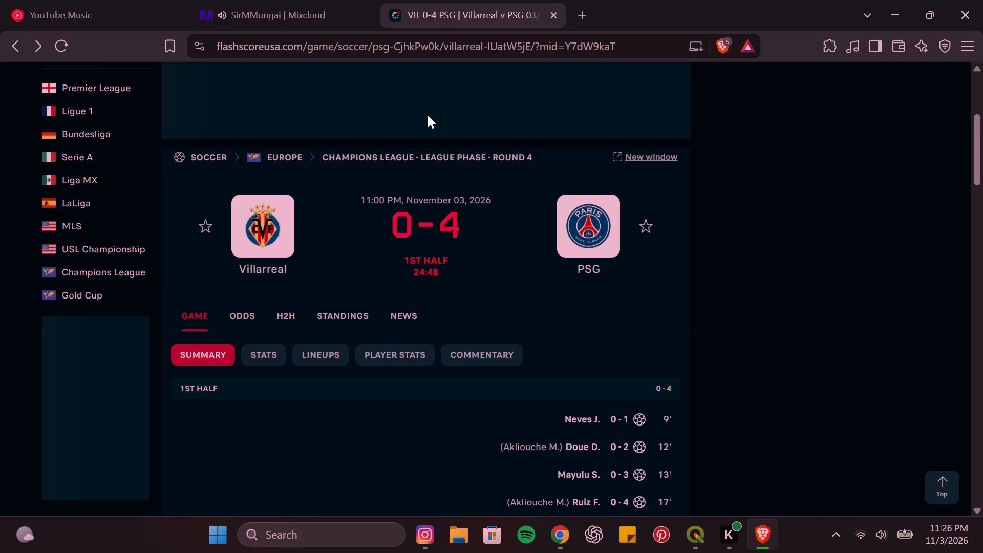
pyautogui.click(9, 47)
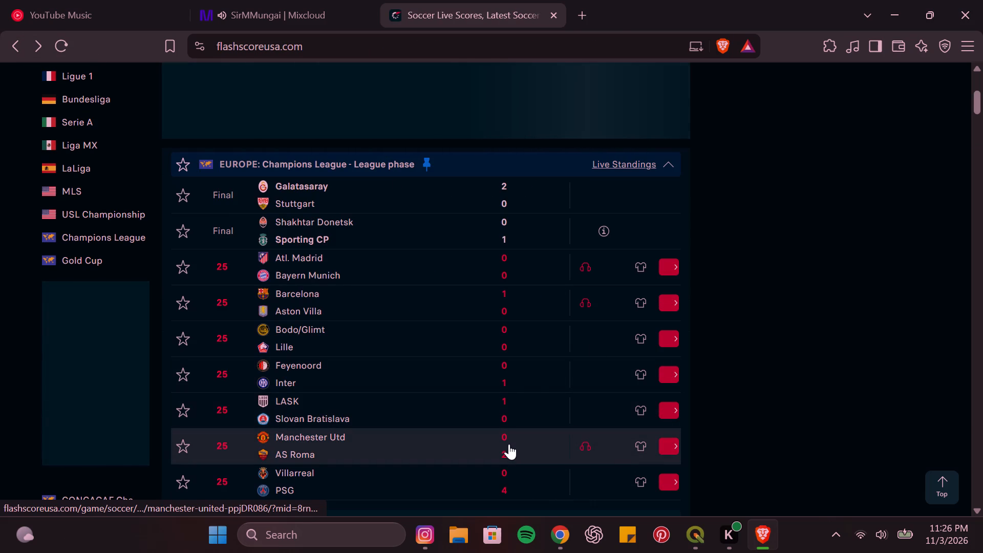
pyautogui.click(509, 444)
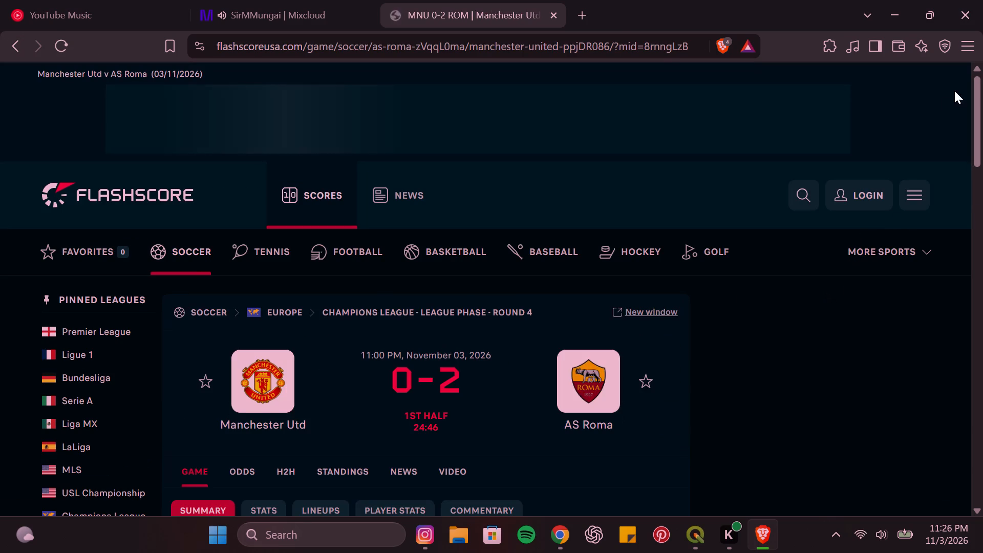
pyautogui.moveTo(982, 111); pyautogui.dragTo(981, 133)
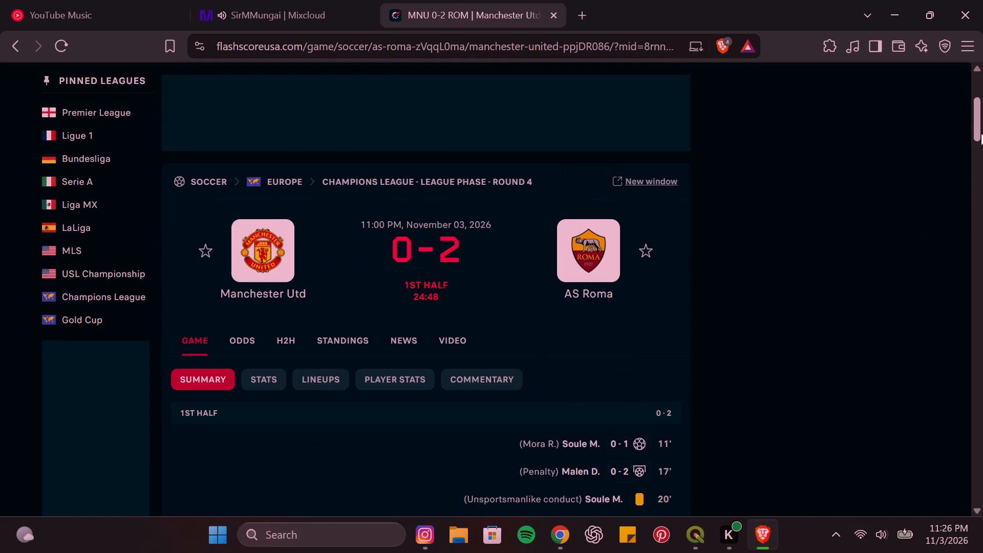
pyautogui.moveTo(981, 133); pyautogui.dragTo(981, 142)
pyautogui.click(330, 299)
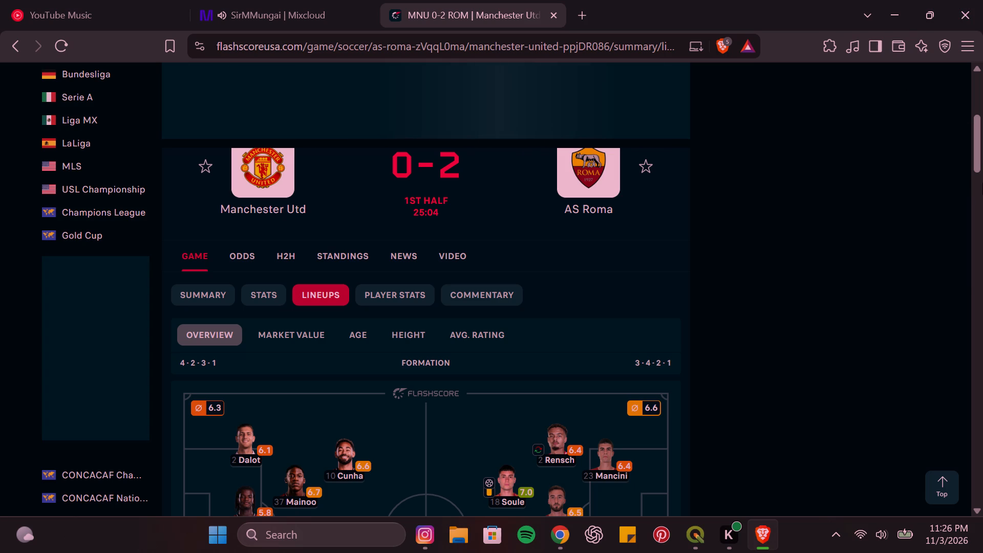
pyautogui.moveTo(982, 165); pyautogui.dragTo(982, 176)
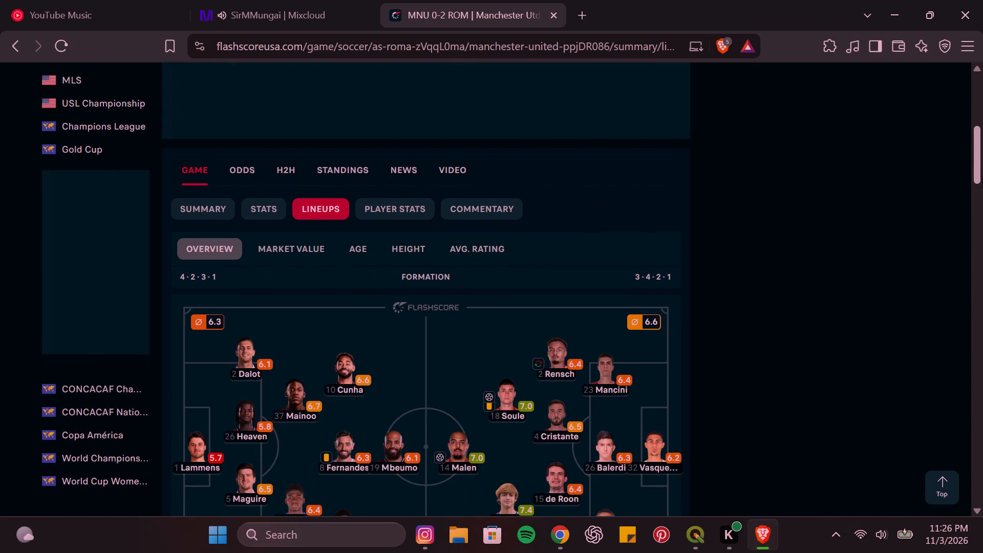
pyautogui.moveTo(982, 176); pyautogui.dragTo(982, 183)
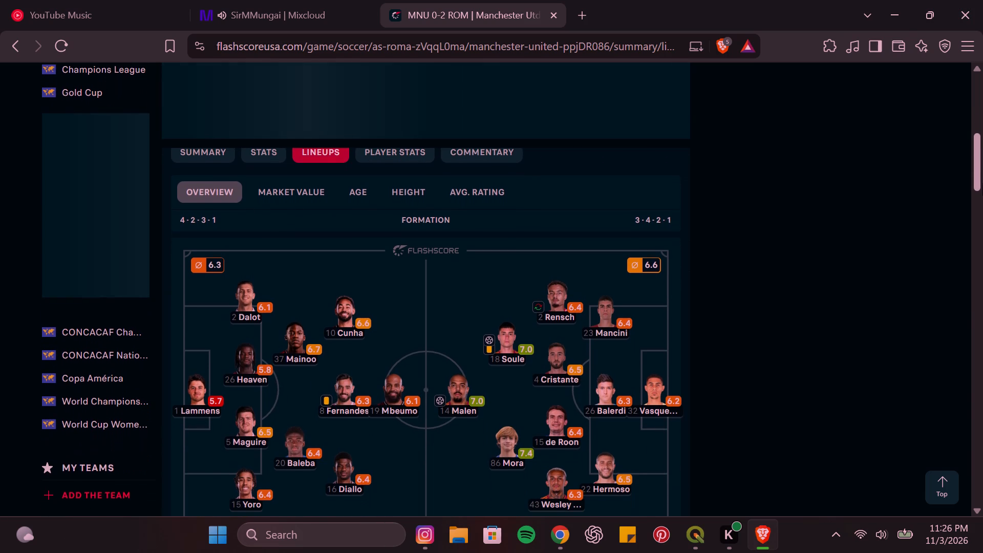
pyautogui.moveTo(982, 183); pyautogui.dragTo(982, 184)
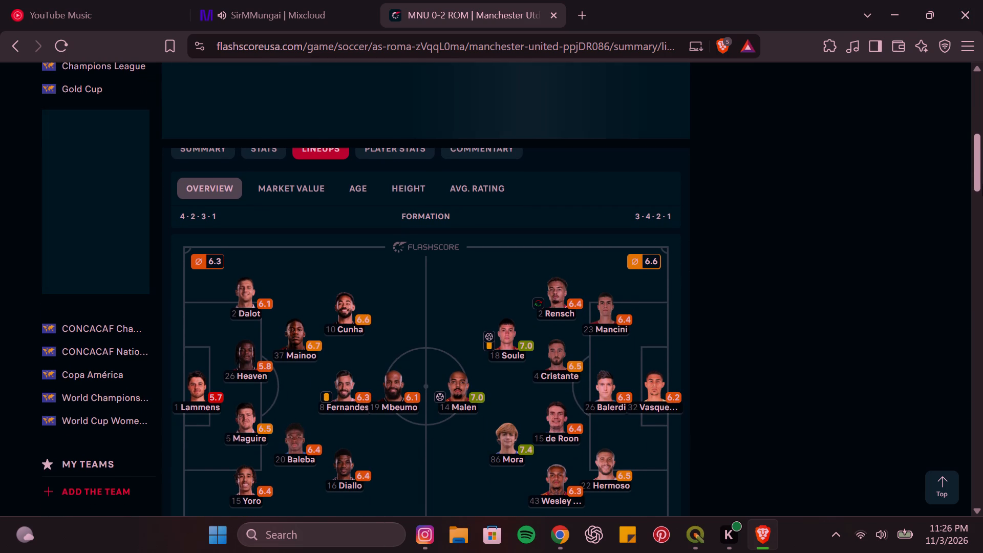
pyautogui.moveTo(982, 184); pyautogui.dragTo(982, 186)
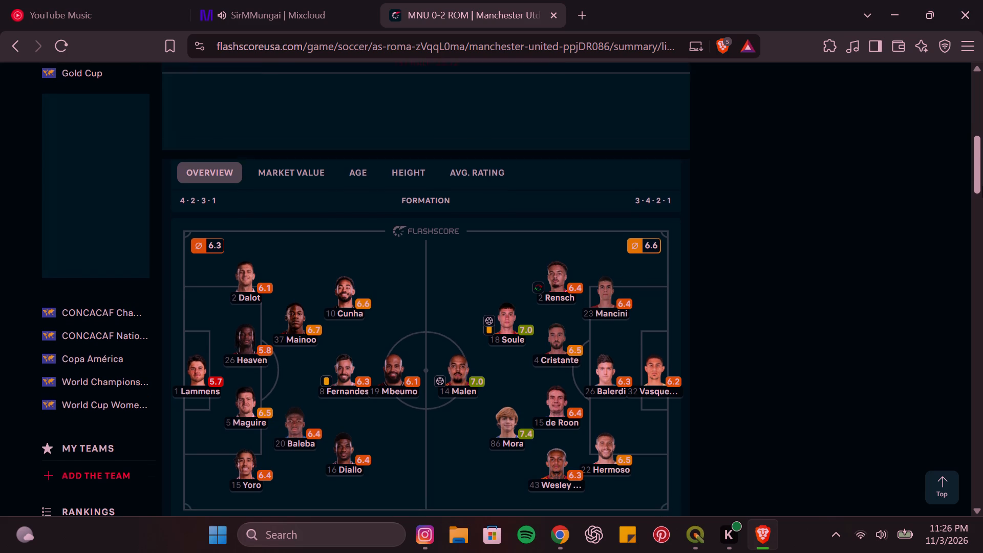
pyautogui.moveTo(982, 186); pyautogui.dragTo(982, 193)
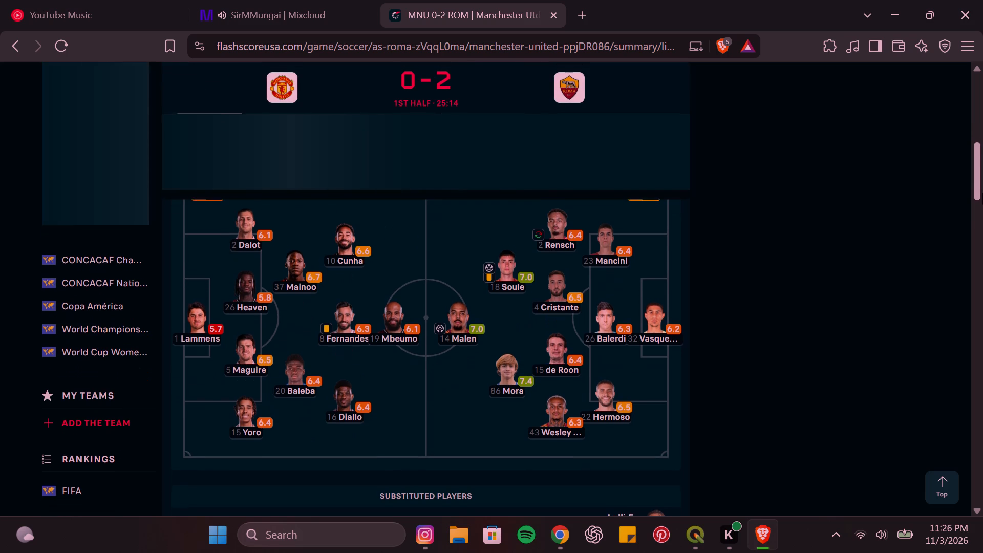
pyautogui.moveTo(982, 193); pyautogui.dragTo(982, 210)
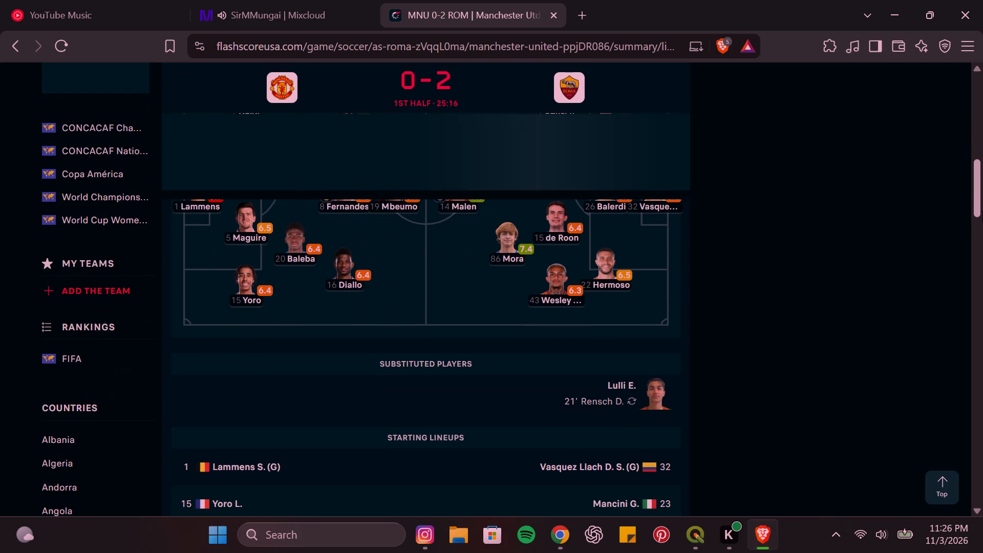
pyautogui.moveTo(982, 210); pyautogui.dragTo(977, 206)
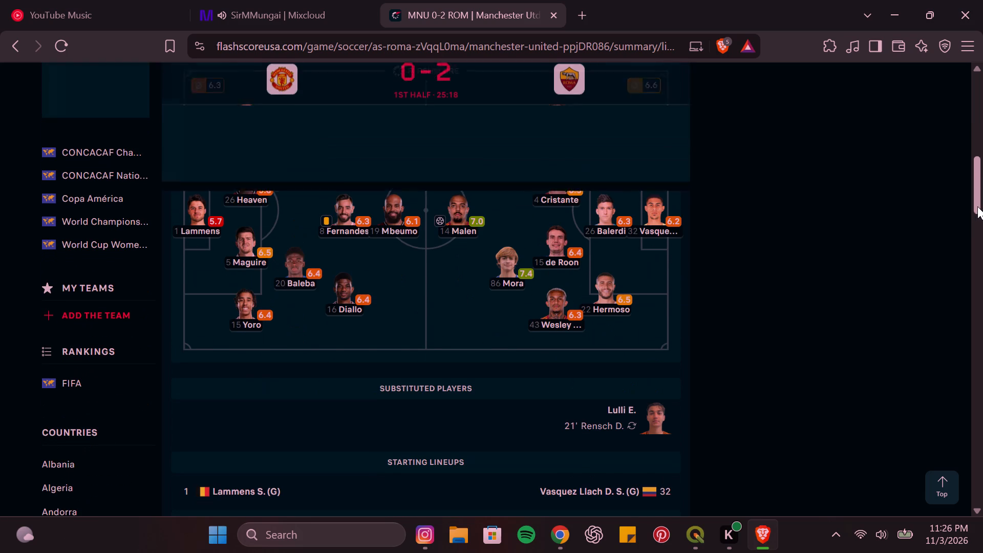
pyautogui.click(1, 49)
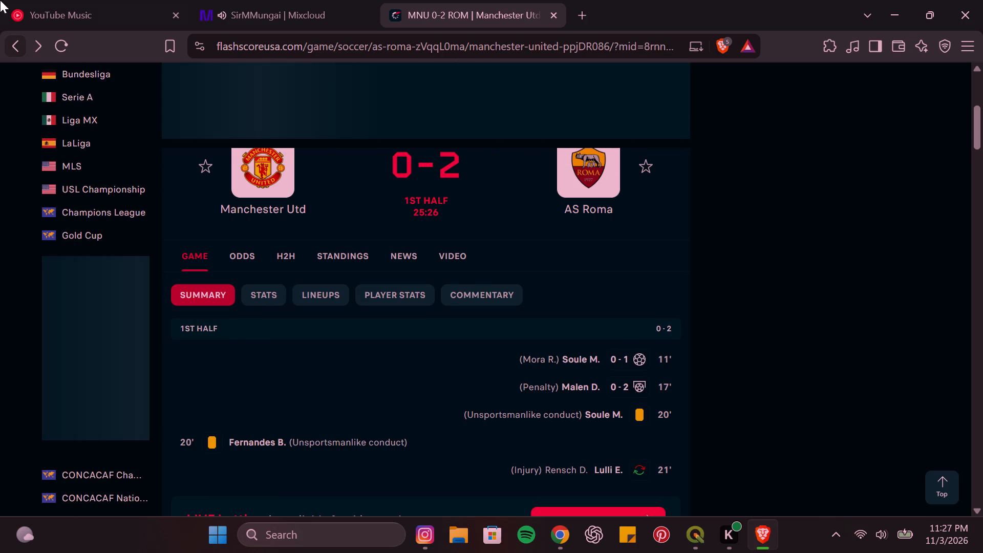
pyautogui.click(22, 44)
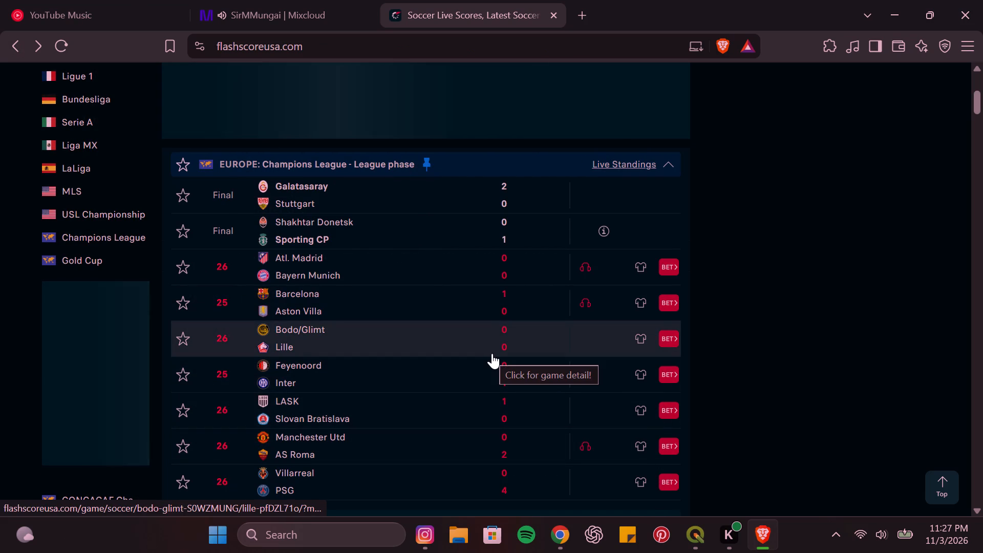
# Examine the Barcelona v Aston Villa match summary and lineups, and return to the live scores list.
pyautogui.click(443, 304)
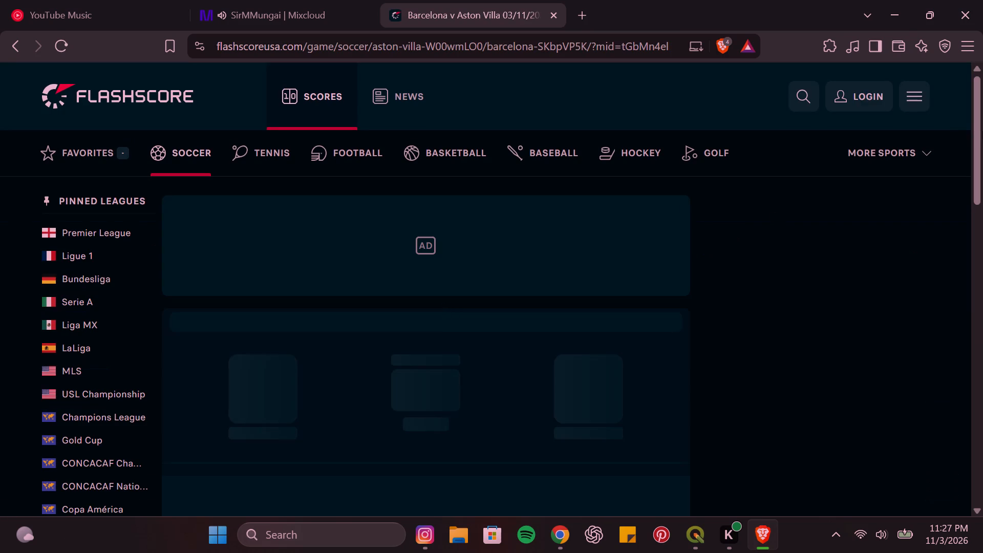
pyautogui.moveTo(978, 106); pyautogui.dragTo(978, 156)
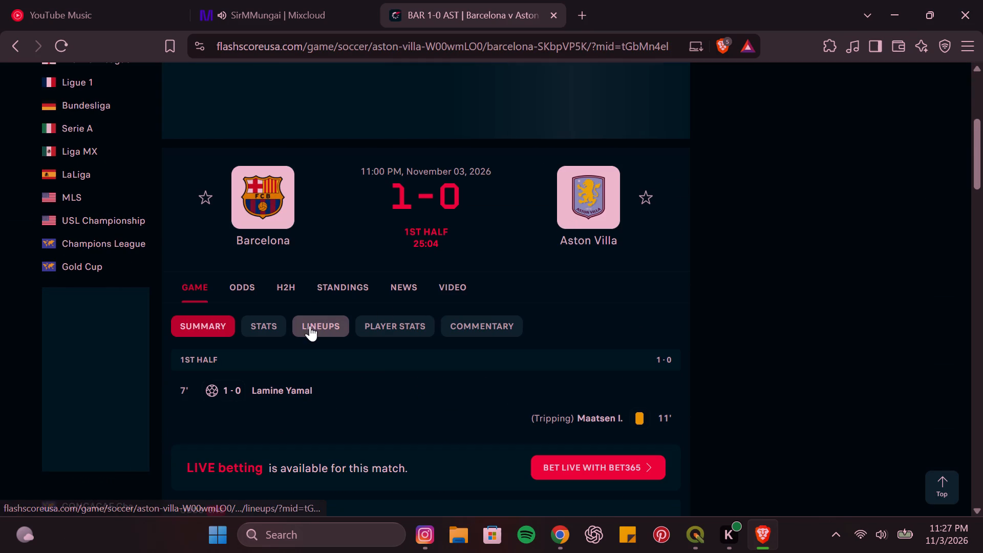
pyautogui.click(310, 326)
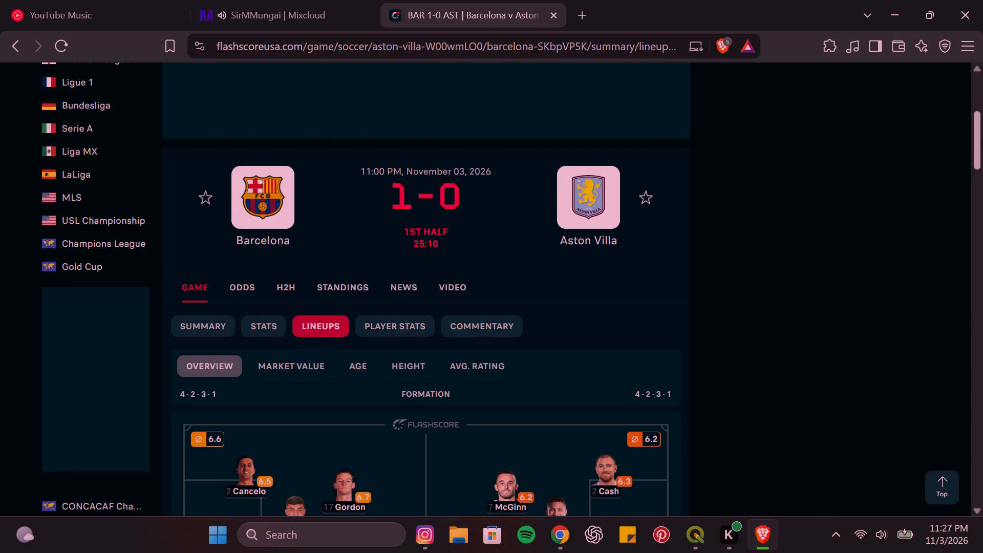
pyautogui.moveTo(982, 142); pyautogui.dragTo(982, 175)
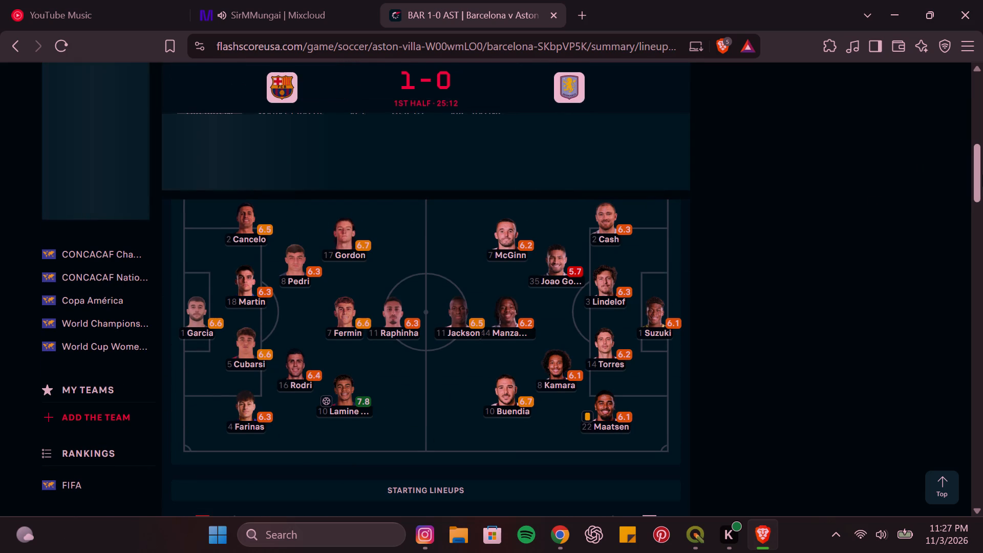
pyautogui.moveTo(982, 175); pyautogui.dragTo(982, 174)
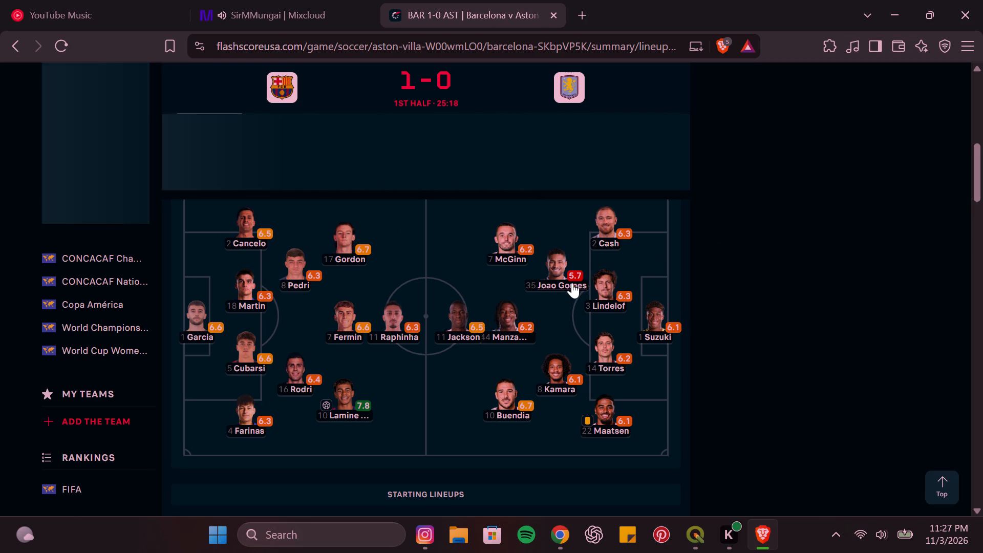
pyautogui.click(13, 47)
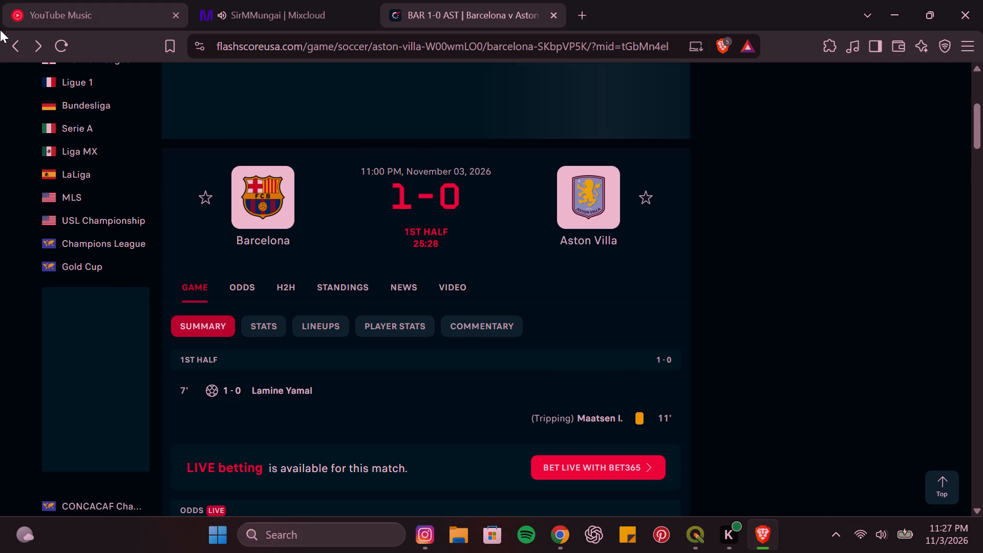
pyautogui.click(23, 52)
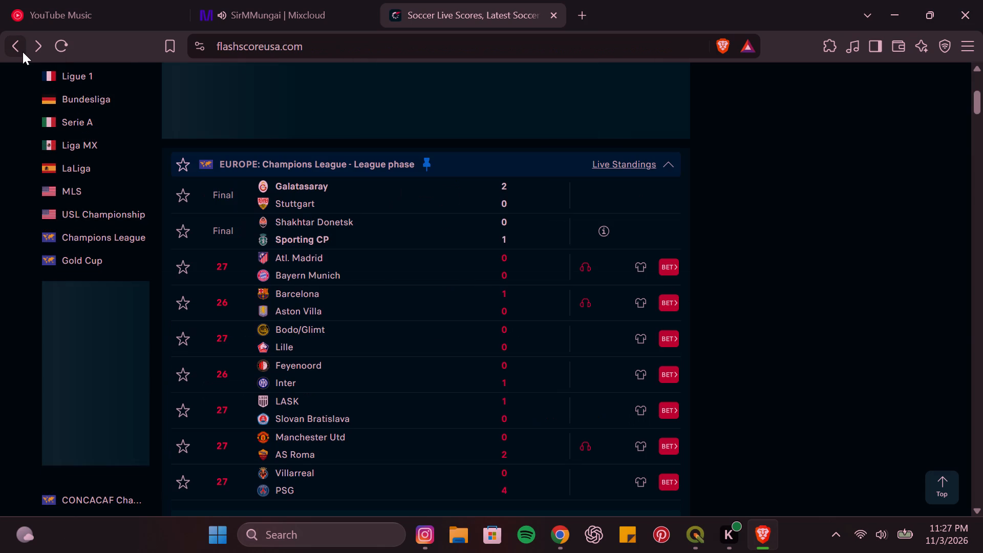
# Examine the Atl. Madrid v Bayern Munich summary and lineups, and return to look over the Champions League live scores.
pyautogui.click(406, 268)
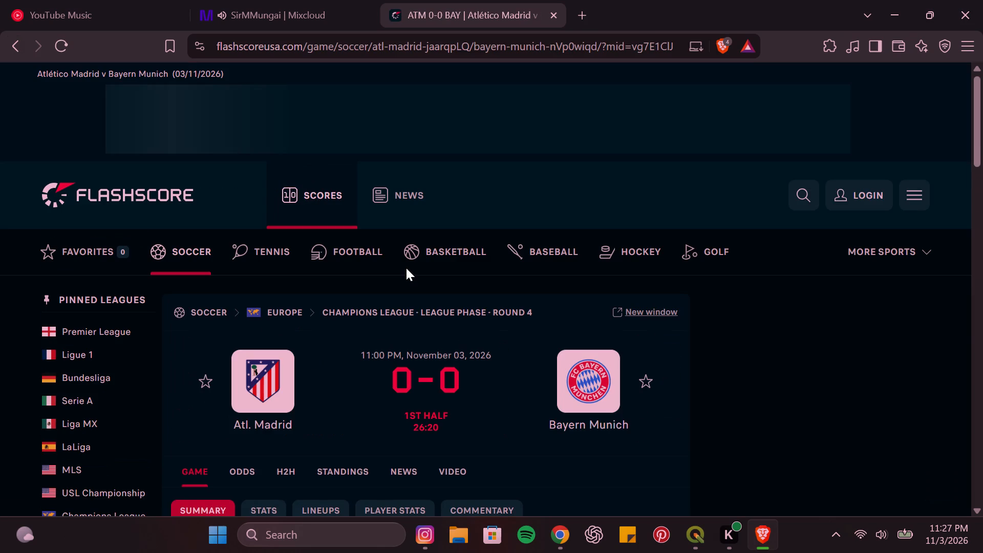
pyautogui.moveTo(982, 123); pyautogui.dragTo(982, 157)
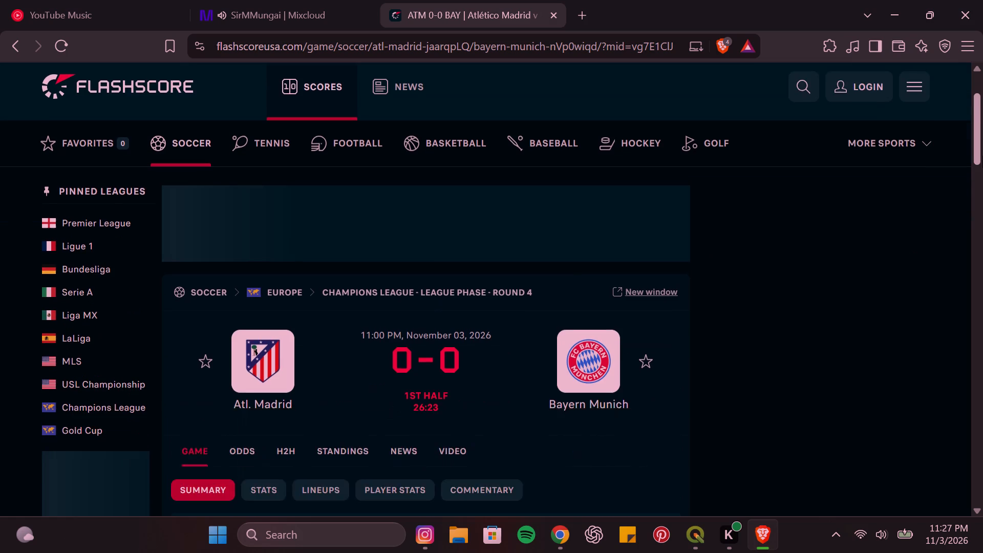
pyautogui.moveTo(982, 157); pyautogui.dragTo(982, 173)
pyautogui.click(309, 292)
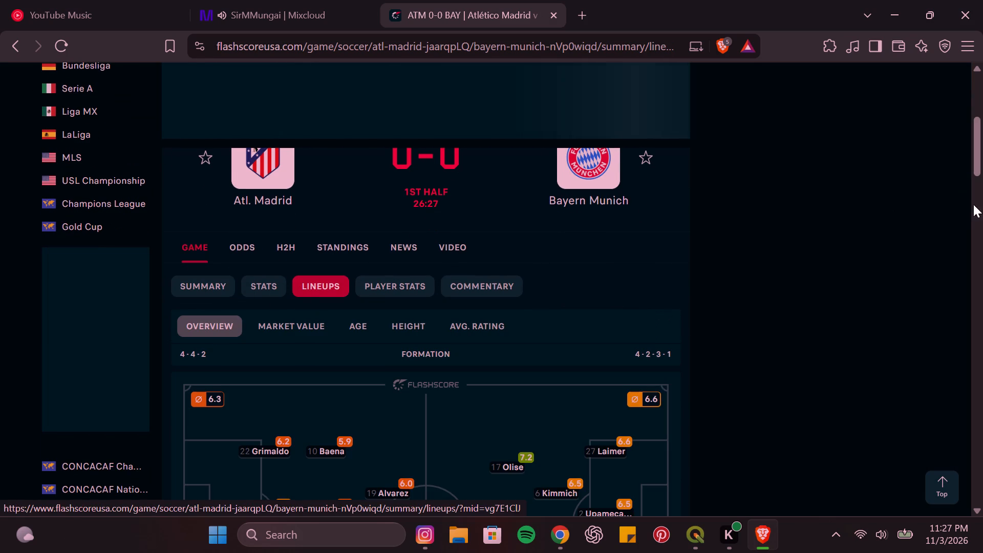
pyautogui.moveTo(982, 144); pyautogui.dragTo(982, 171)
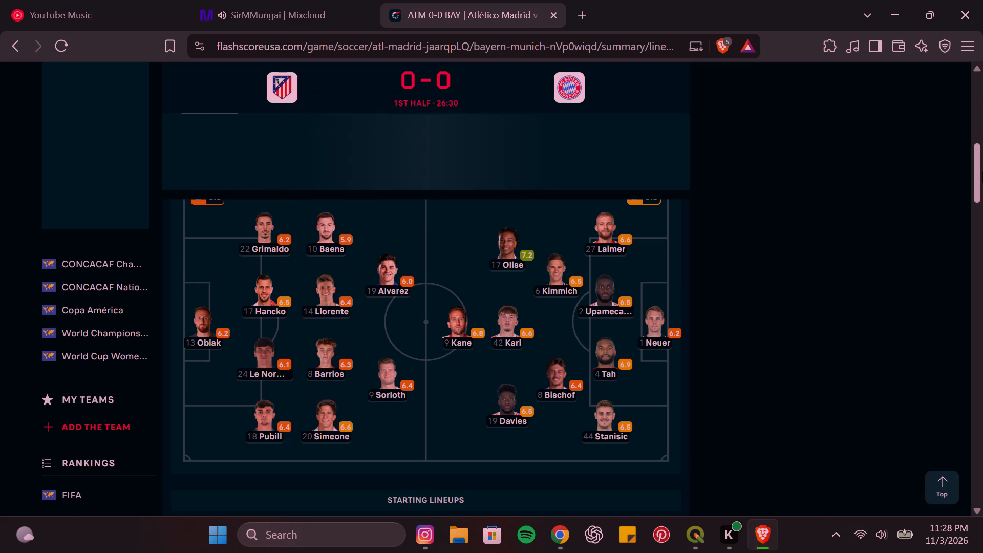
pyautogui.moveTo(982, 171); pyautogui.dragTo(982, 158)
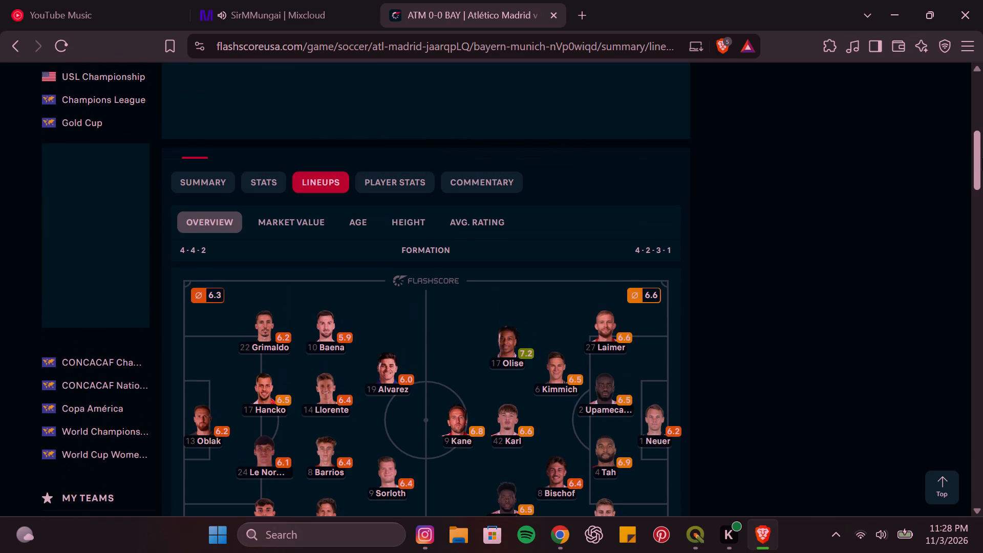
pyautogui.moveTo(982, 158); pyautogui.dragTo(980, 169)
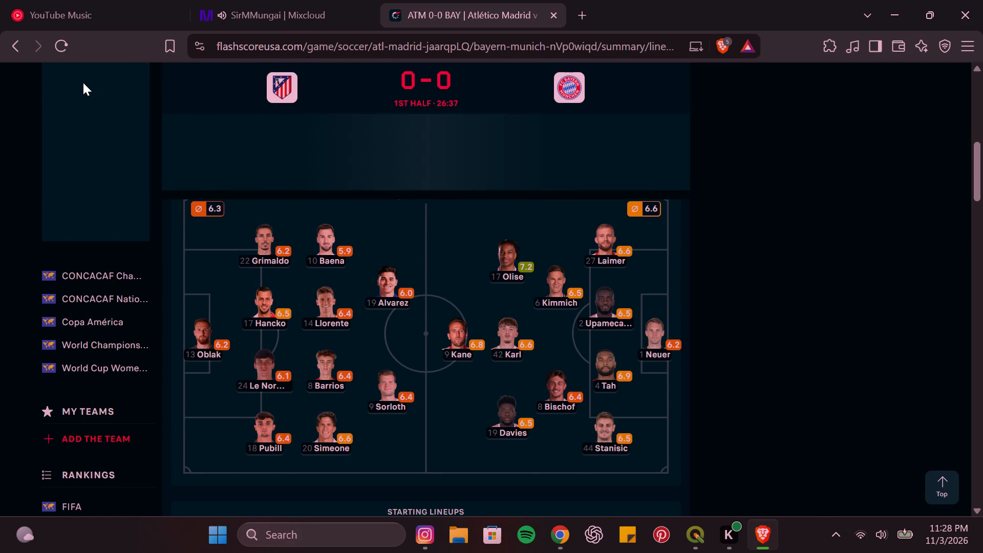
pyautogui.click(0, 54)
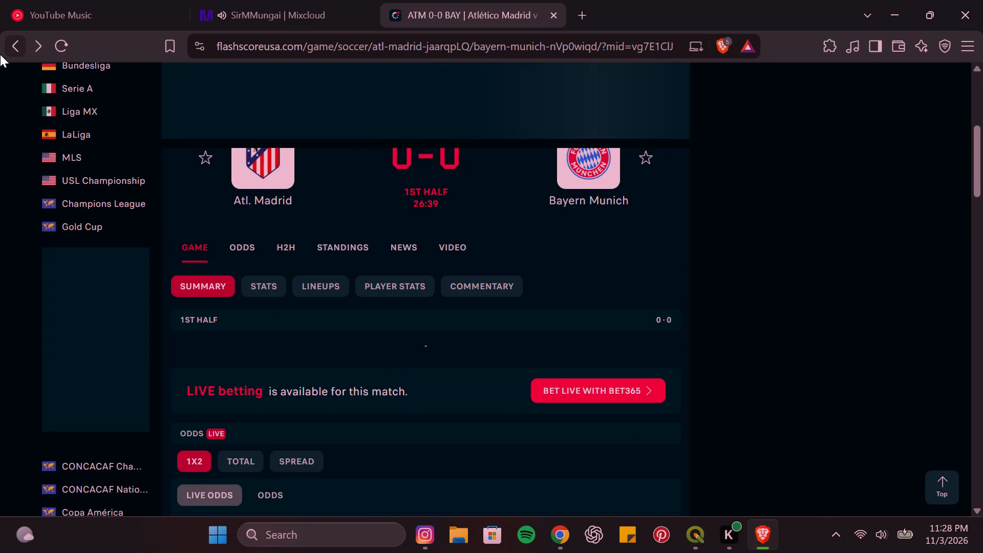
pyautogui.click(0, 54)
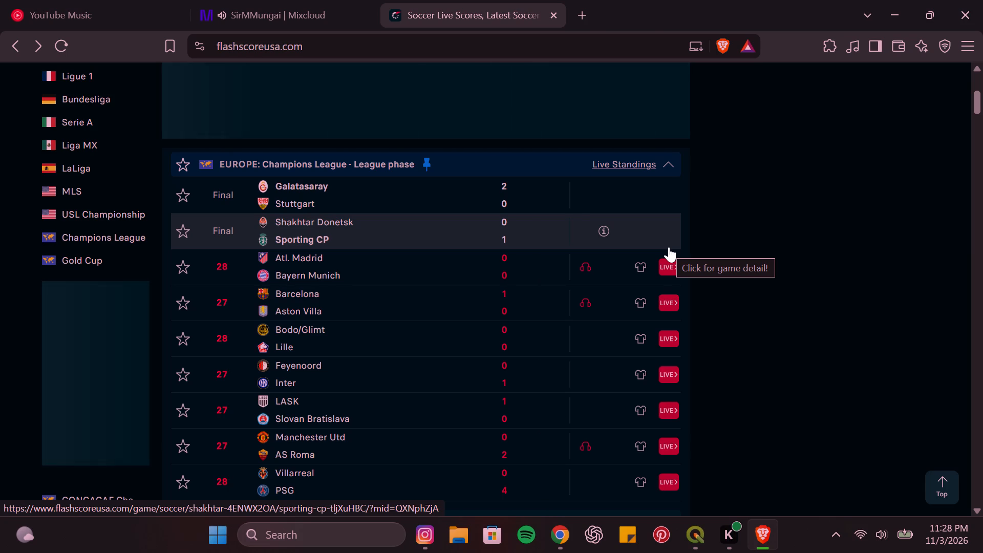
pyautogui.click(980, 99)
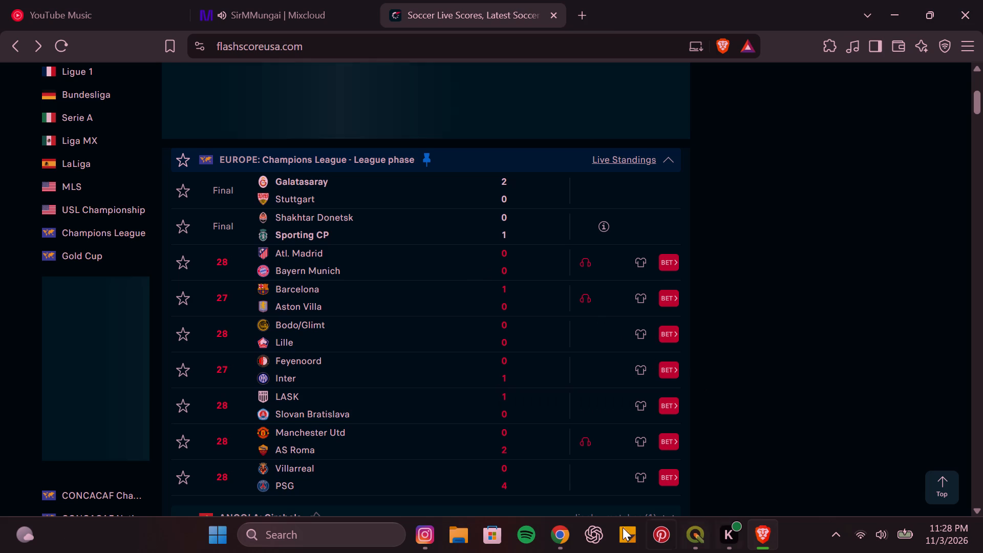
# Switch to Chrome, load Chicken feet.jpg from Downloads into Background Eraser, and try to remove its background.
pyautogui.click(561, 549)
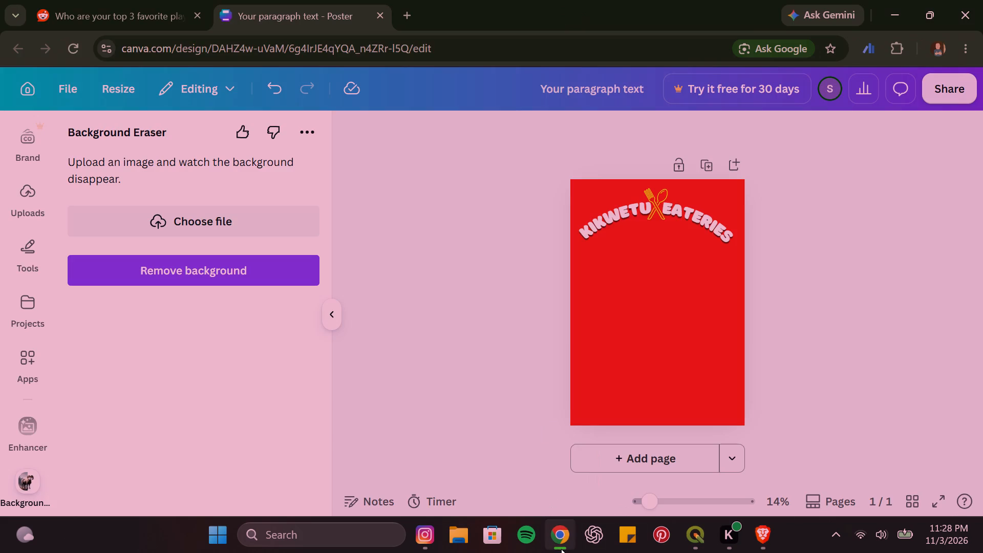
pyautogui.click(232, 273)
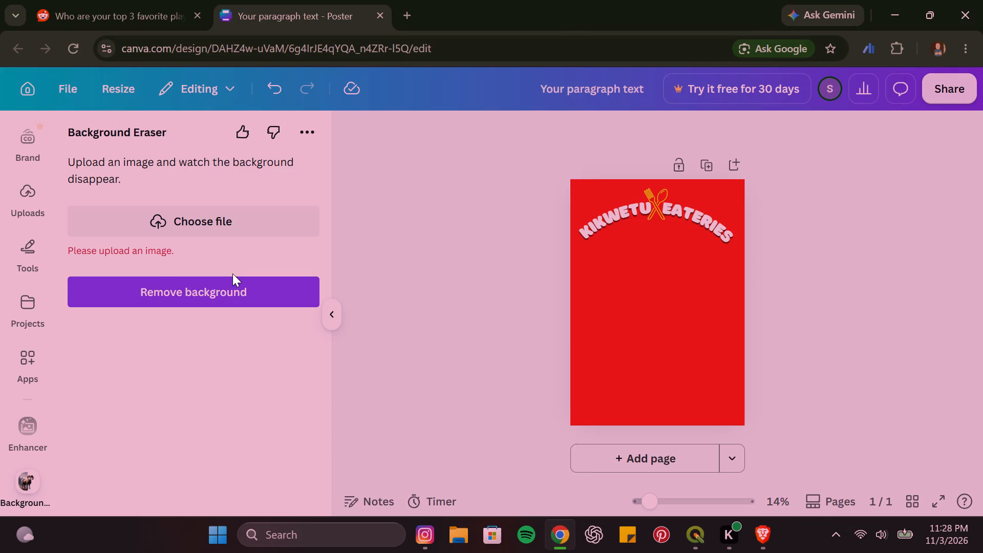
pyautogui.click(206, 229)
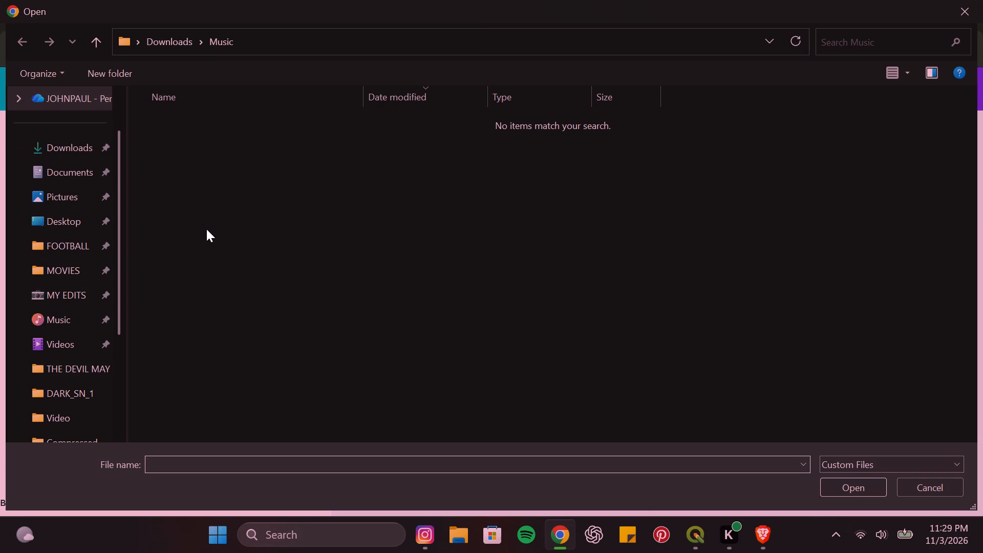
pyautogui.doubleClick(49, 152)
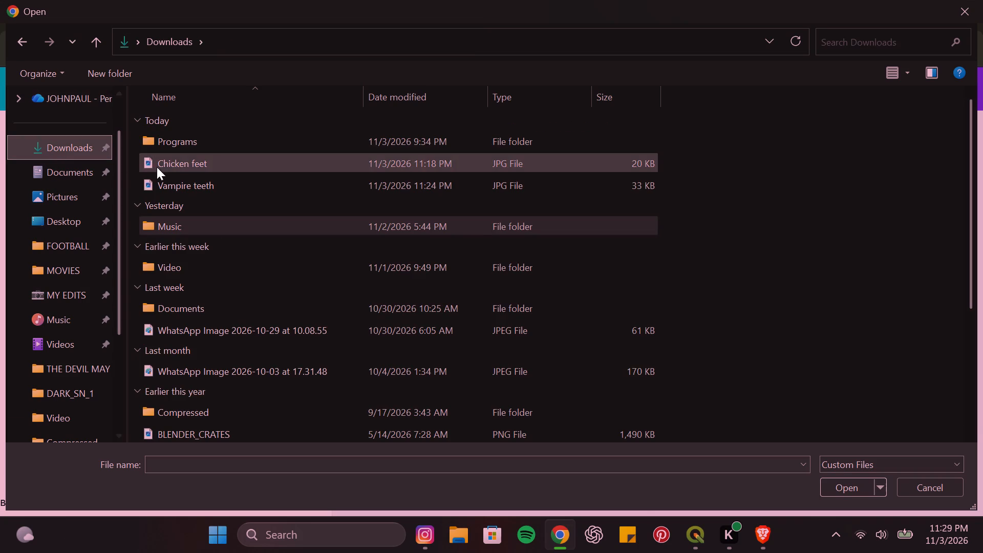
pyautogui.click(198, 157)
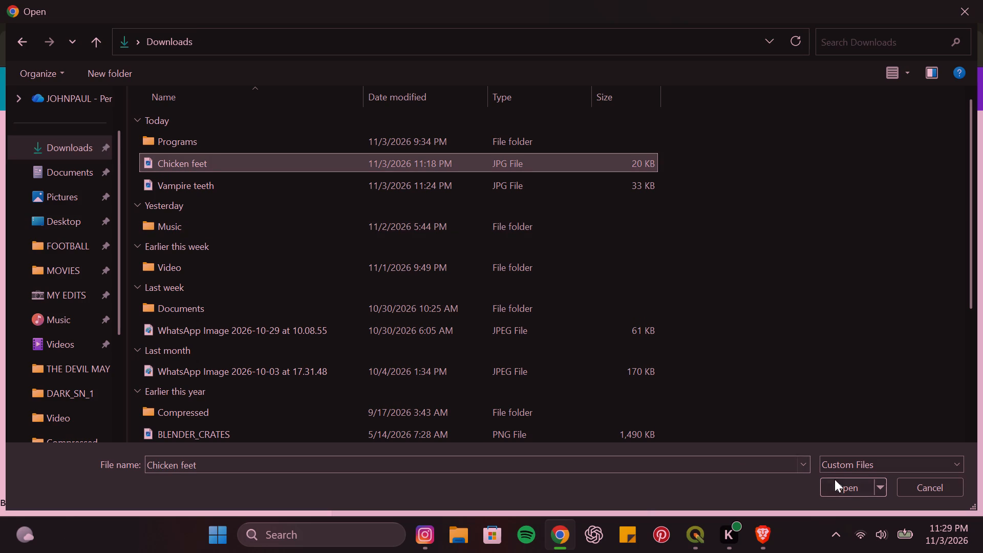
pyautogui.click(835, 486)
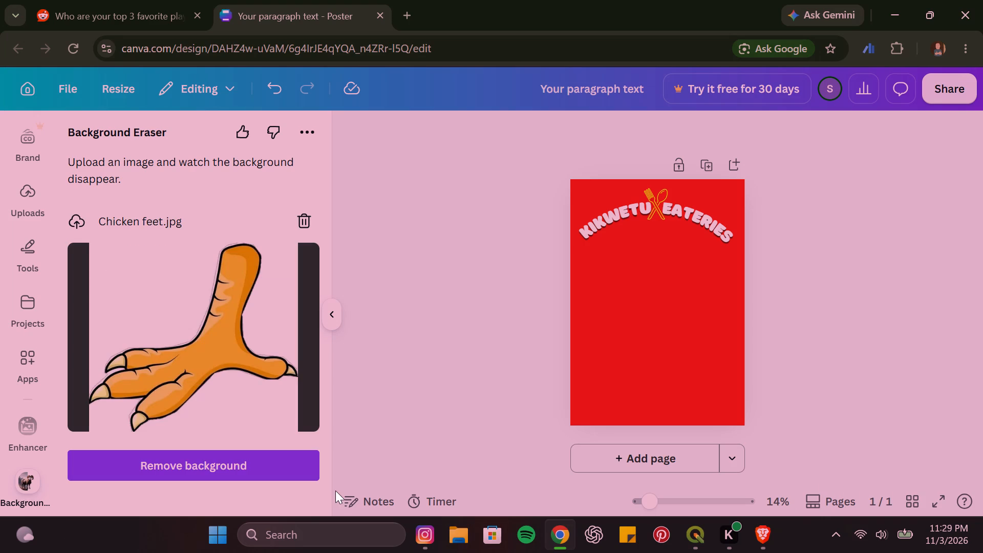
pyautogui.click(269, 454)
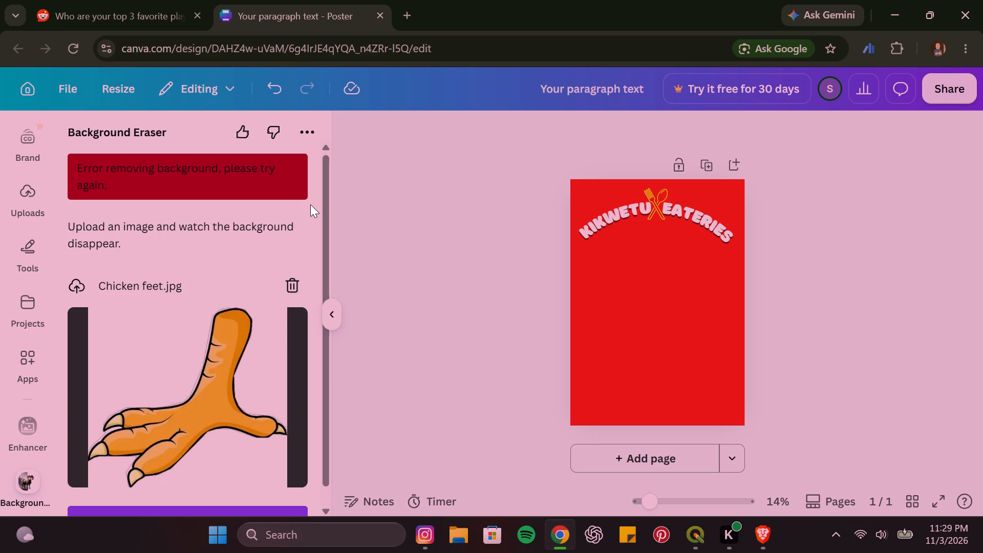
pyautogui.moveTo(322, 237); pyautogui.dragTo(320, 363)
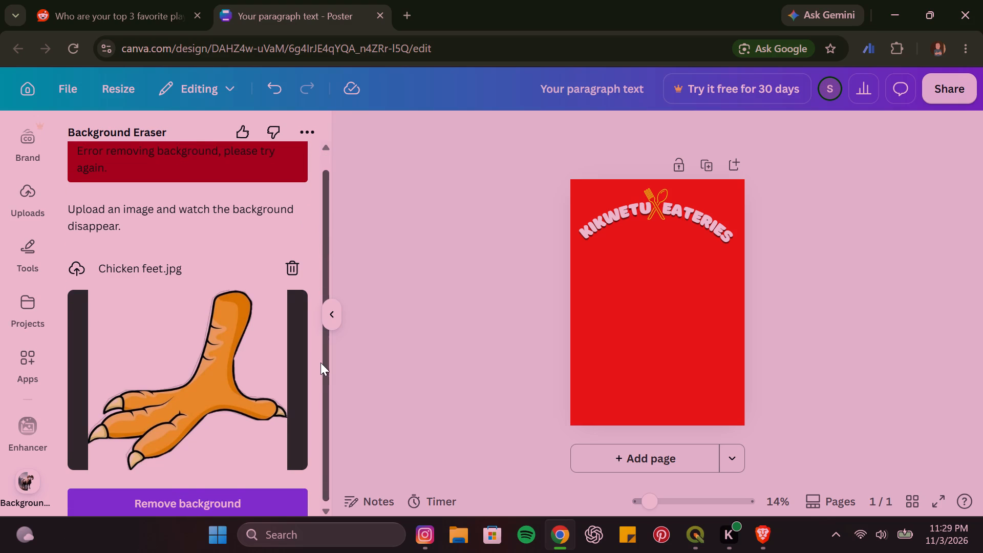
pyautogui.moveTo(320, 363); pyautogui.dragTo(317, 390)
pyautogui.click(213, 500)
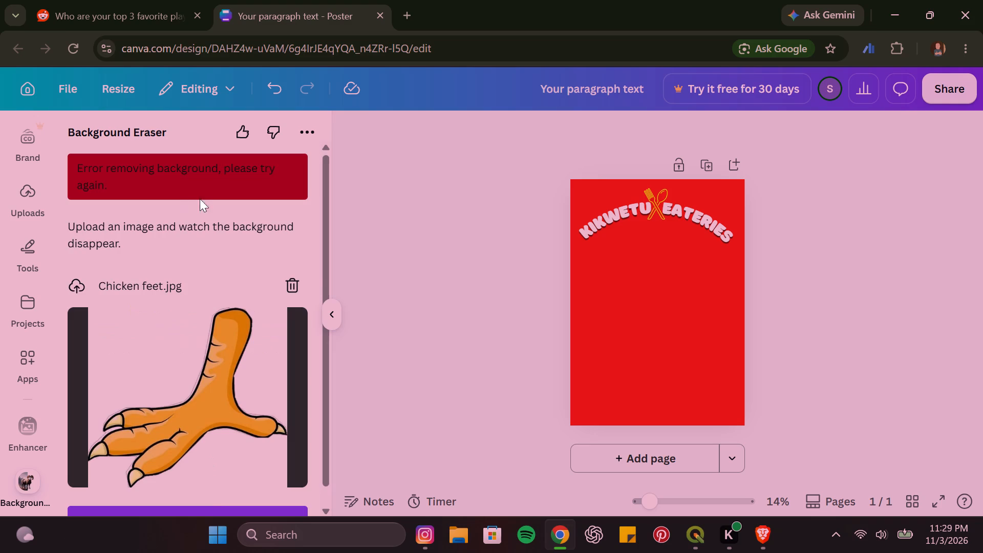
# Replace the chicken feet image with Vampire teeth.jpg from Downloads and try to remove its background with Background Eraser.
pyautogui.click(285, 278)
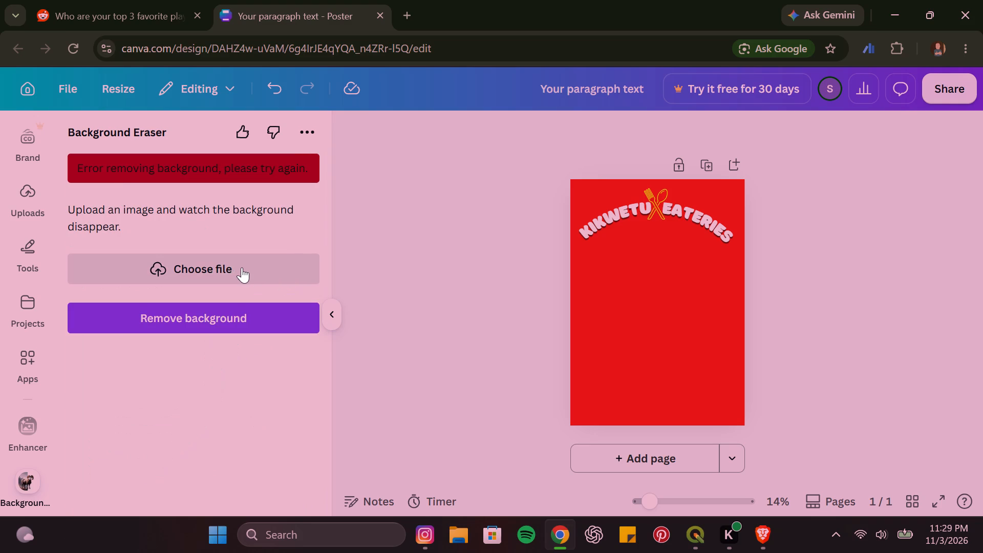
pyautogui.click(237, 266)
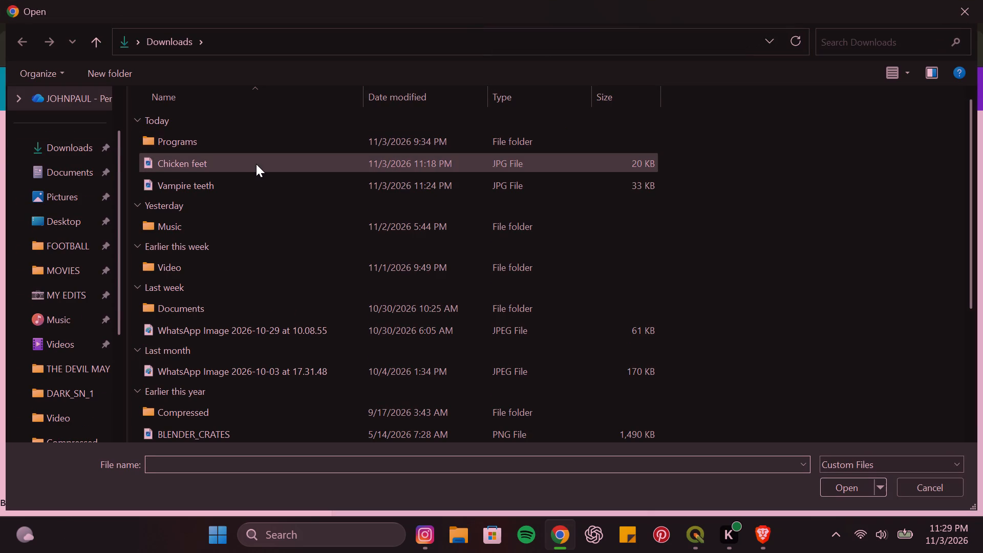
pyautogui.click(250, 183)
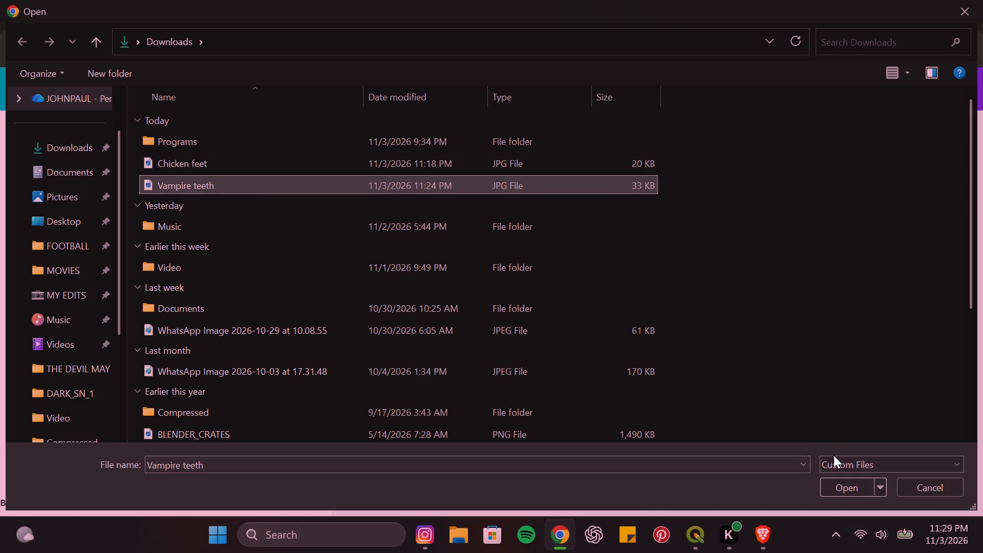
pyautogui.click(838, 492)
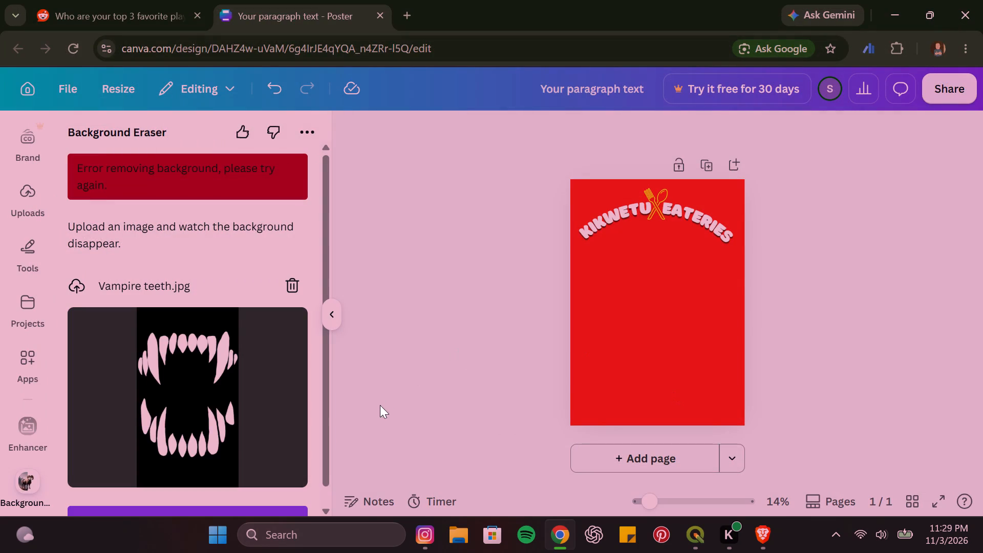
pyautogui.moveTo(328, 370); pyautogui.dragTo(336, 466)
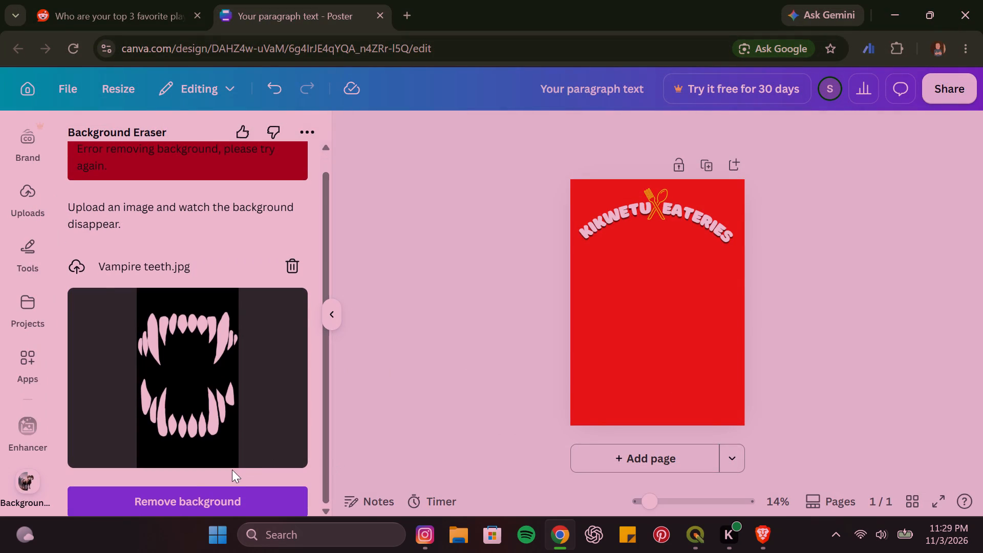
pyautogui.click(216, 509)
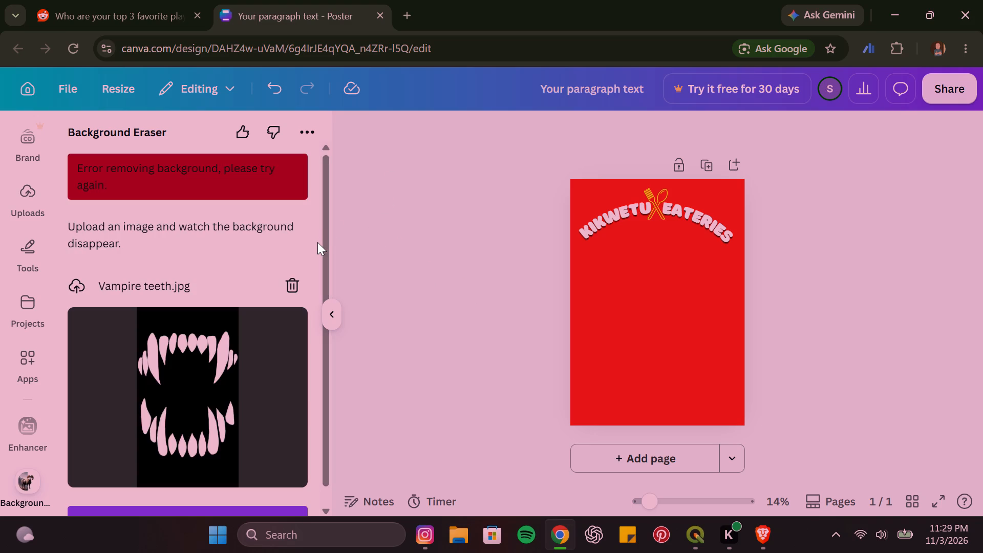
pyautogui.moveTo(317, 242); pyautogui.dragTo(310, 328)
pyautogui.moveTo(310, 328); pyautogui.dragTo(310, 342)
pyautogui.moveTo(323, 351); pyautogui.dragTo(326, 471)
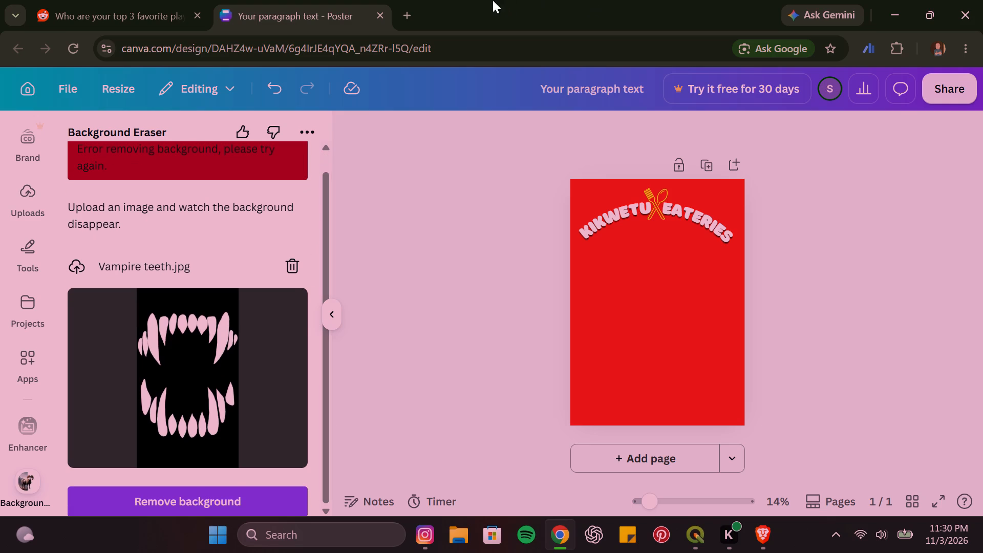
# Search Google for background remover in a new browser tab and open the remove.bg result.
pyautogui.click(407, 13)
pyautogui.write('back')
pyautogui.press('g')
pyautogui.press('r')
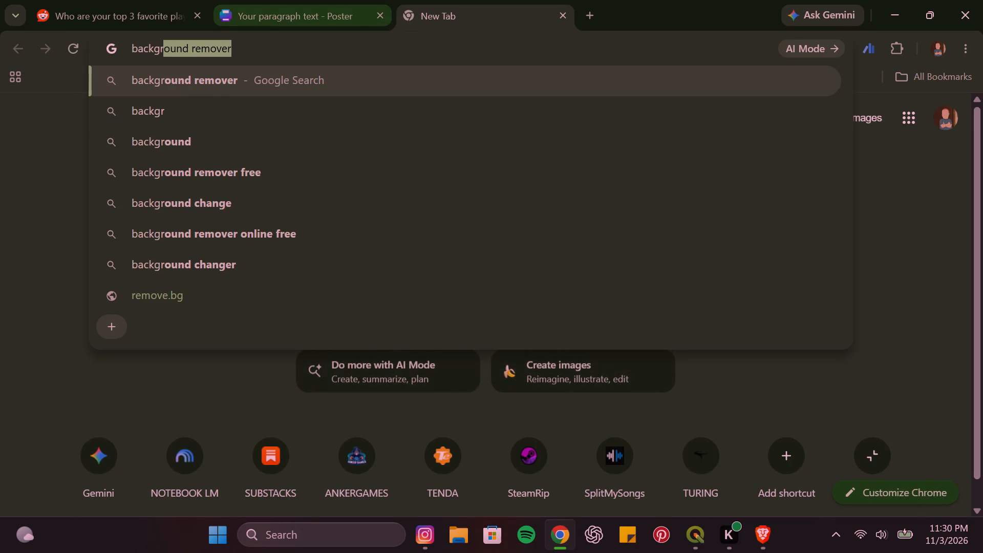
pyautogui.click(218, 81)
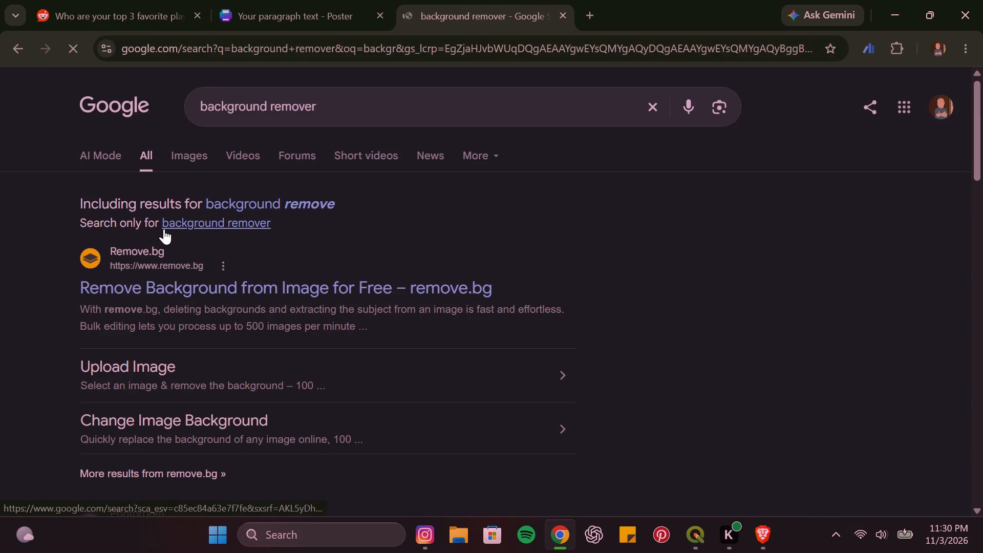
pyautogui.click(153, 285)
# Return to the Canva poster and open the Background Cleaner app from the AI images apps.
pyautogui.click(265, 0)
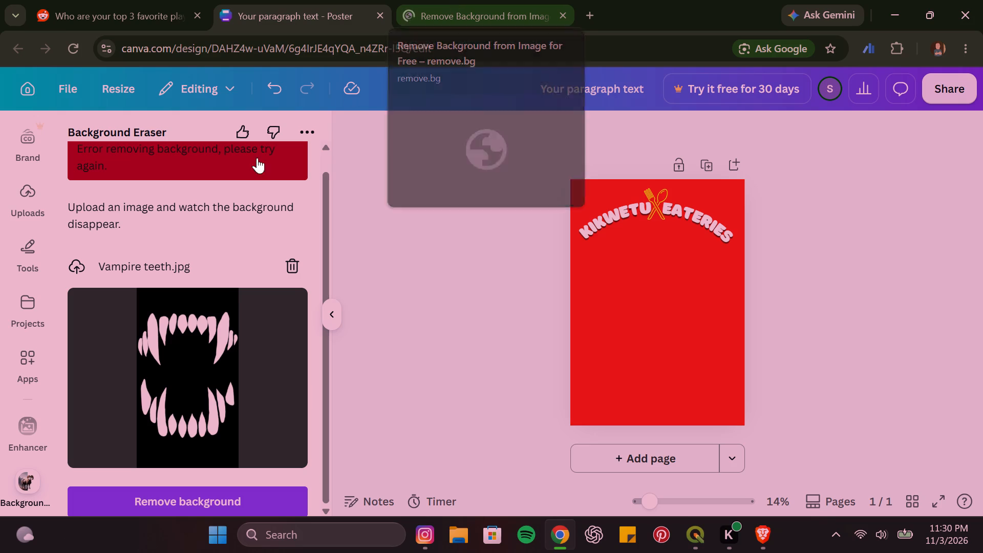
pyautogui.click(27, 440)
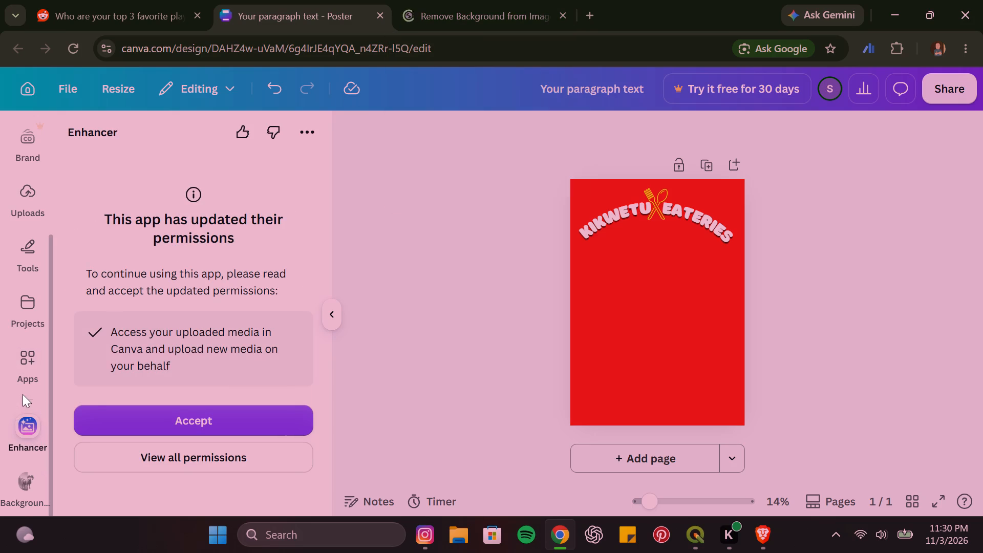
pyautogui.click(33, 381)
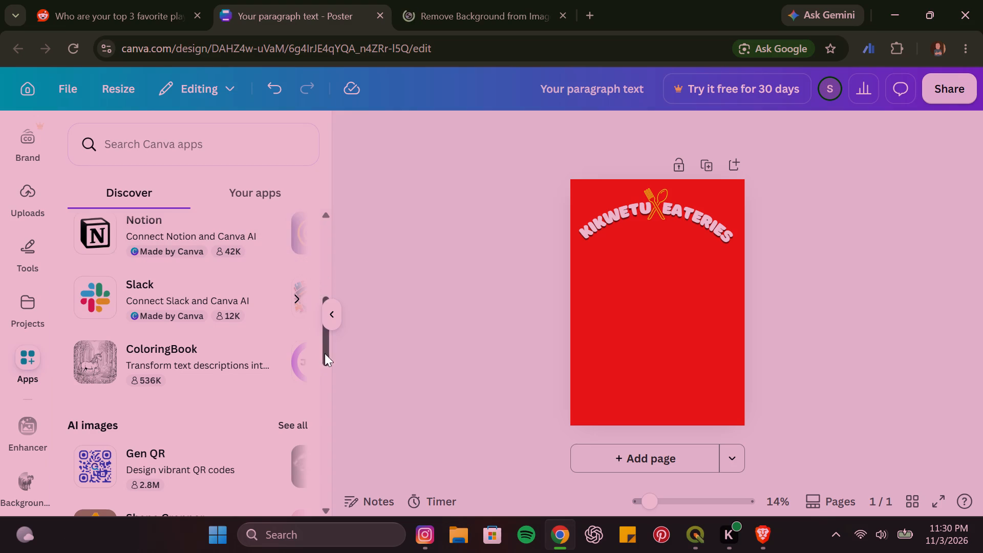
pyautogui.moveTo(325, 353); pyautogui.dragTo(327, 419)
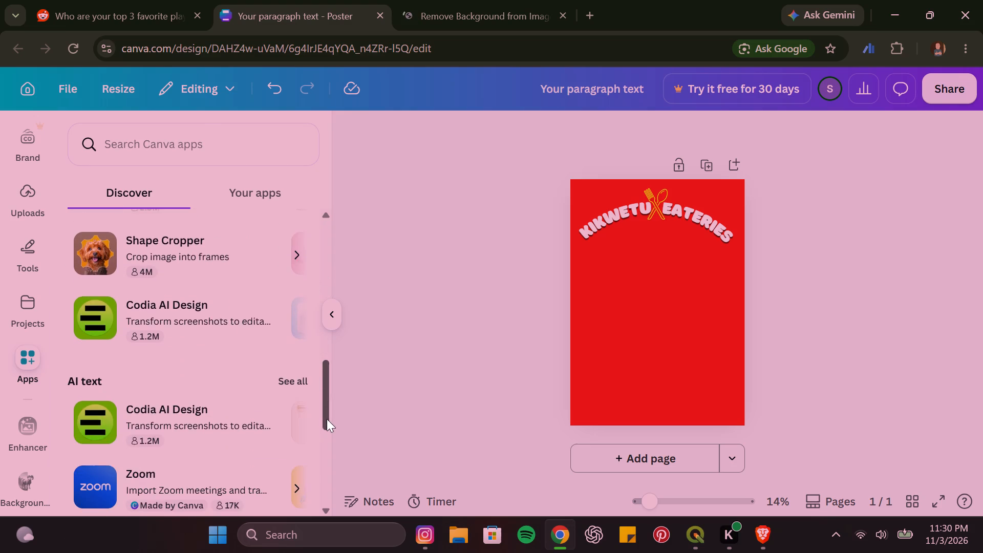
pyautogui.moveTo(327, 419); pyautogui.dragTo(318, 386)
pyautogui.click(292, 390)
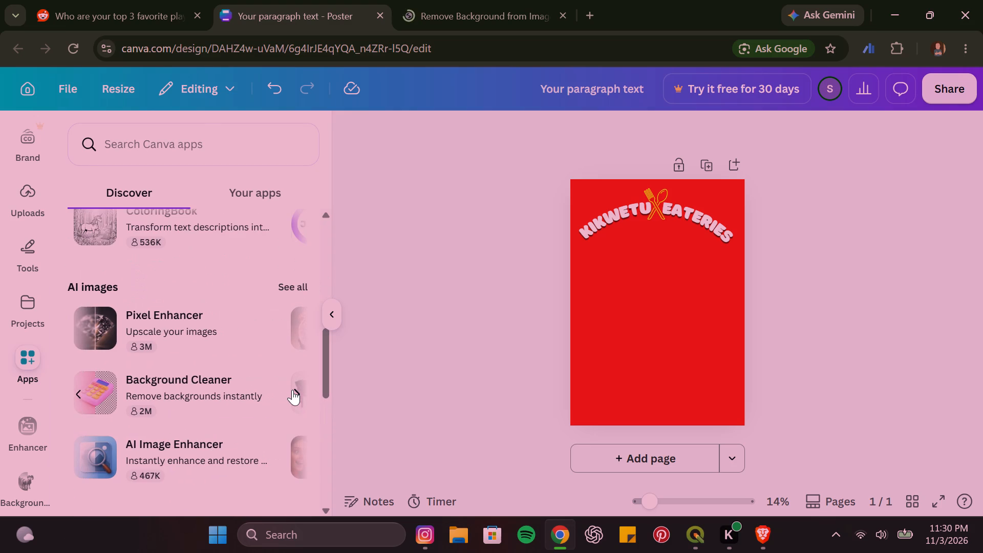
pyautogui.click(219, 385)
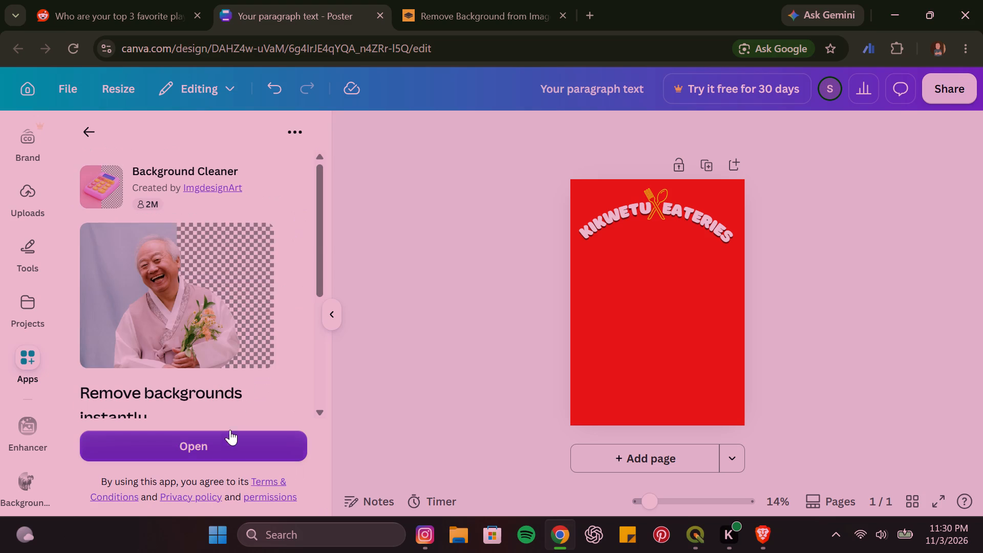
pyautogui.moveTo(322, 269); pyautogui.dragTo(309, 453)
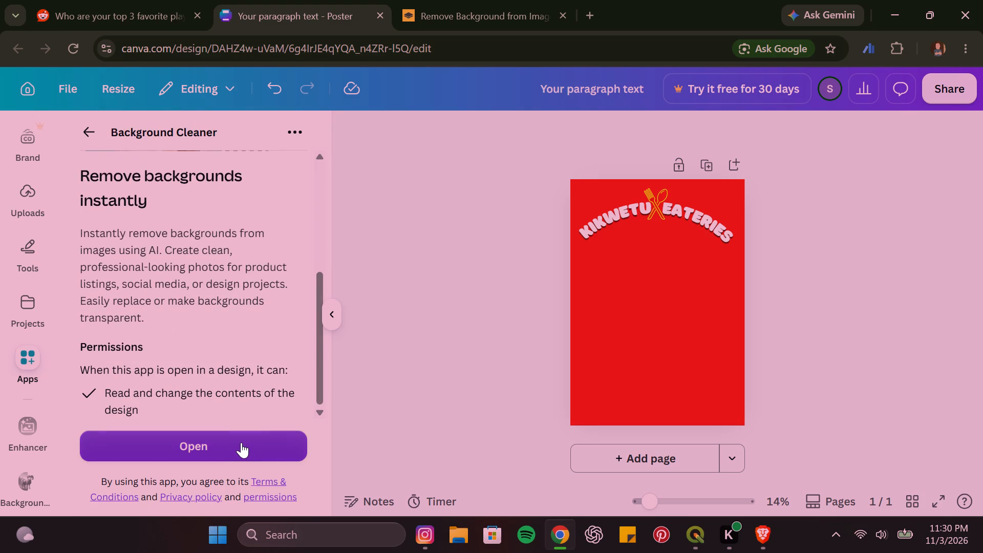
pyautogui.click(241, 442)
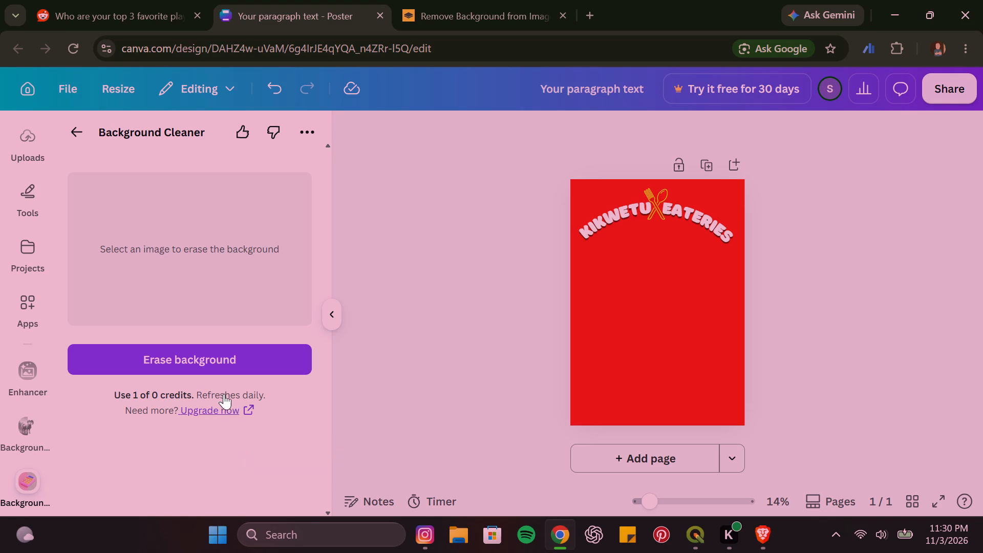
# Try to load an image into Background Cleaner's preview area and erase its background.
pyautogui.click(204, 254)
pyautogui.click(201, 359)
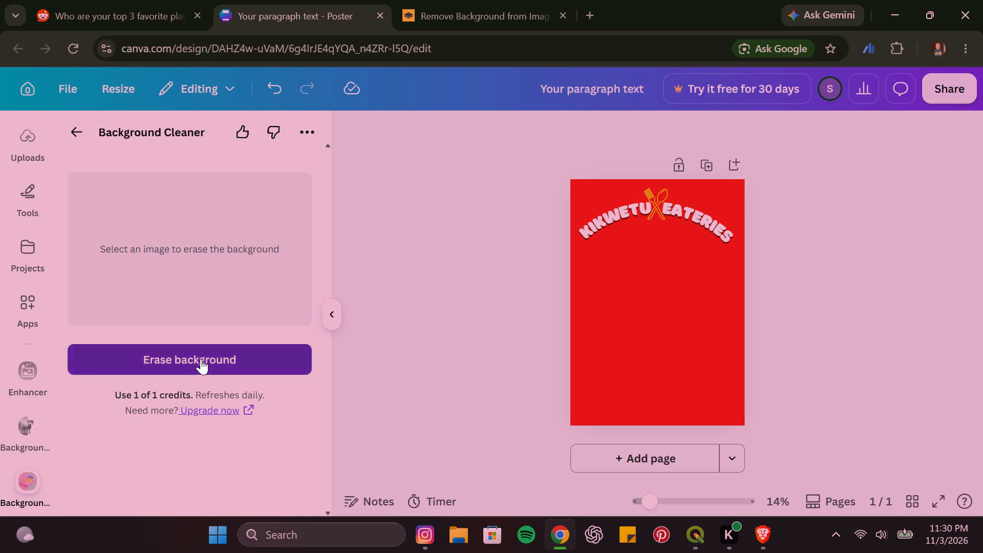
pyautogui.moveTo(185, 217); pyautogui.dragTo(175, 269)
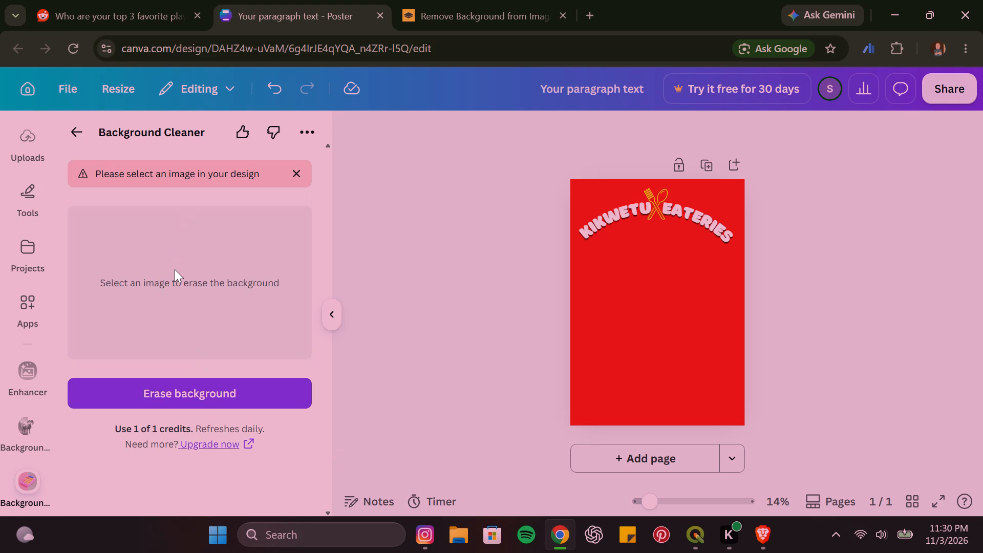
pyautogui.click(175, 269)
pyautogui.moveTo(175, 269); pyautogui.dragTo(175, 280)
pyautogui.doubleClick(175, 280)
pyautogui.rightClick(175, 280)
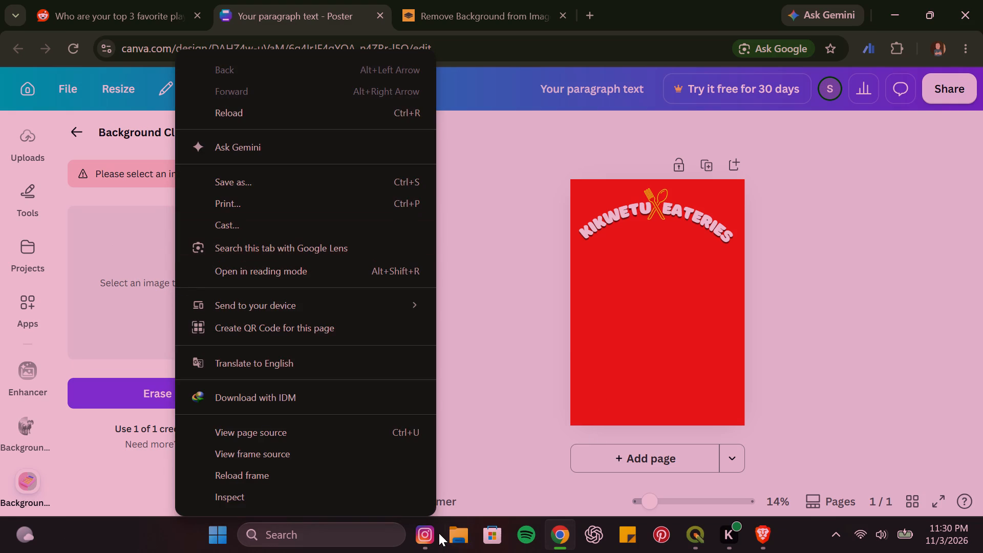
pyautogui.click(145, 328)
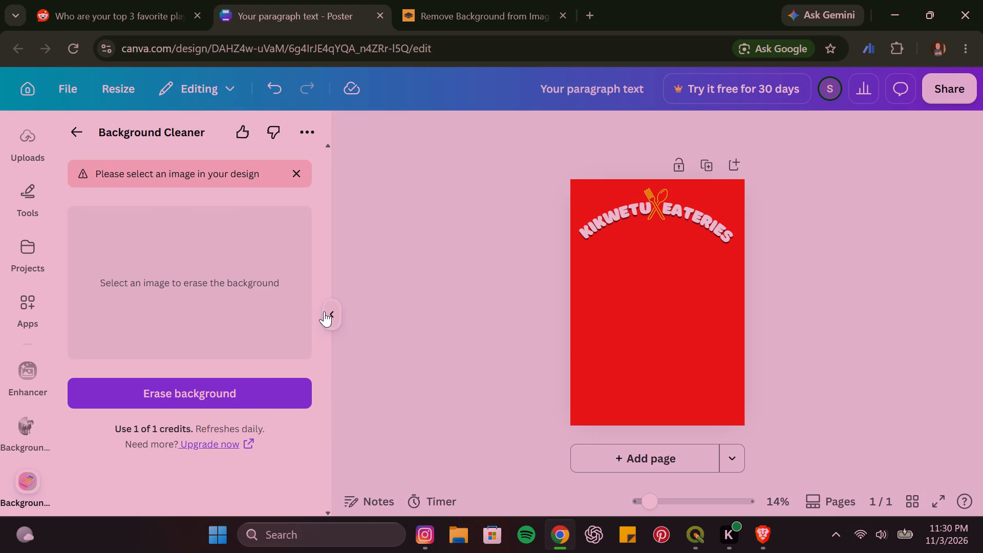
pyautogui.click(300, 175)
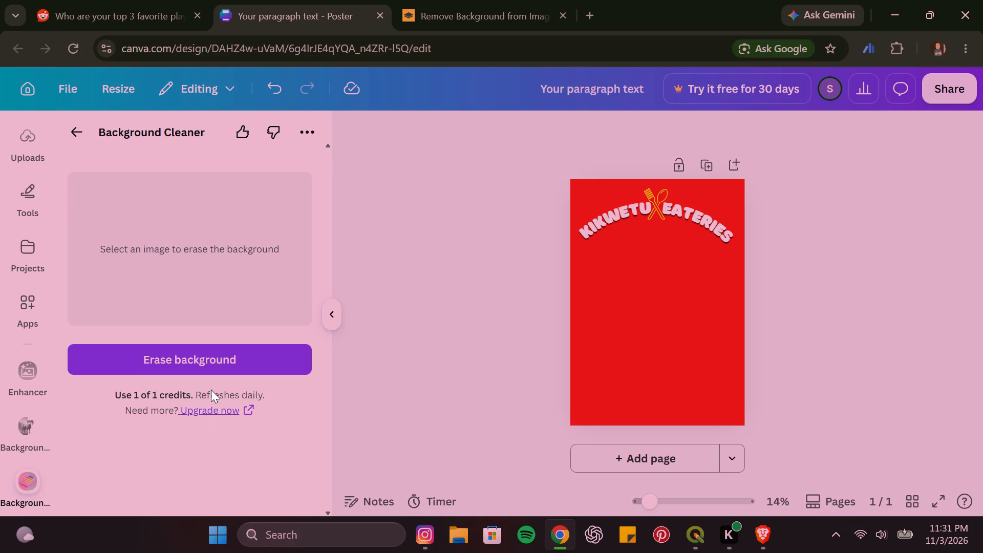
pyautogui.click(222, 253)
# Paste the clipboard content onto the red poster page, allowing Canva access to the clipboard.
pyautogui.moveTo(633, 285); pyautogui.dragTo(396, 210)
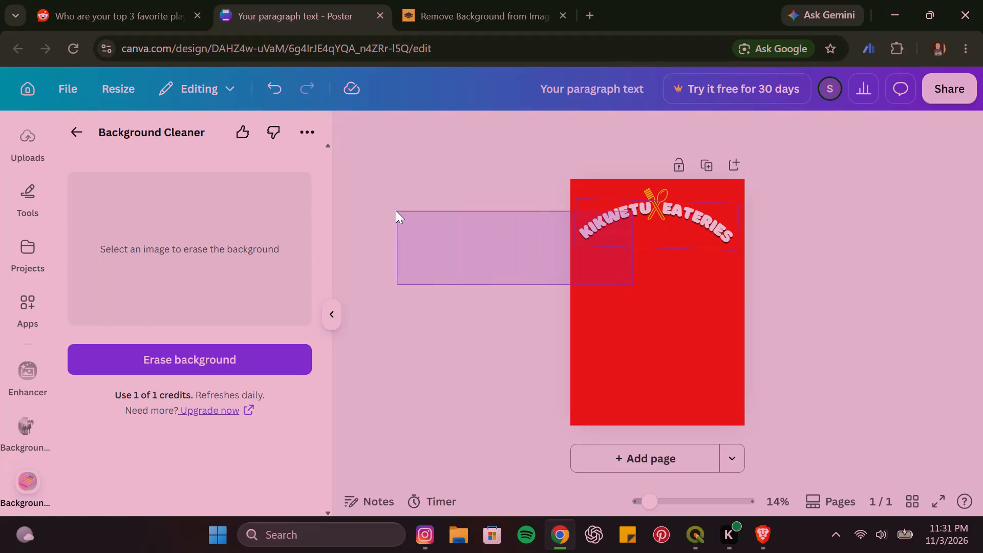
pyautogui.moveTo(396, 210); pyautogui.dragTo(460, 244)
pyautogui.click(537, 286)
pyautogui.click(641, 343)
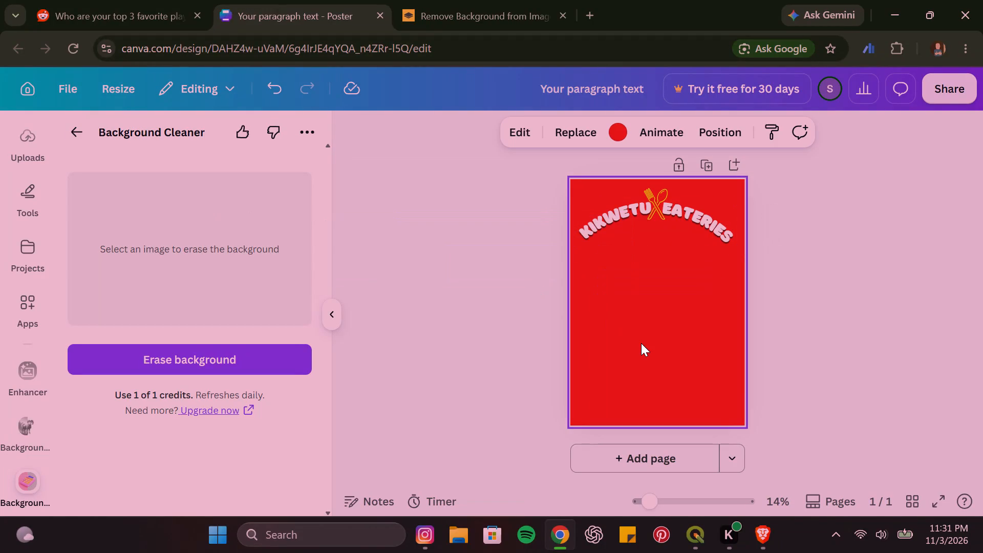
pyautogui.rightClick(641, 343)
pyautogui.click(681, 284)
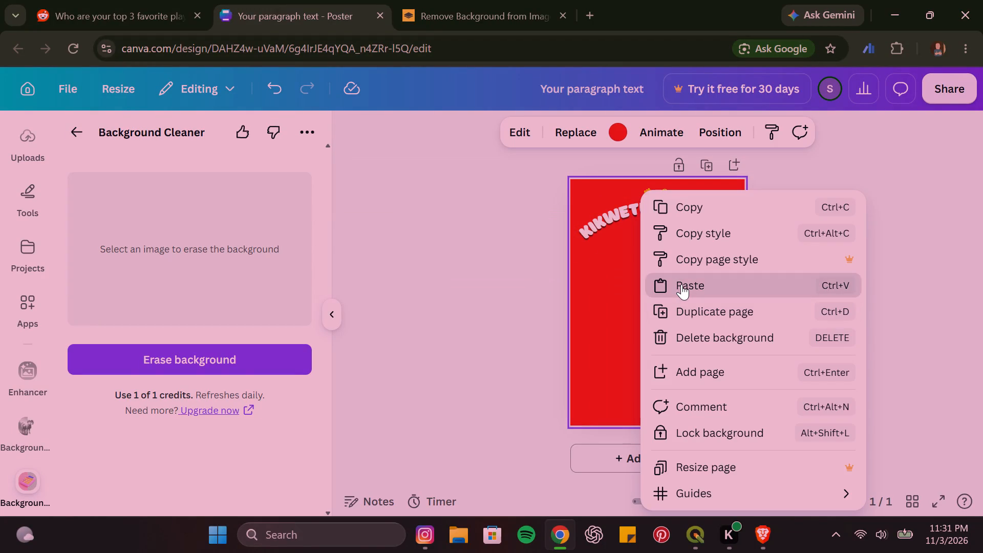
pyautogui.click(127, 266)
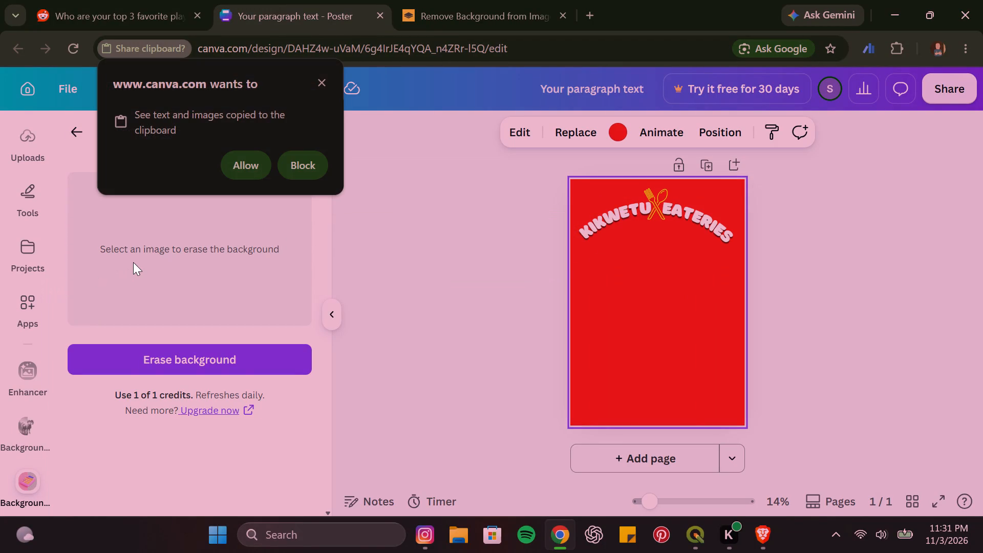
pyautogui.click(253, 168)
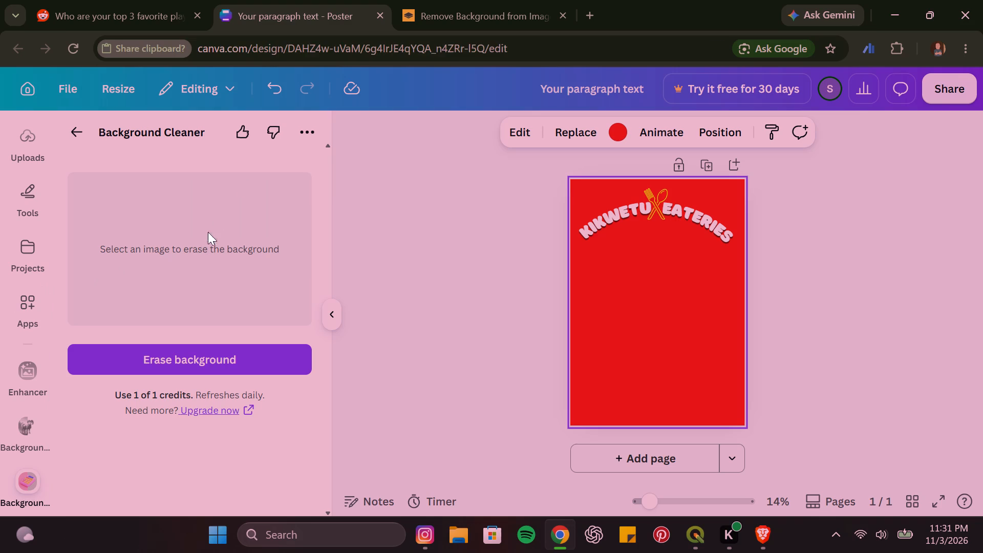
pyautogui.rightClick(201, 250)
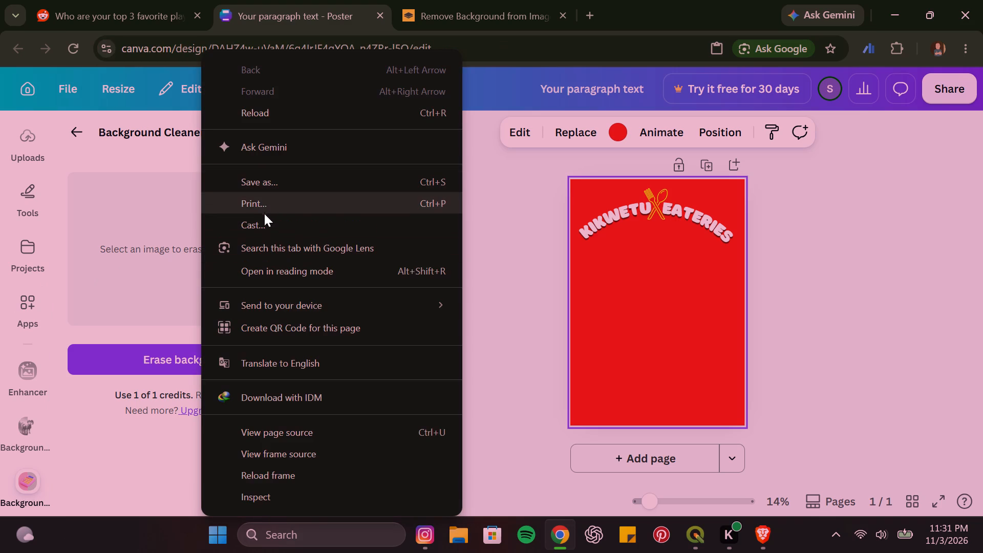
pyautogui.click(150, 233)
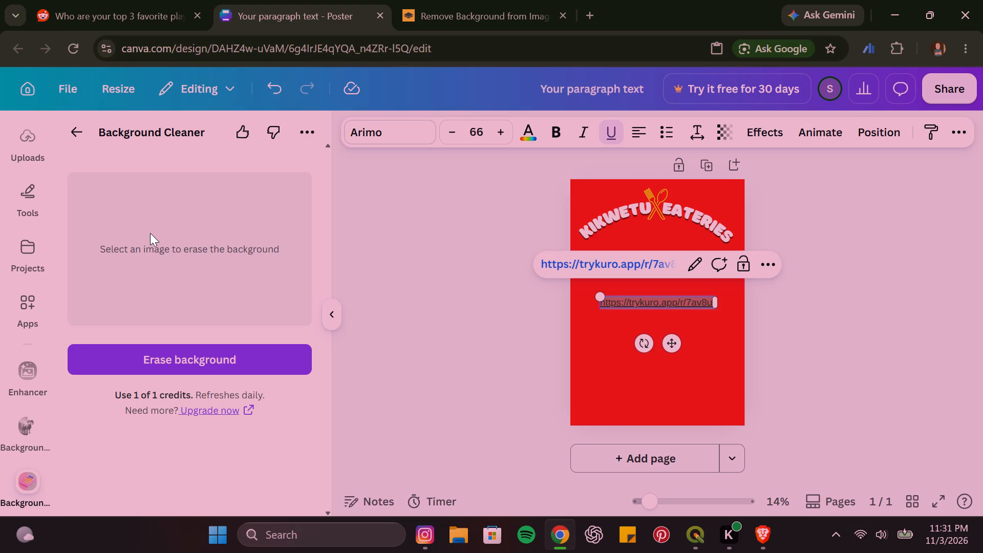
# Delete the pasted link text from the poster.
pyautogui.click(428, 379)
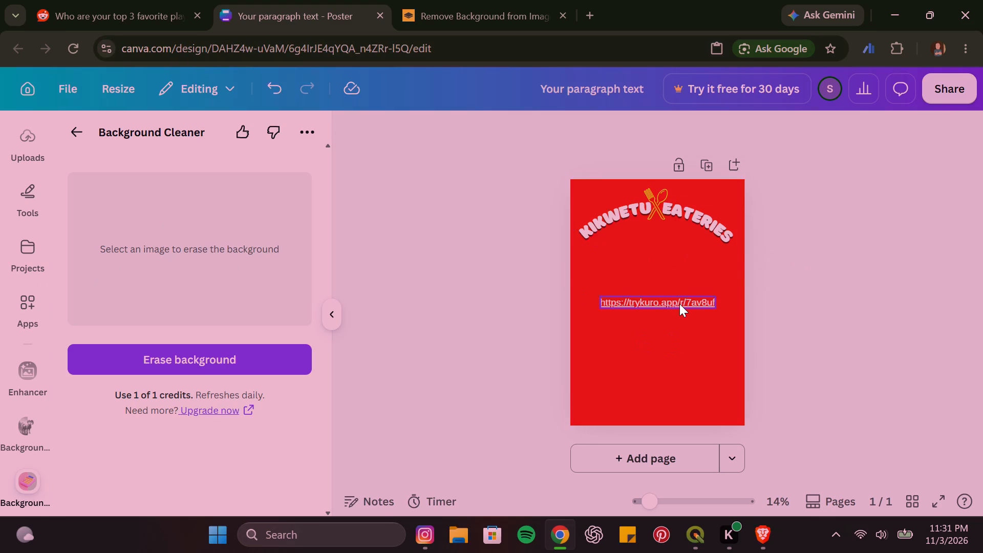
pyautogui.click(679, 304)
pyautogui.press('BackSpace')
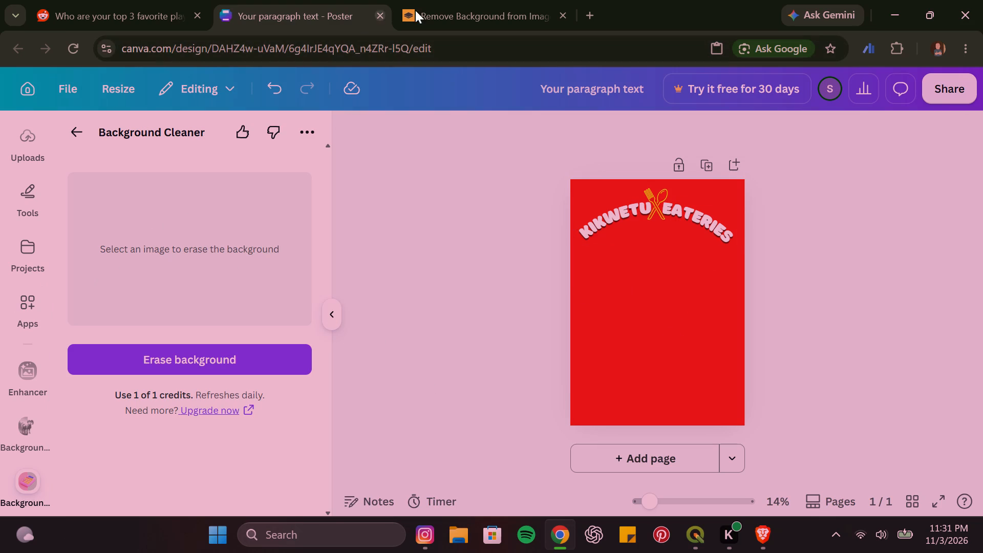
# Switch to the remove.bg tab and upload Vampire teeth.jpg from Downloads to remove its background.
pyautogui.click(439, 3)
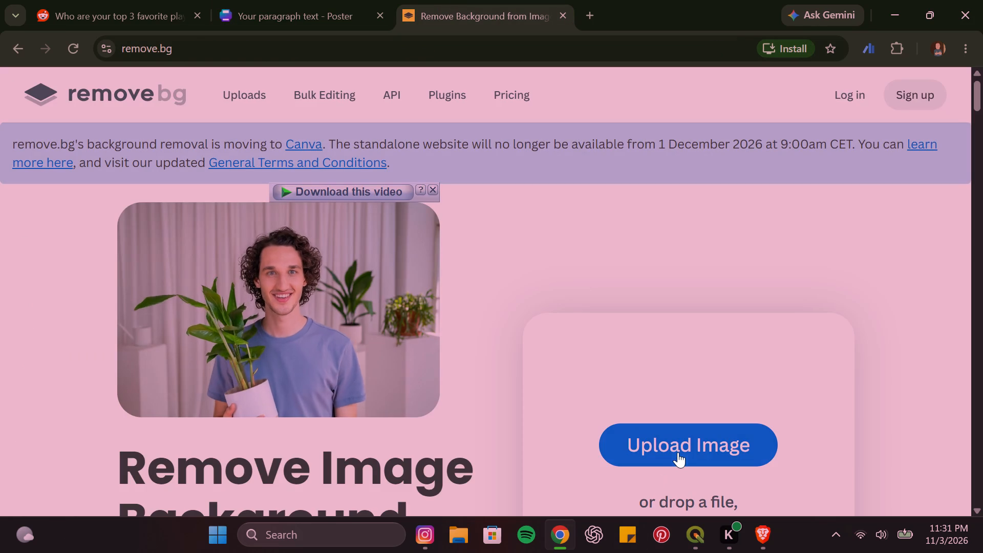
pyautogui.click(679, 452)
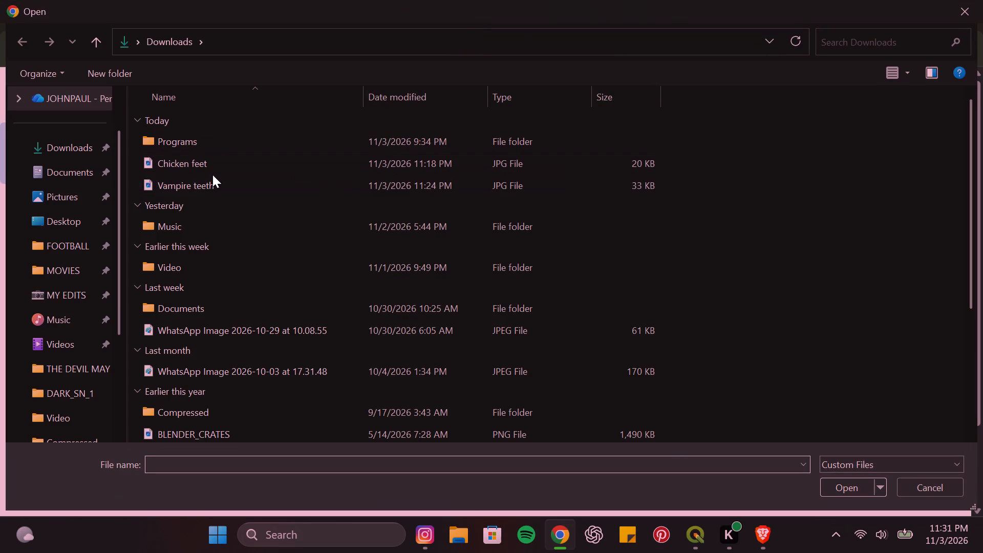
pyautogui.click(209, 192)
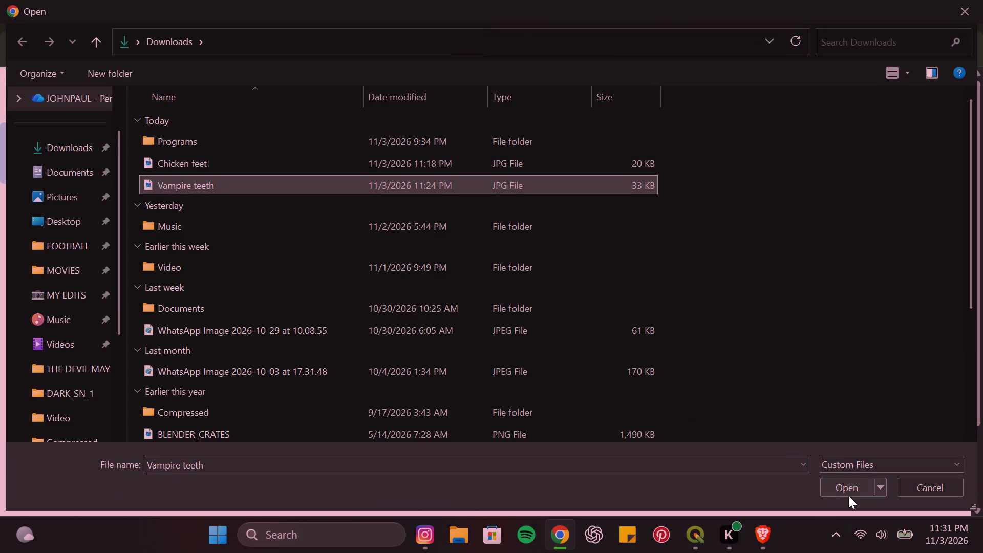
pyautogui.click(848, 496)
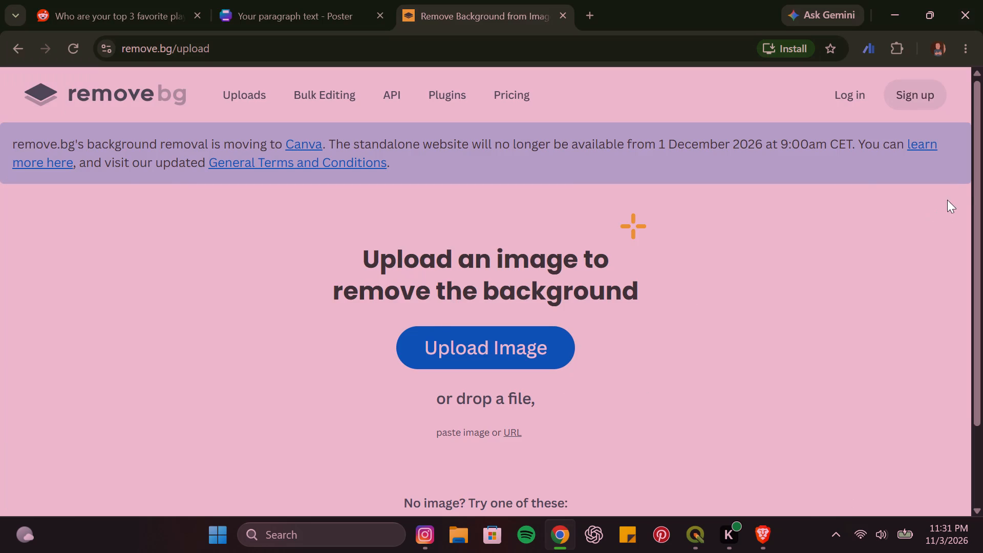
pyautogui.moveTo(982, 197); pyautogui.dragTo(980, 248)
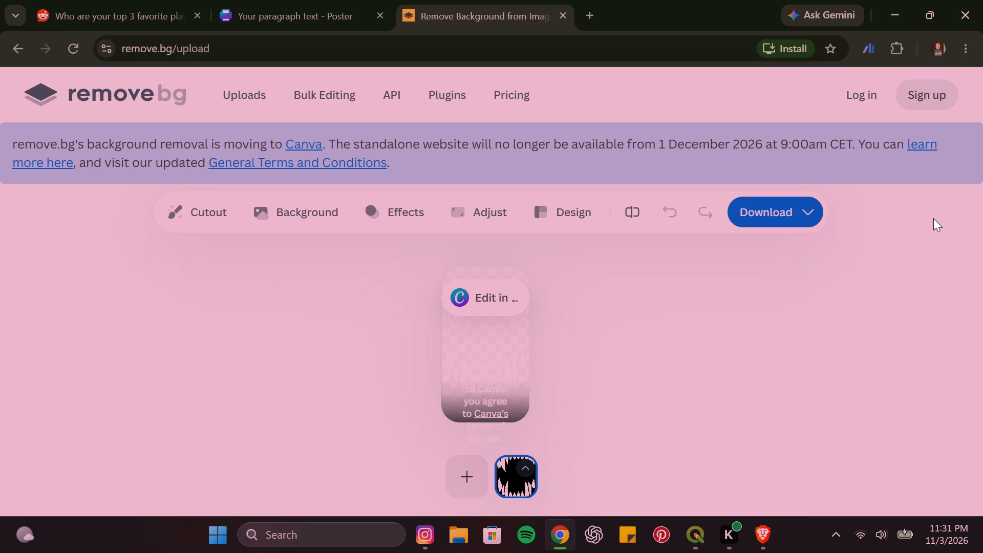
# Send the vampire teeth cutout from remove.bg to Canva for editing and go to the new design.
pyautogui.click(487, 297)
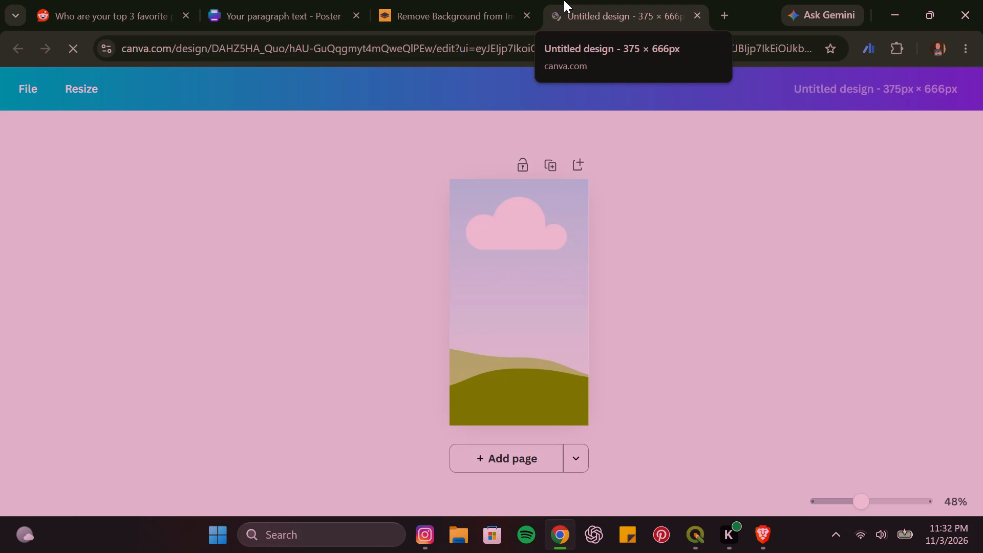
pyautogui.click(315, 0)
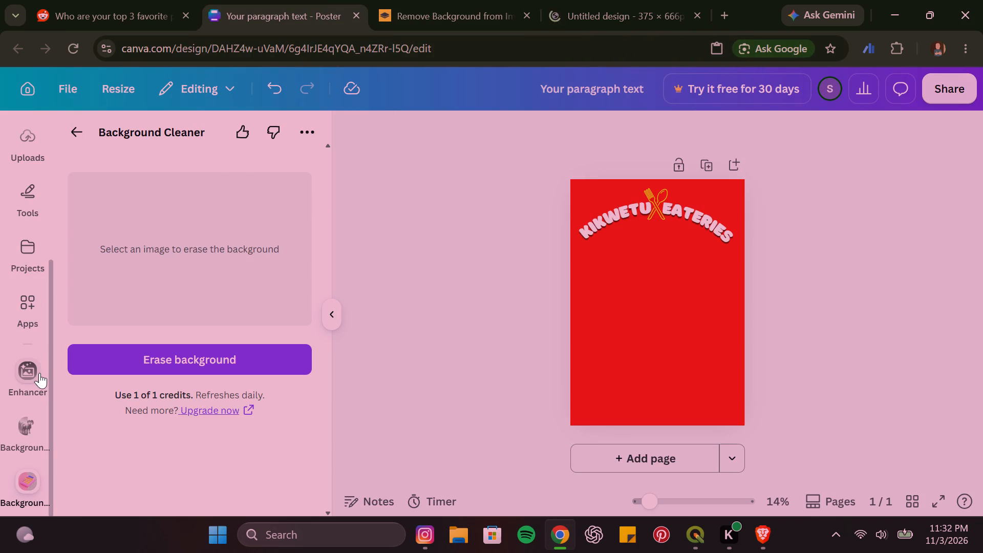
pyautogui.click(27, 202)
pyautogui.click(617, 0)
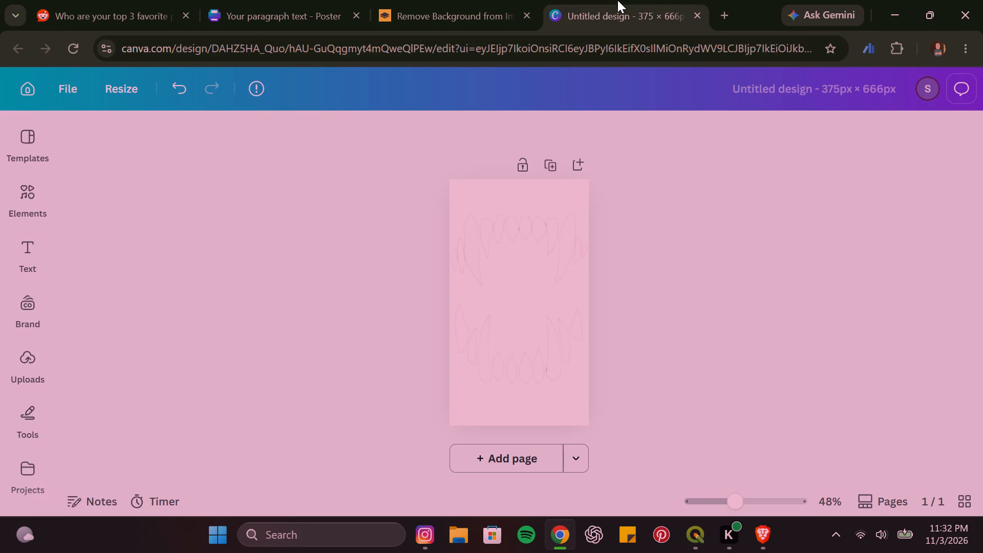
# Select the vampire teeth image in the new 375 × 666 px design and paste the clipboard link onto it.
pyautogui.click(498, 283)
pyautogui.rightClick(498, 283)
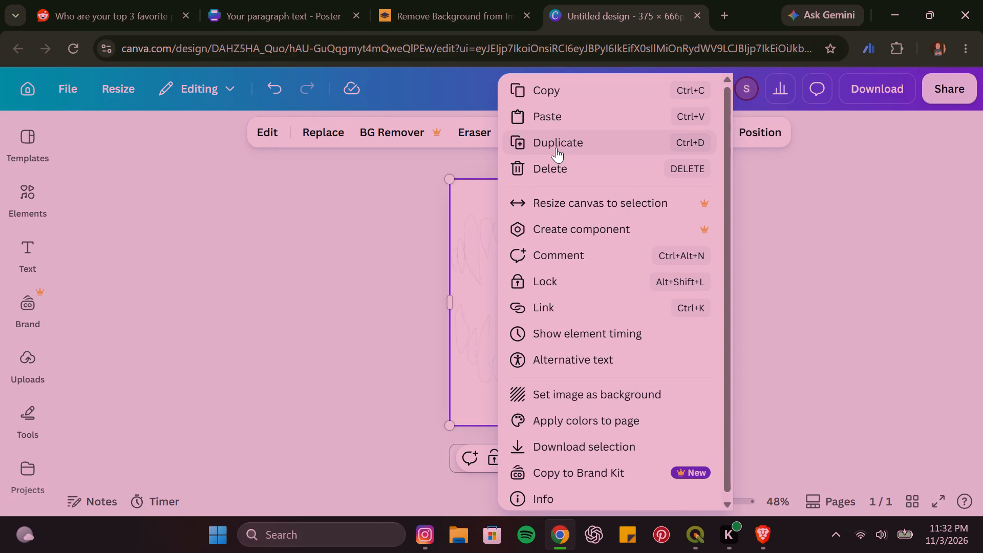
pyautogui.click(548, 116)
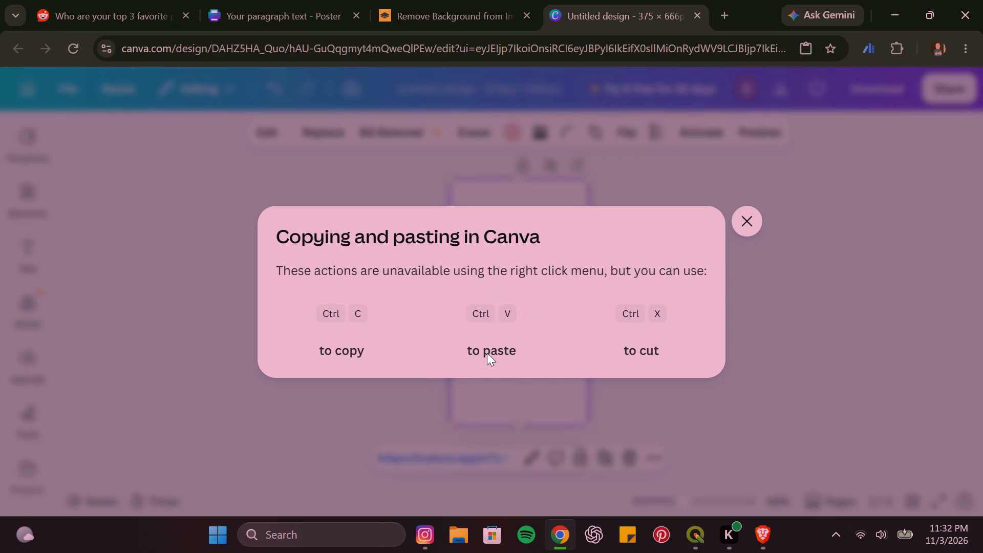
pyautogui.hotkey('ctrl', 'v')
pyautogui.click(724, 211)
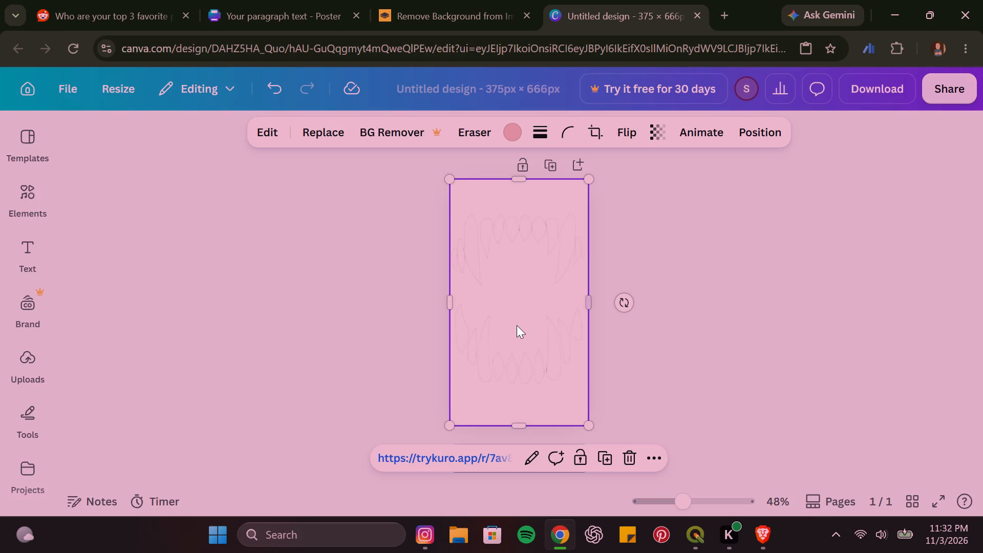
pyautogui.hotkey('ctrl', 'v')
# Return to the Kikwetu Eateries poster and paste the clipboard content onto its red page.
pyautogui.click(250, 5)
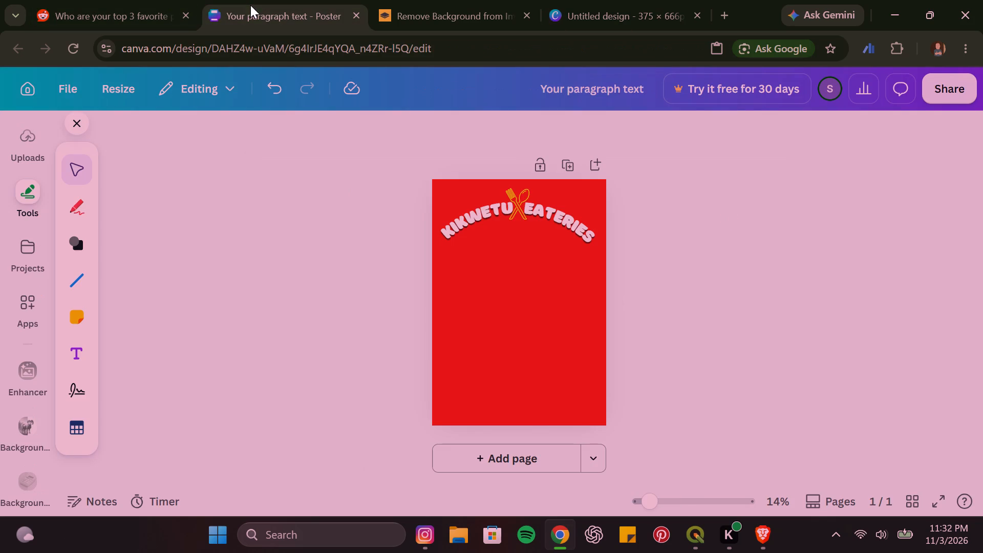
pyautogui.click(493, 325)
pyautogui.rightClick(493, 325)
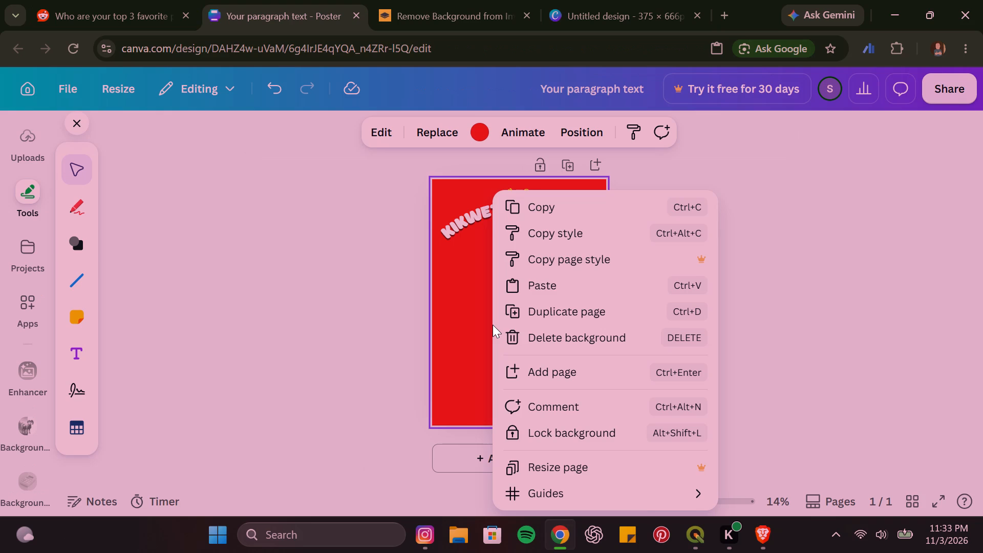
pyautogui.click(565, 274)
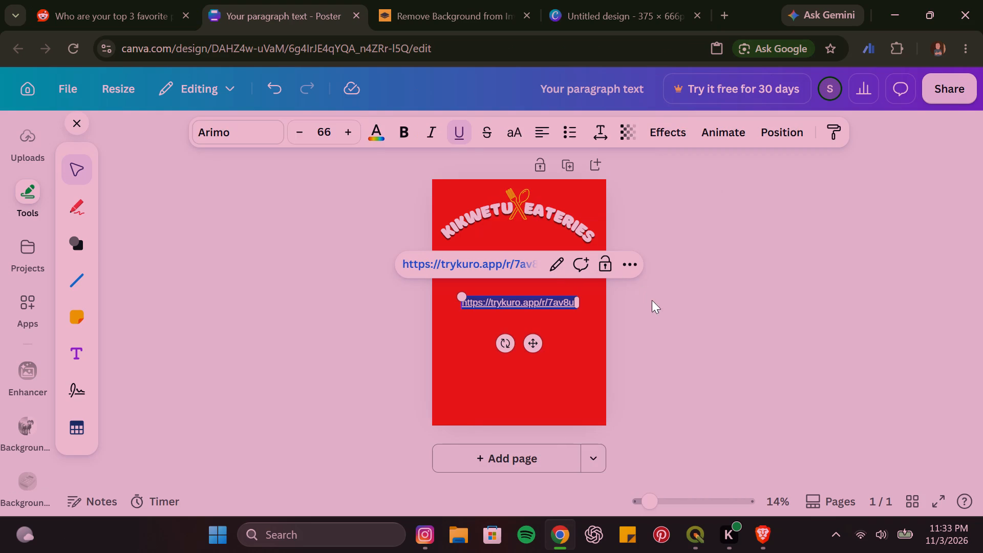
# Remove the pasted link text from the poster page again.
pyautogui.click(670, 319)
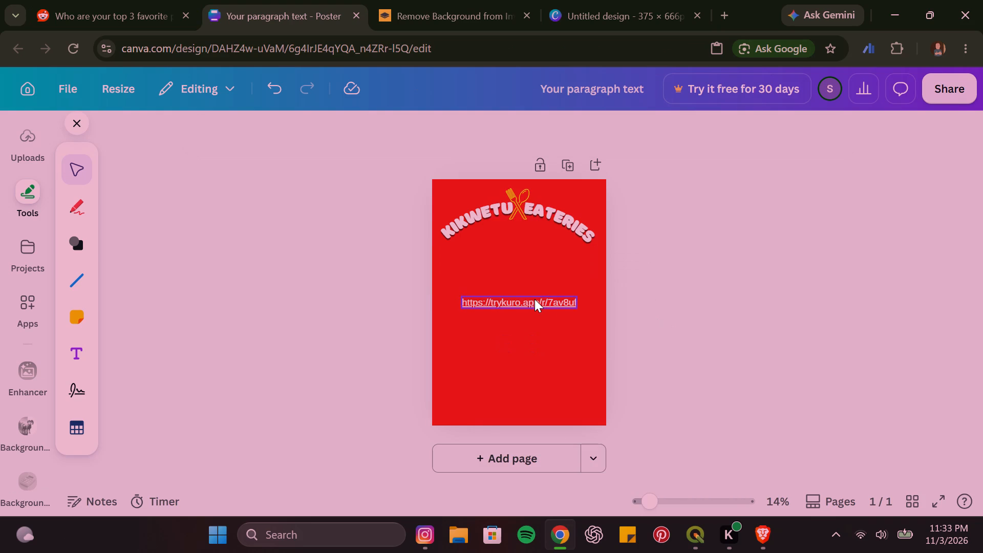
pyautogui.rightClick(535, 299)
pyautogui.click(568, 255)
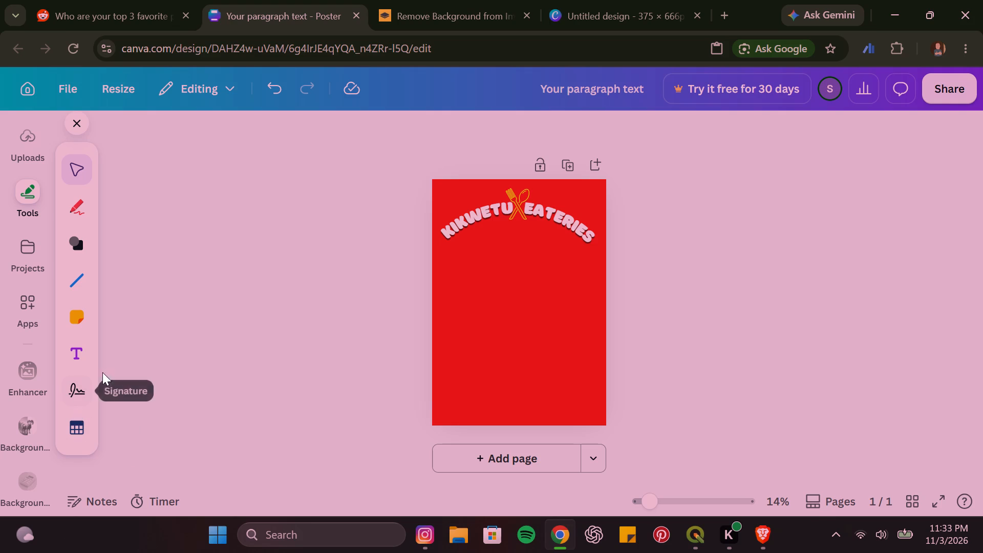
# Start a text signature for the poster with the prefilled name and set its font to Amsterdam Four.
pyautogui.click(74, 388)
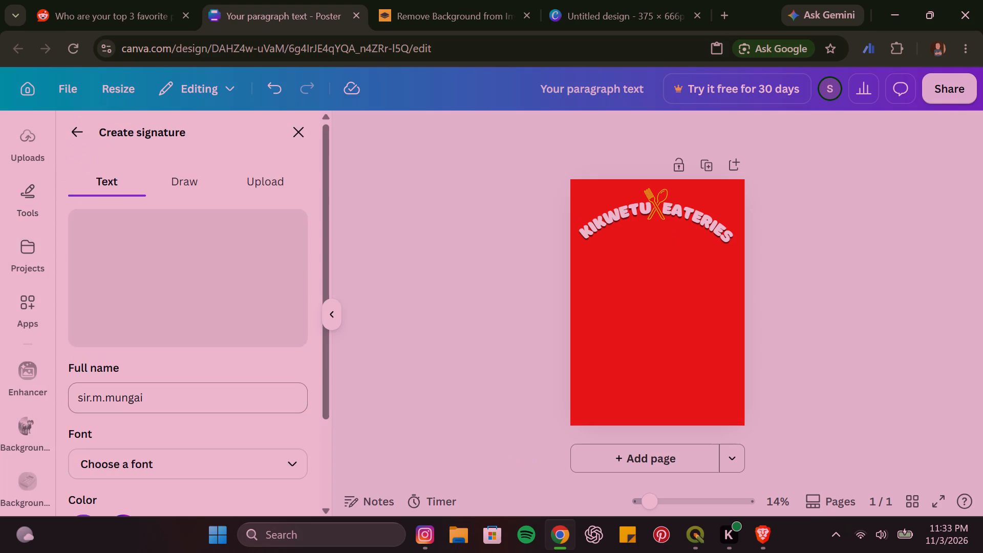
pyautogui.moveTo(152, 297); pyautogui.dragTo(185, 316)
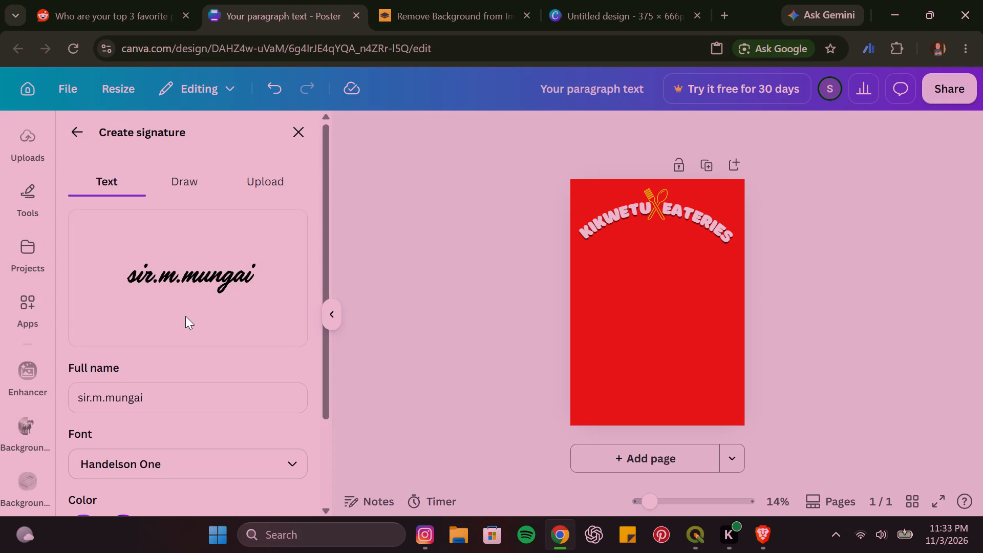
pyautogui.moveTo(185, 316); pyautogui.dragTo(200, 320)
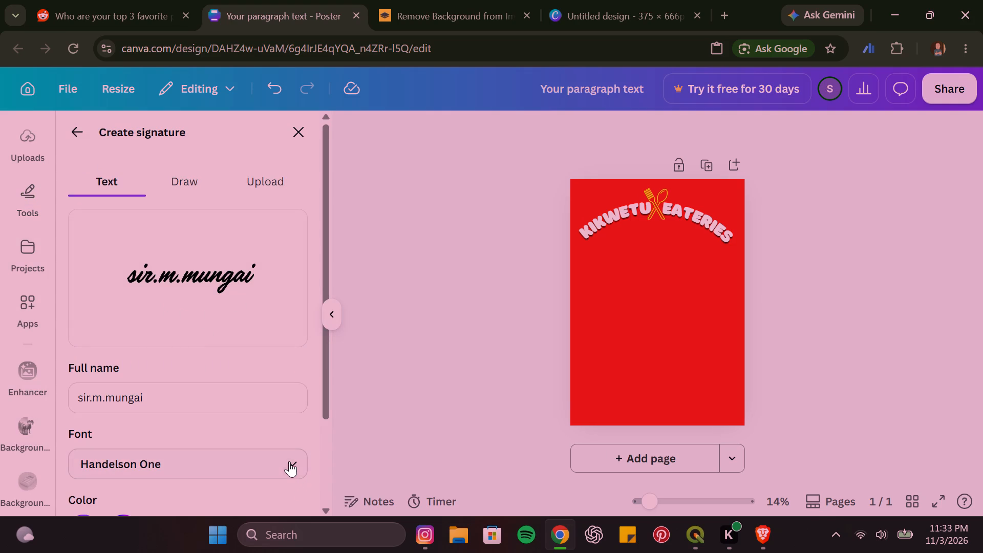
pyautogui.click(289, 461)
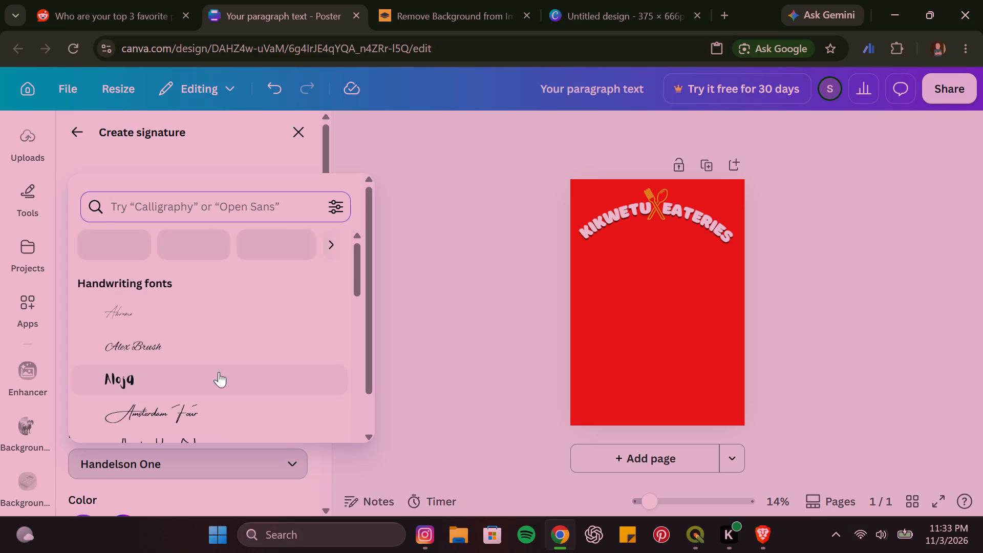
pyautogui.click(162, 411)
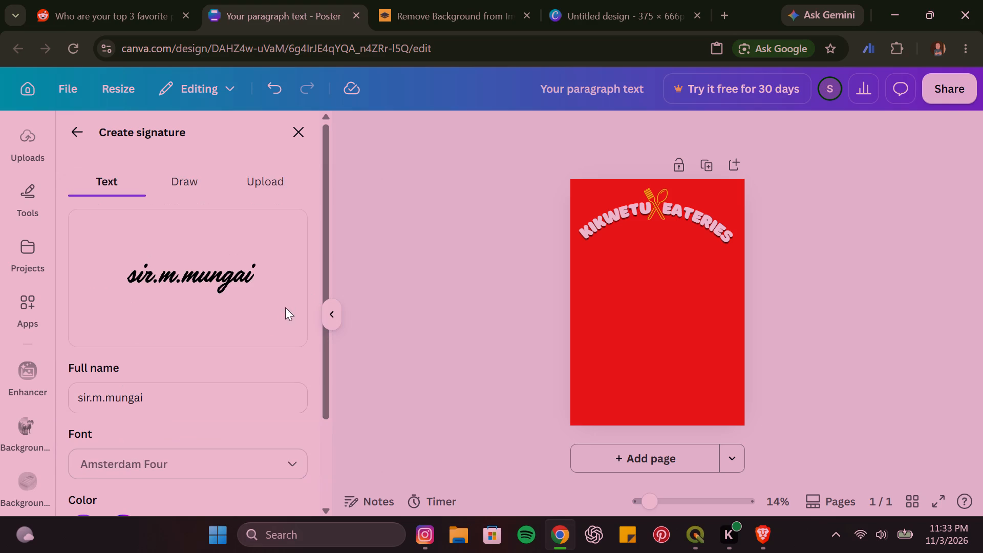
# Set the signature's color to golden yellow #E4B610.
pyautogui.moveTo(324, 268); pyautogui.dragTo(324, 367)
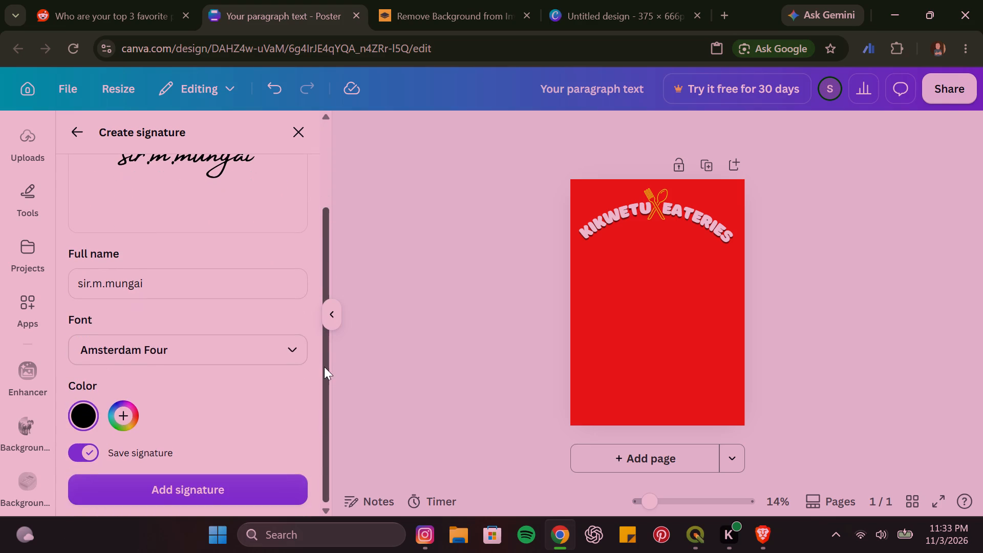
pyautogui.moveTo(324, 367); pyautogui.dragTo(323, 329)
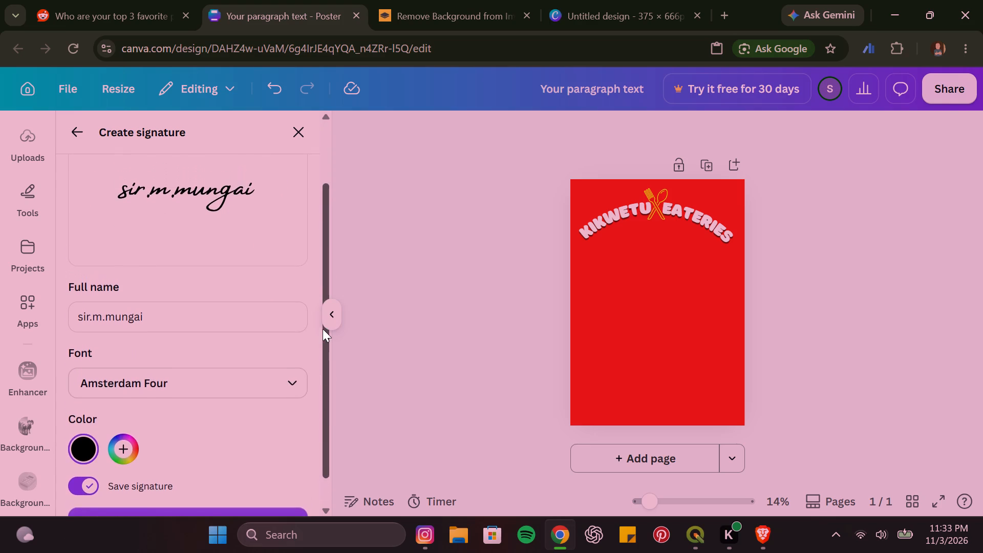
pyautogui.moveTo(323, 329); pyautogui.dragTo(318, 392)
pyautogui.click(123, 412)
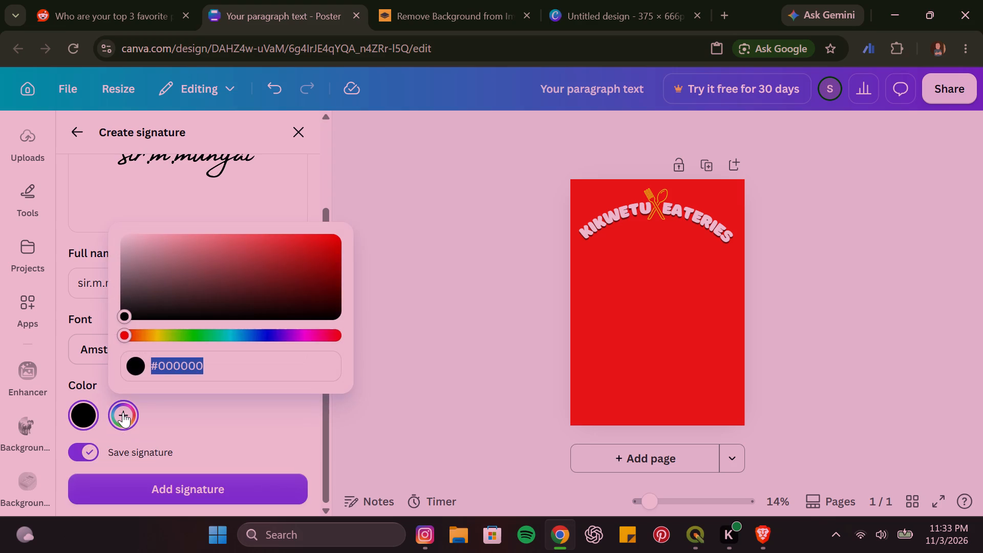
pyautogui.click(149, 339)
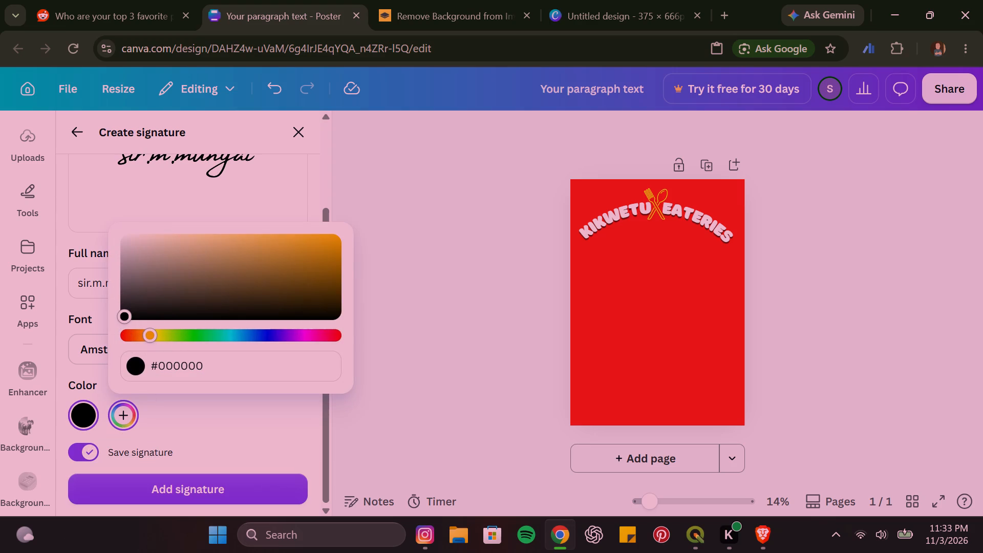
pyautogui.moveTo(162, 332); pyautogui.dragTo(148, 341)
pyautogui.moveTo(148, 341); pyautogui.dragTo(155, 327)
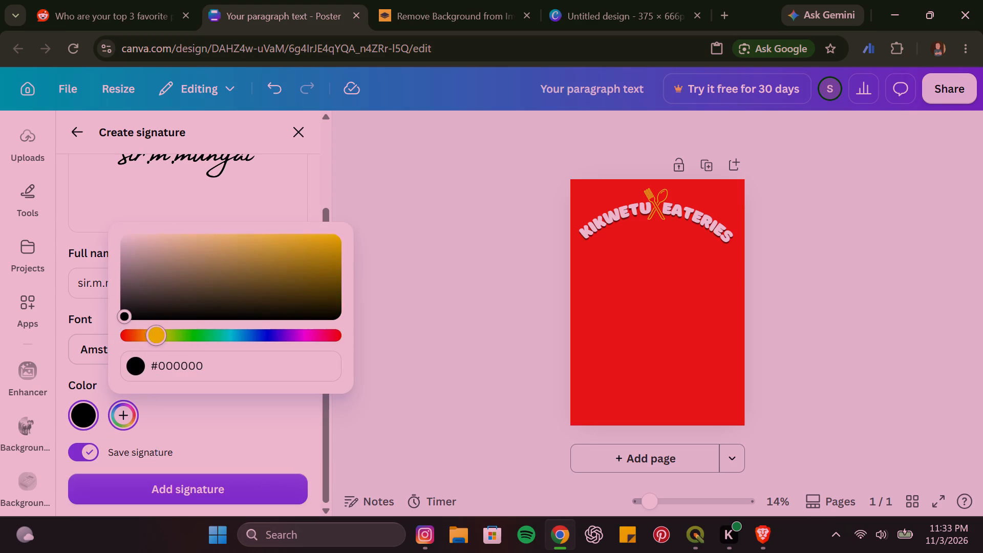
pyautogui.moveTo(155, 327); pyautogui.dragTo(151, 327)
pyautogui.click(151, 327)
pyautogui.click(327, 243)
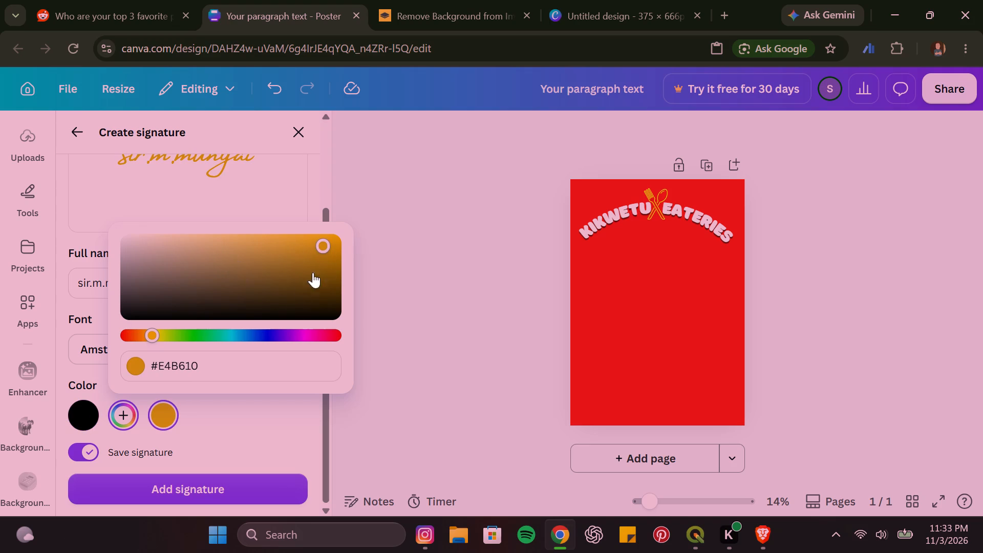
pyautogui.click(232, 416)
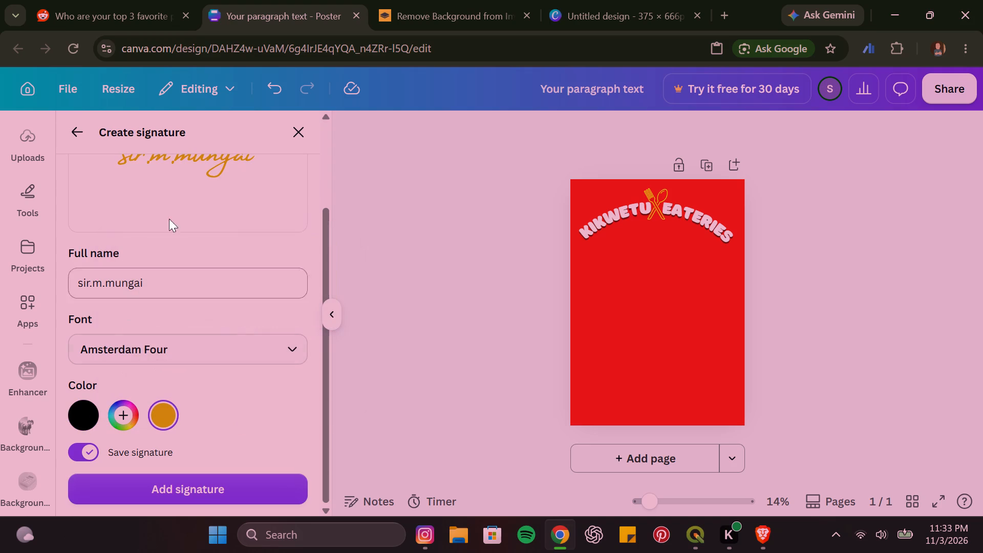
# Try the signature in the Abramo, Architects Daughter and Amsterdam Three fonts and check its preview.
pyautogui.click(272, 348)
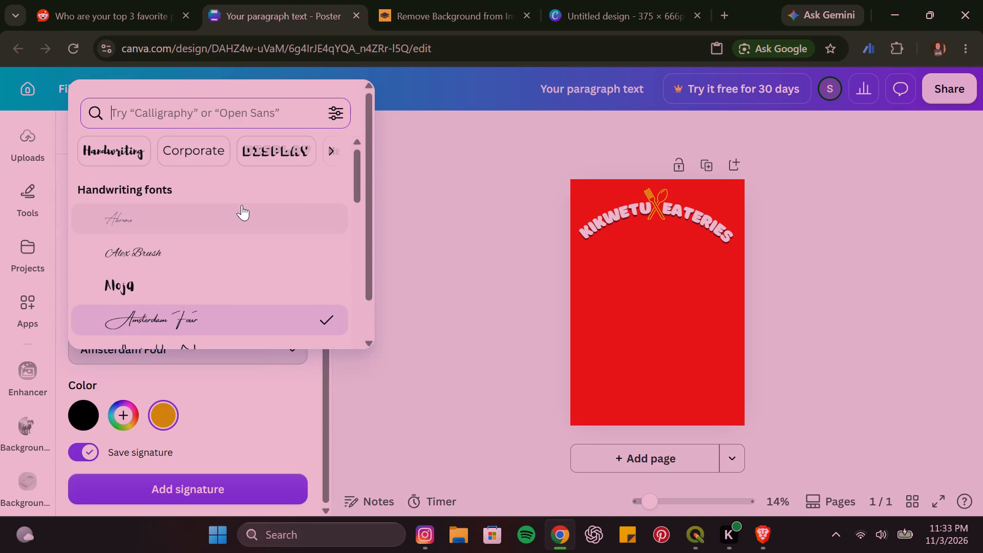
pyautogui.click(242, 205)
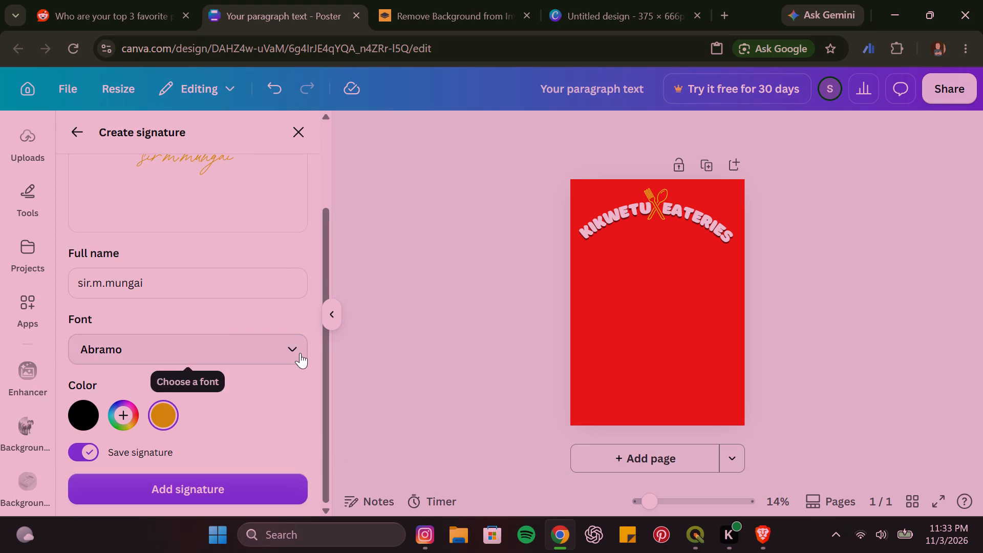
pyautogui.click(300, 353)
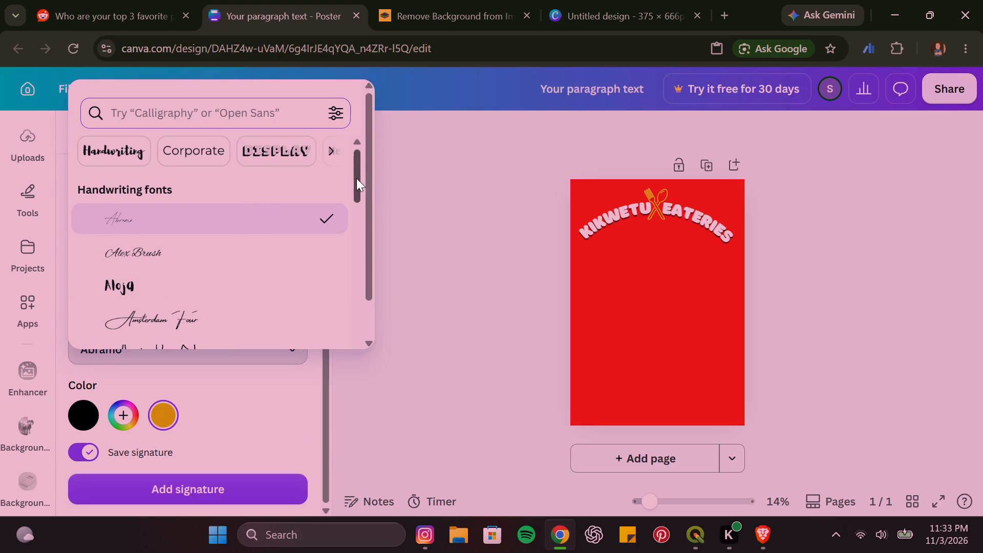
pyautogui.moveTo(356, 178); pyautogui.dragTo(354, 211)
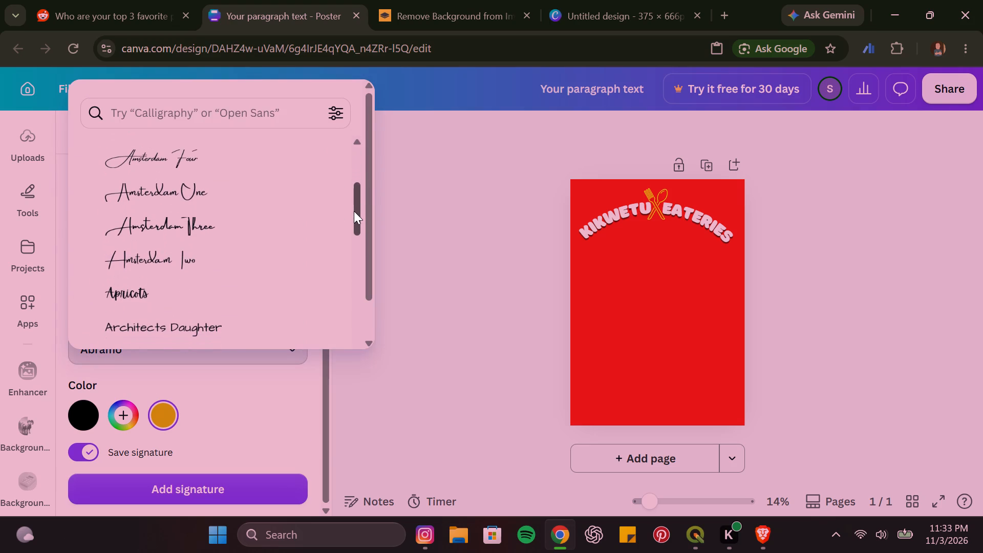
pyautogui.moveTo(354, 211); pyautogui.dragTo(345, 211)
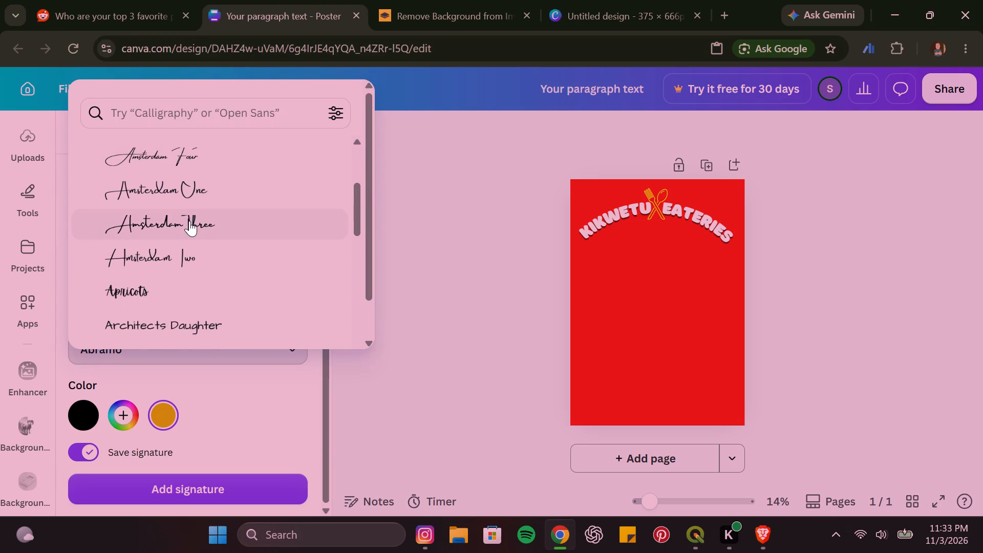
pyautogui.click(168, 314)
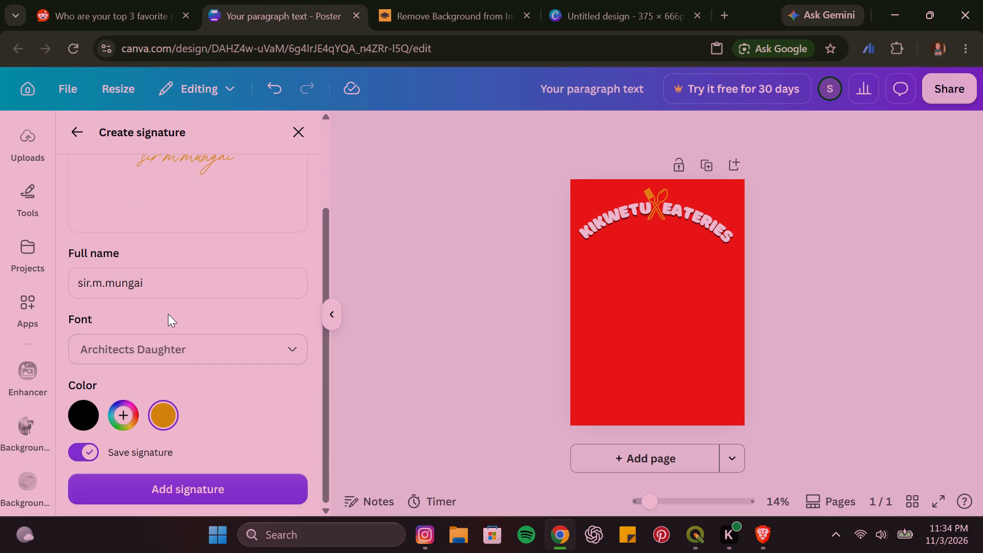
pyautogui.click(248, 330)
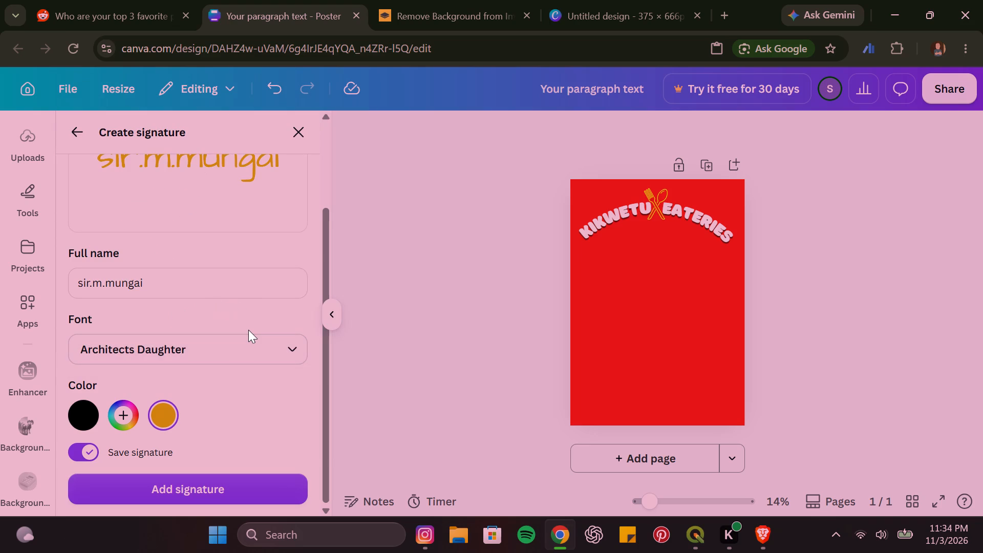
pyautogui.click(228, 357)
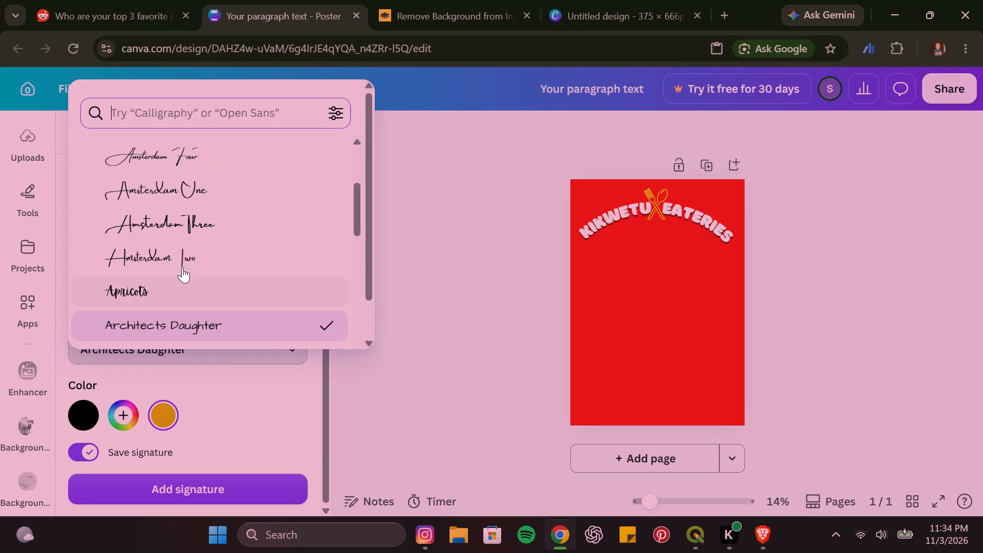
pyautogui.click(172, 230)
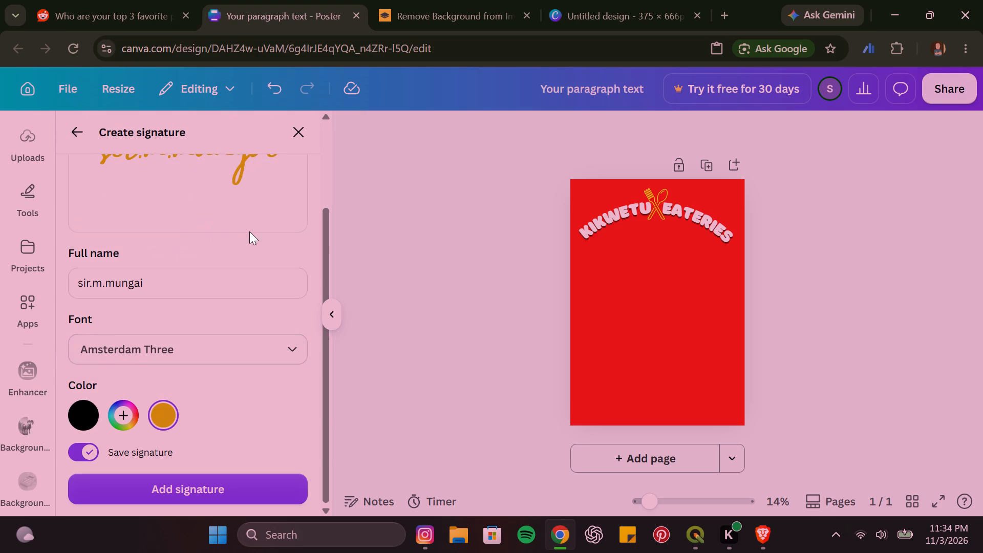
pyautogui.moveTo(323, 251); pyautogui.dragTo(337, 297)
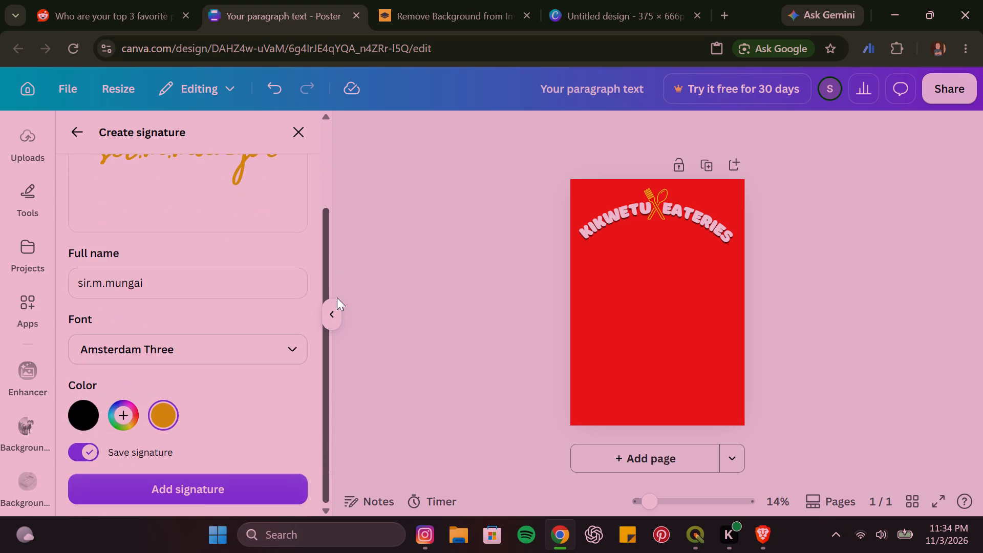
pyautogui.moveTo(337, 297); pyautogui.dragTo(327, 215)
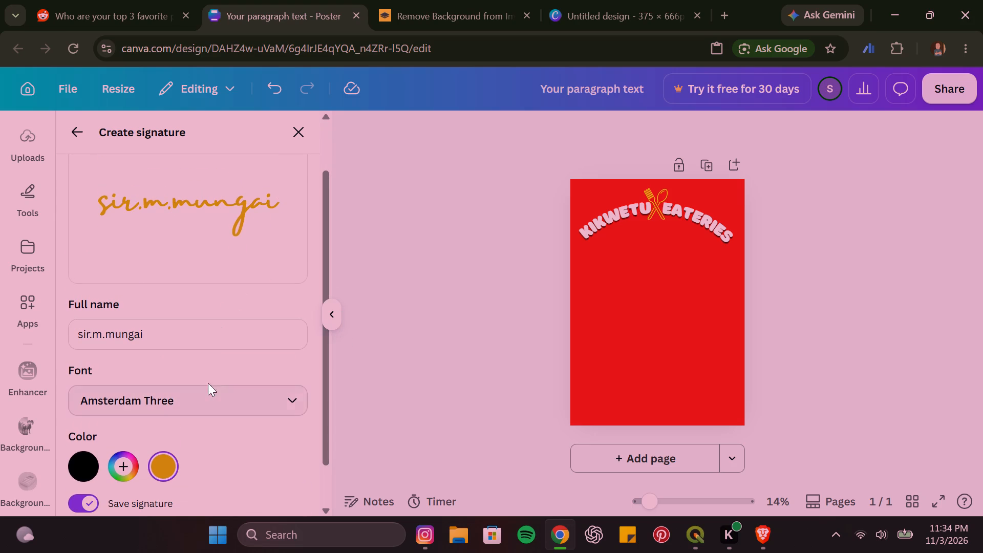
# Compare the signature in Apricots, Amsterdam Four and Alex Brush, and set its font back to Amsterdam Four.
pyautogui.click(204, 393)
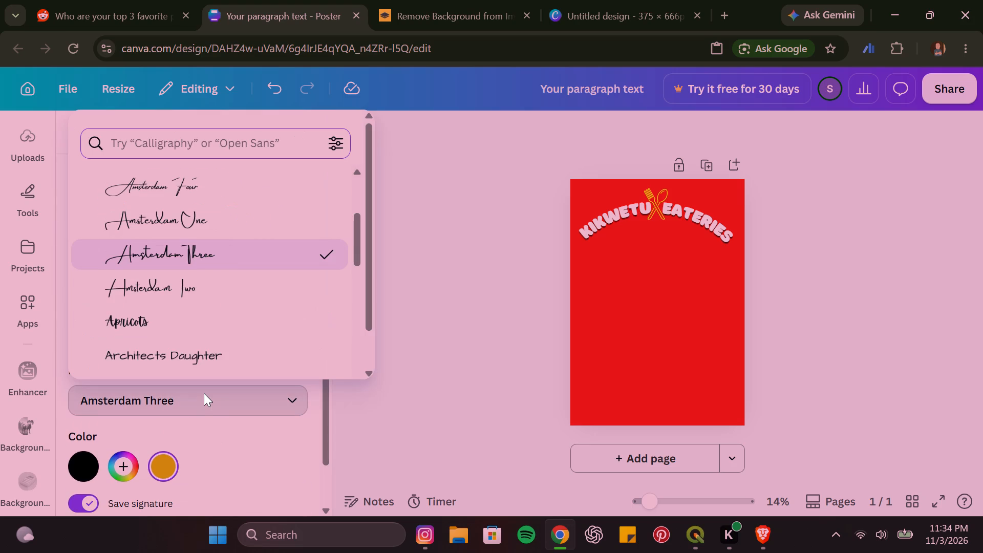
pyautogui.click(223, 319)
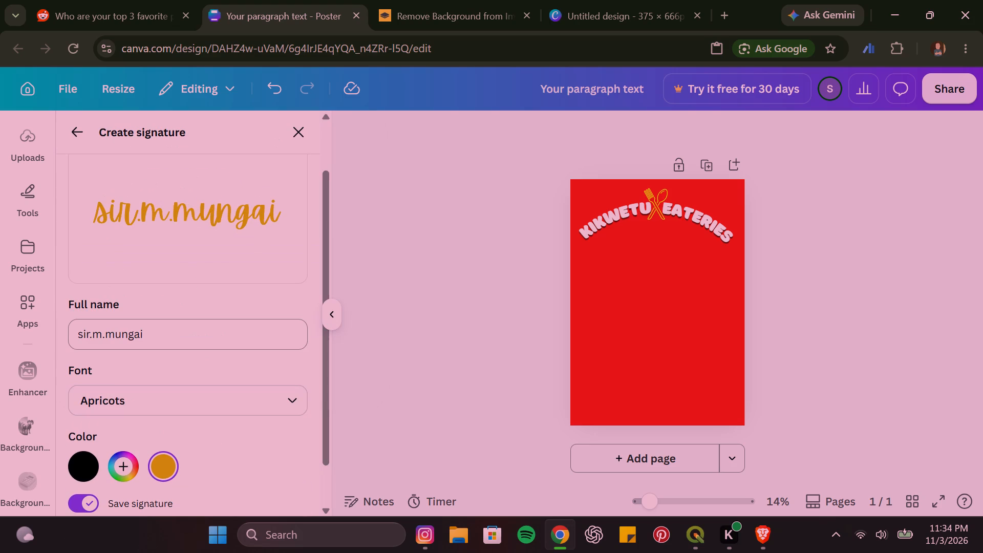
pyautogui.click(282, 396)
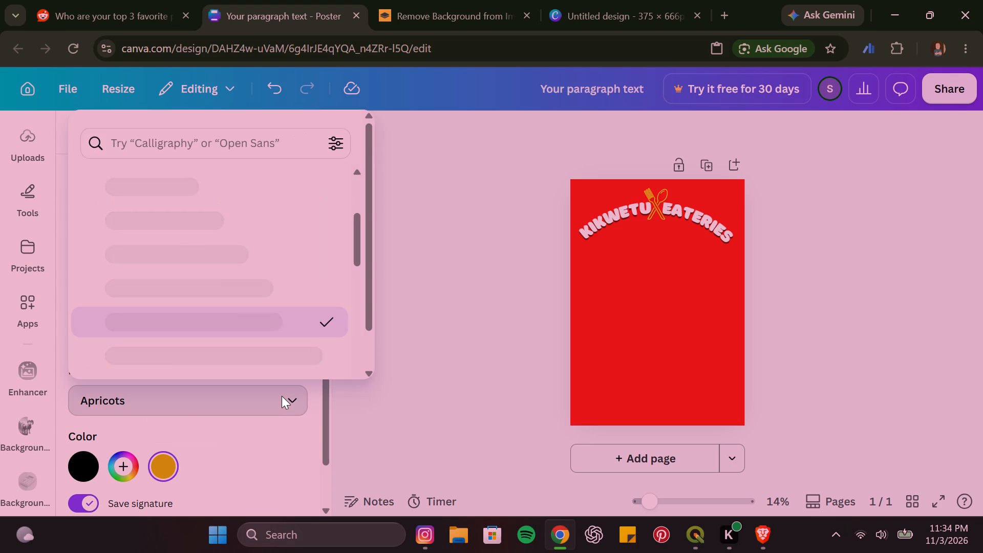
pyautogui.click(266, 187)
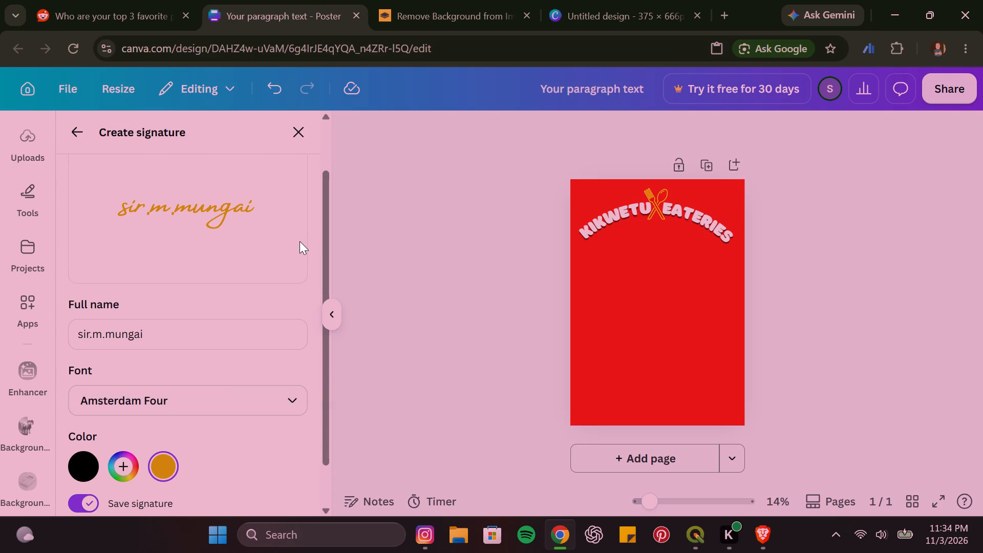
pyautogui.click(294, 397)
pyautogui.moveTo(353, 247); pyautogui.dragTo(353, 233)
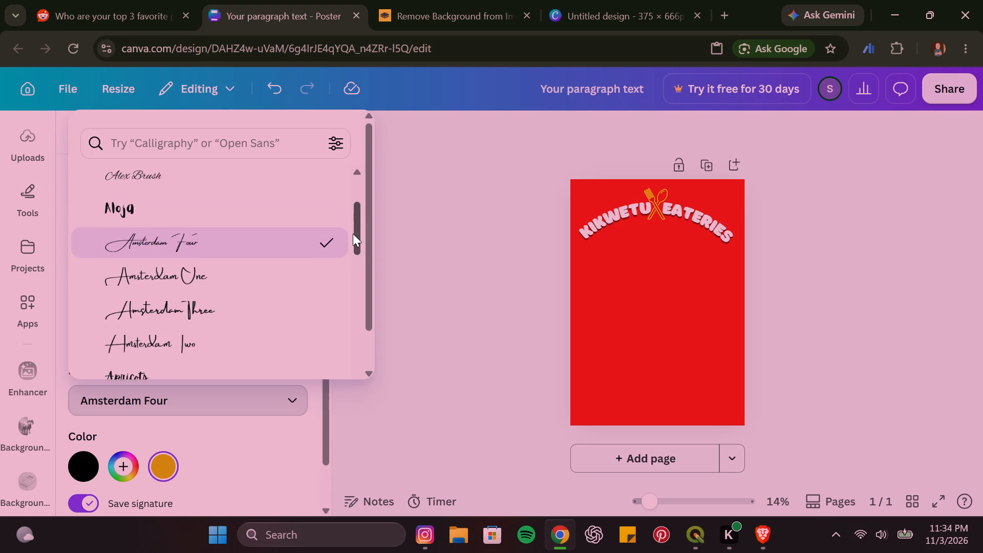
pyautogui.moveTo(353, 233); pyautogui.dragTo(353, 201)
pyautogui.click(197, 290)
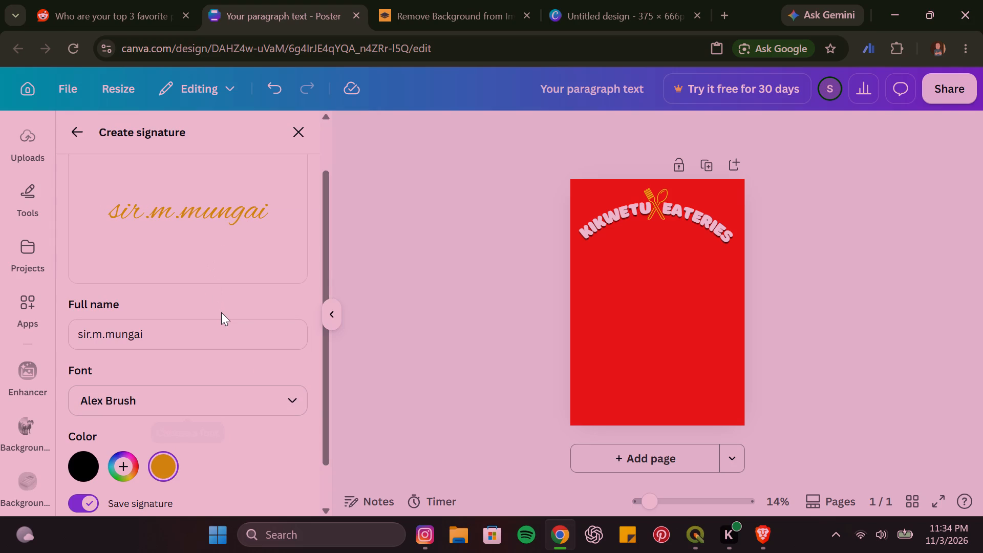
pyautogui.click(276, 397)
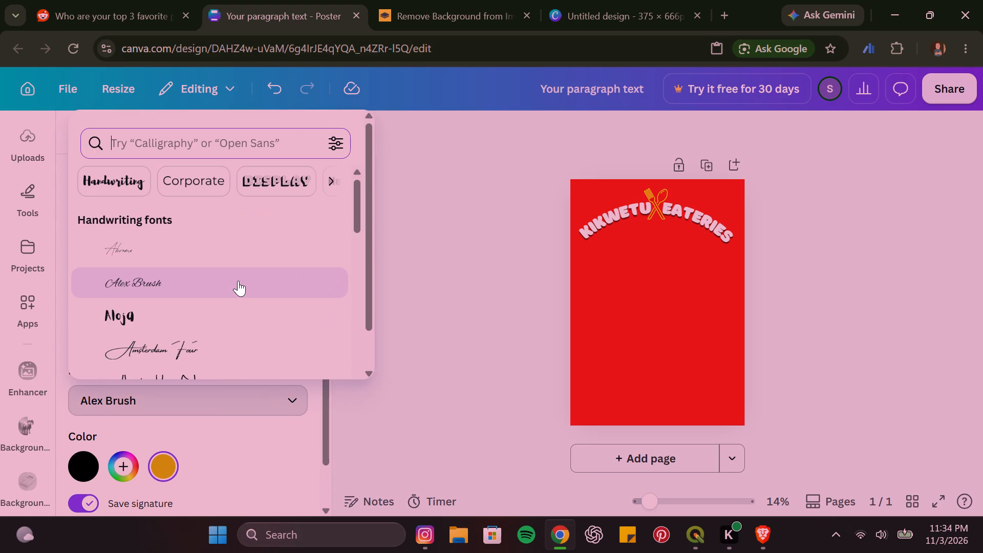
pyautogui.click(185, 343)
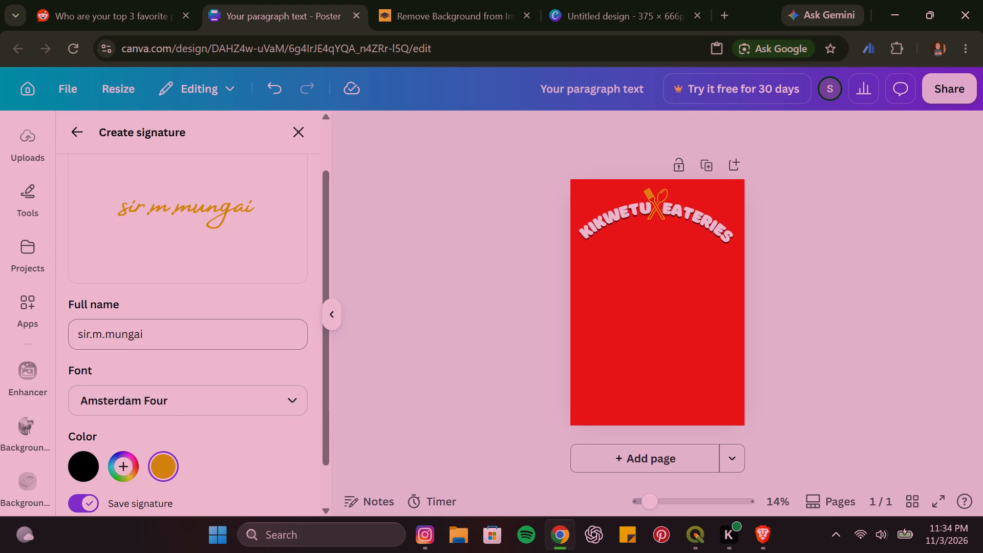
# Add the finished golden signature to the red poster page, keeping it saved for reuse.
pyautogui.moveTo(318, 254); pyautogui.dragTo(313, 441)
pyautogui.moveTo(313, 441); pyautogui.dragTo(313, 444)
pyautogui.moveTo(325, 412); pyautogui.dragTo(327, 489)
pyautogui.click(246, 488)
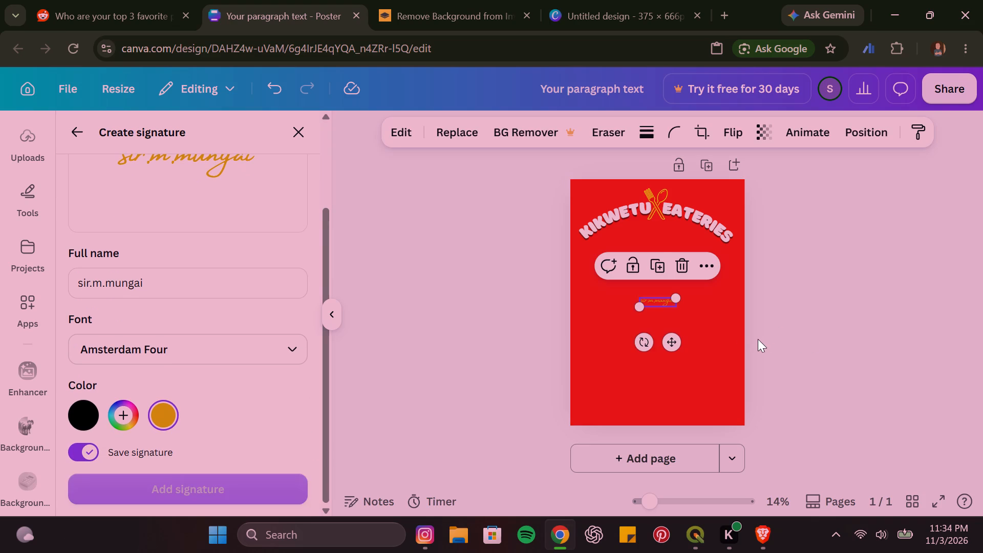
# Move the golden signature into the bottom-right corner of the red poster, close to the page edges, and deselect it.
pyautogui.moveTo(674, 341); pyautogui.dragTo(736, 436)
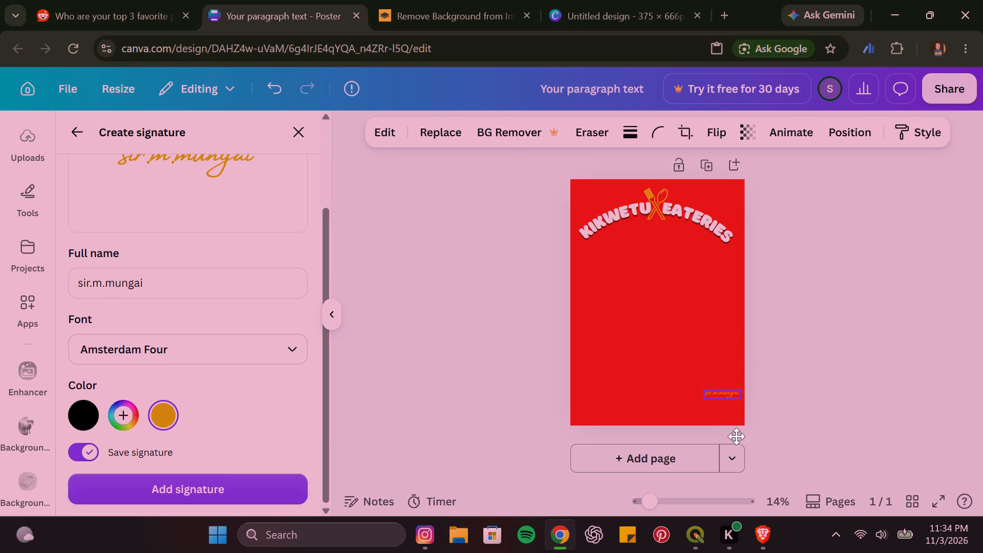
pyautogui.moveTo(736, 436); pyautogui.dragTo(734, 453)
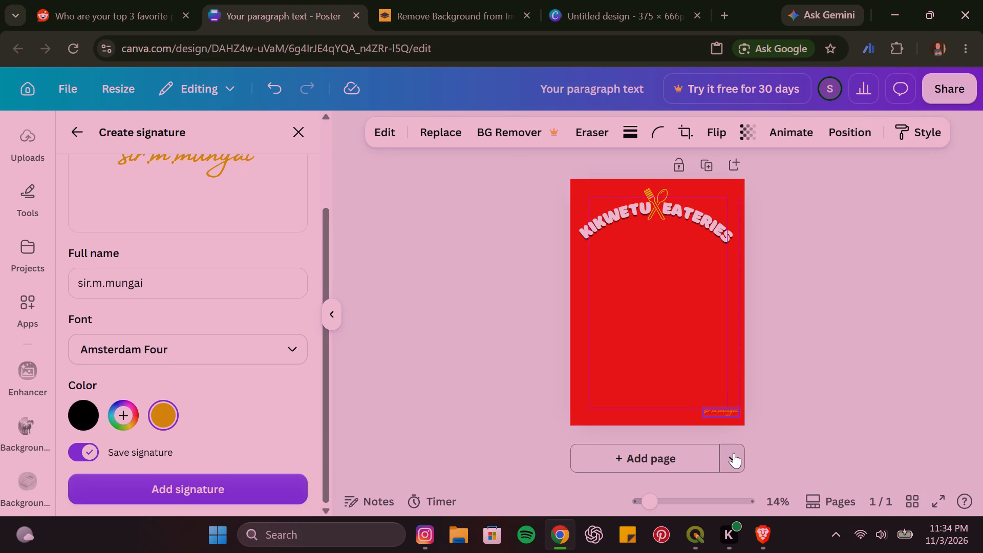
pyautogui.moveTo(734, 453); pyautogui.dragTo(736, 460)
pyautogui.click(825, 370)
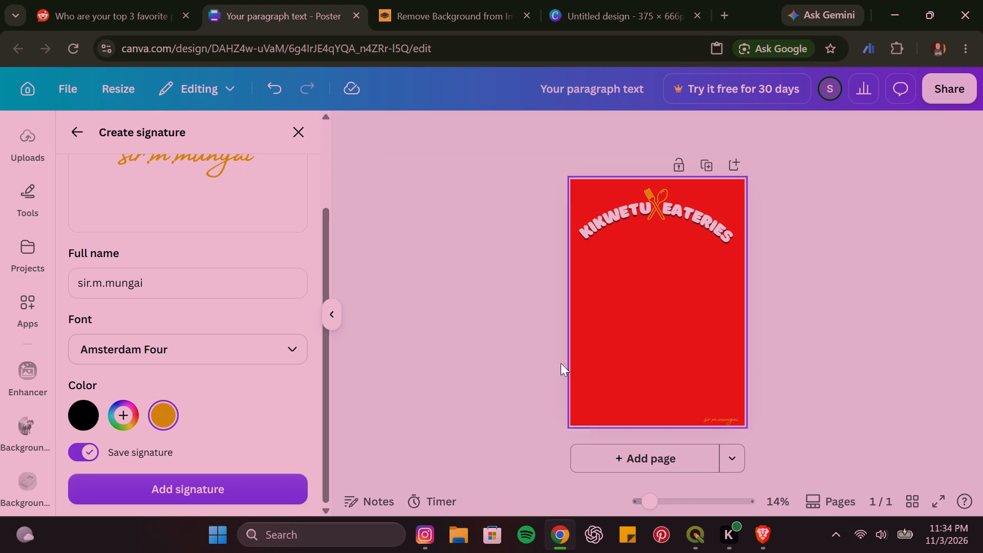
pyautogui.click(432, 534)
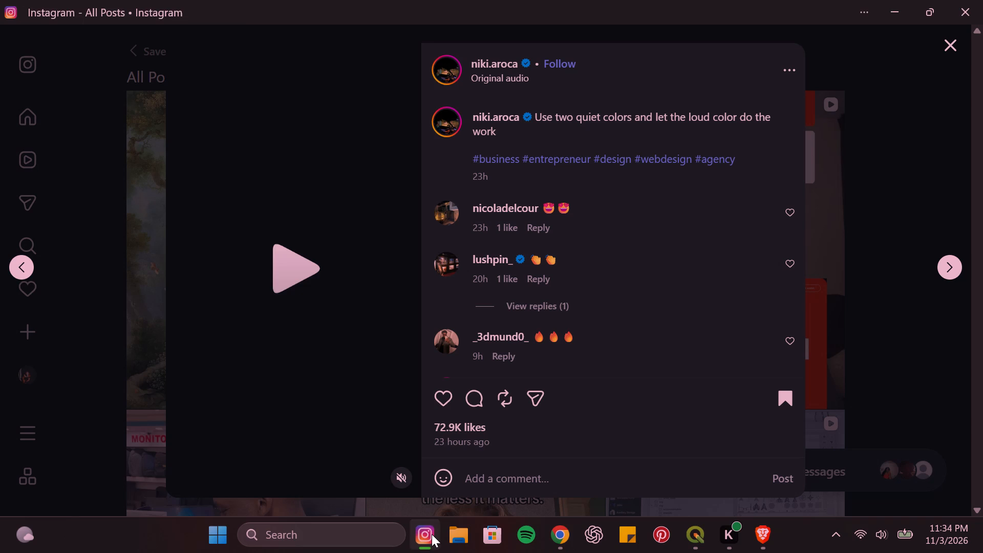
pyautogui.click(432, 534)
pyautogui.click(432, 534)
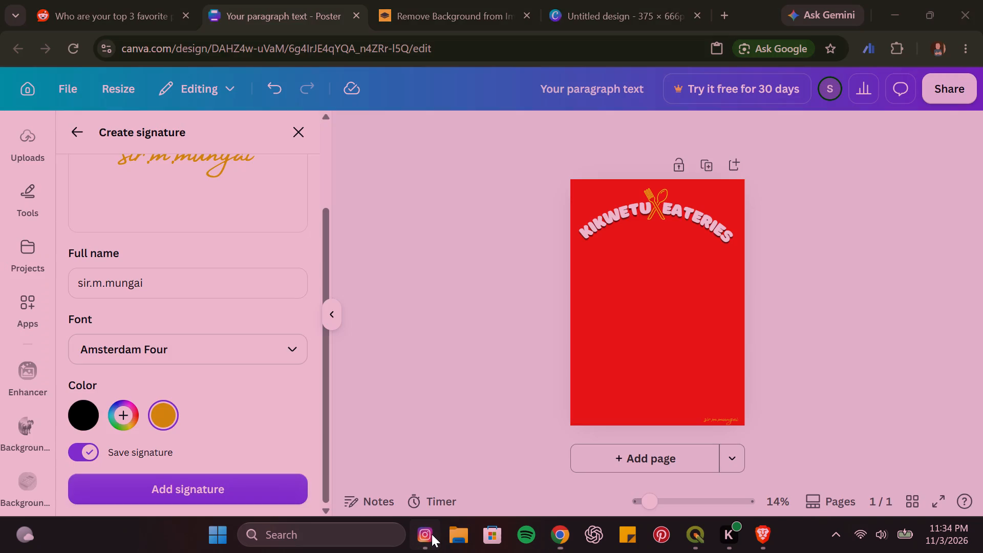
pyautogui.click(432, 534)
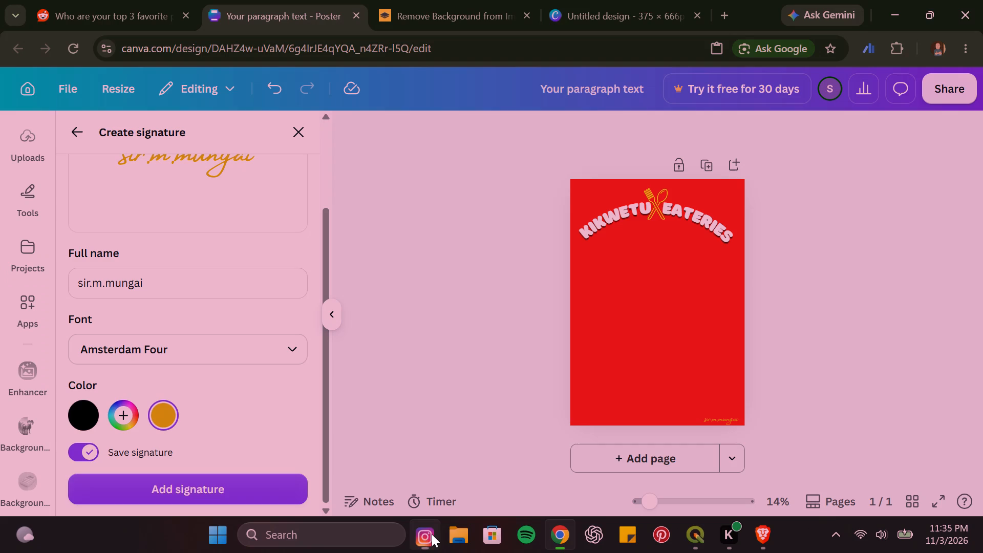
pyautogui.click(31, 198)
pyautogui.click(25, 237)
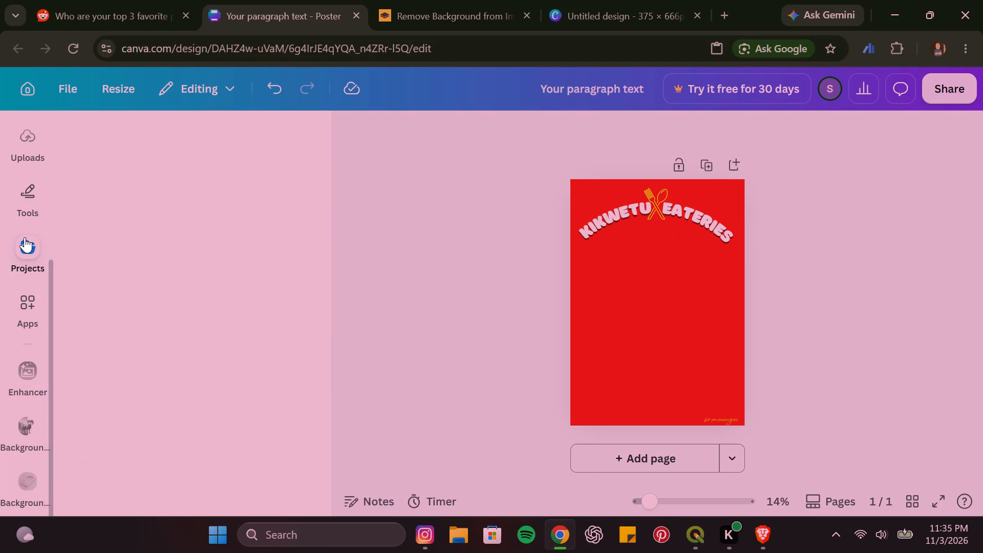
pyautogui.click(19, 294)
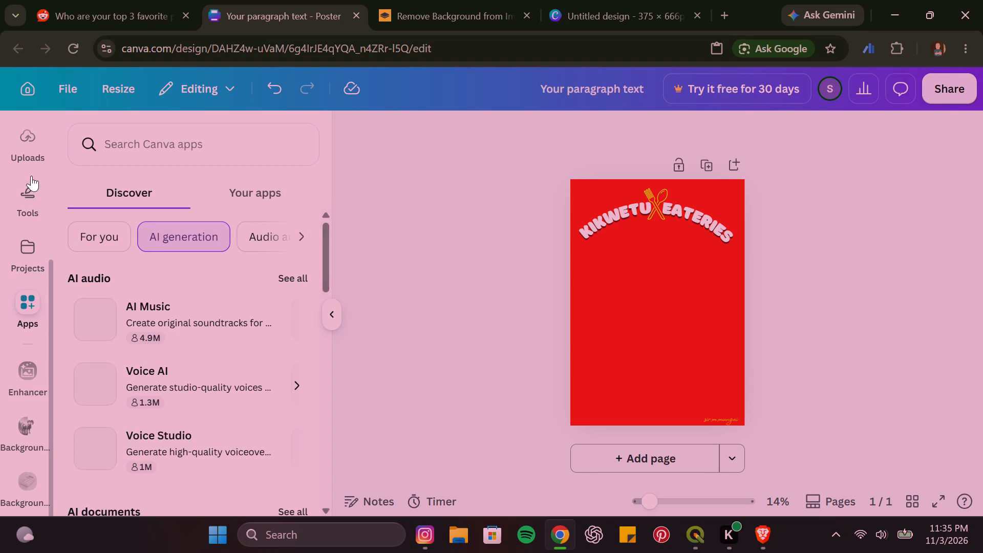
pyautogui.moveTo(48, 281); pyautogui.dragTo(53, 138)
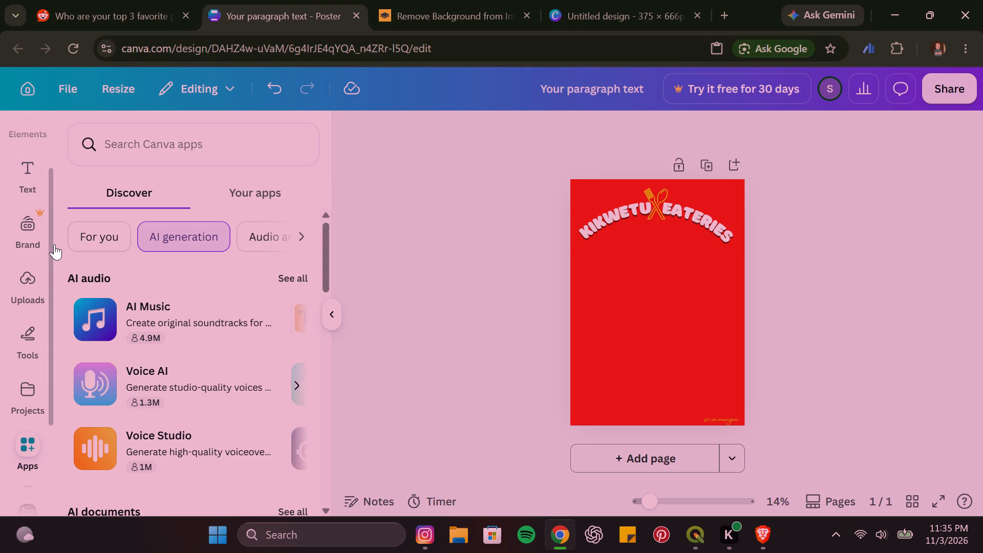
# Search the elements library's graphics for "vampire teeth" in place of "chicken legs".
pyautogui.moveTo(50, 259); pyautogui.dragTo(56, 122)
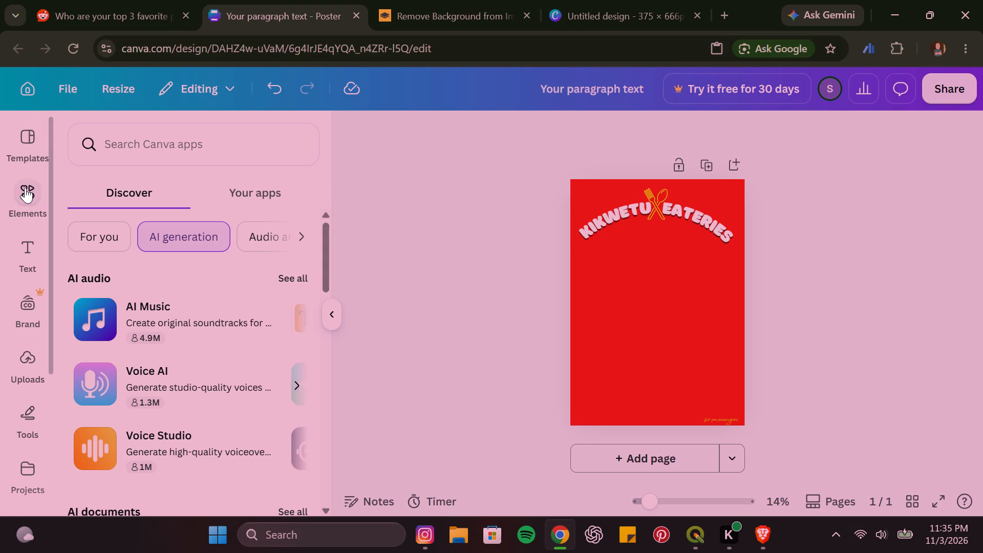
pyautogui.click(25, 187)
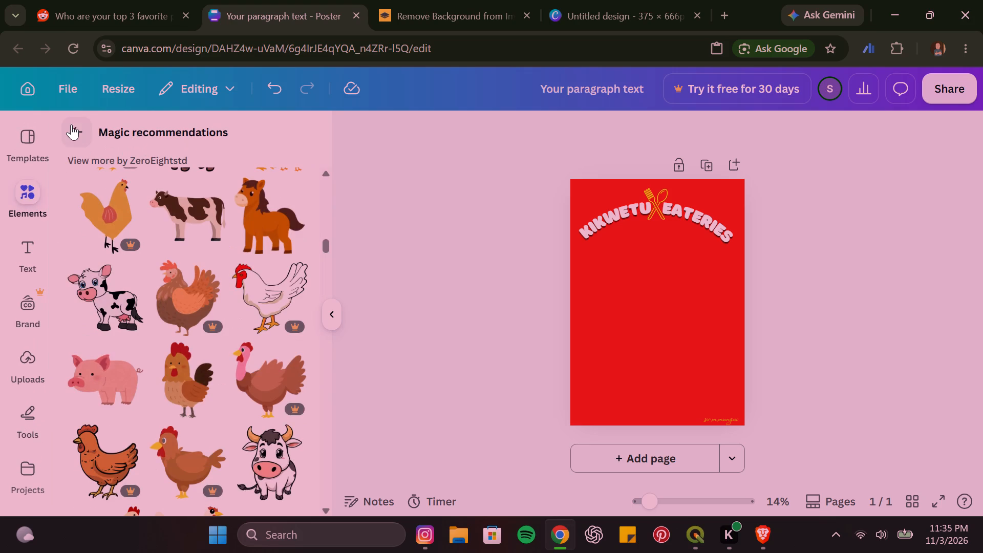
pyautogui.click(70, 124)
pyautogui.click(206, 147)
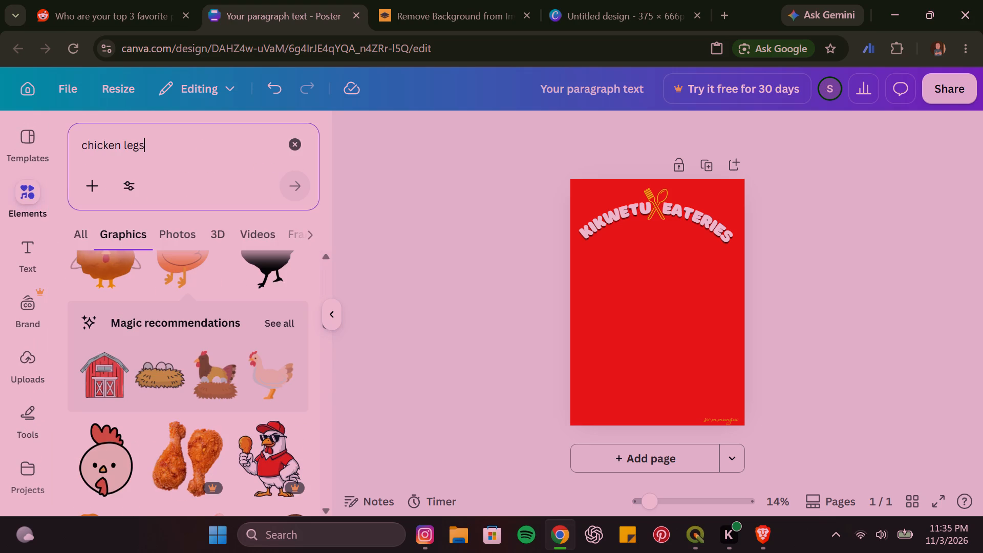
pyautogui.press('BackSpace')
pyautogui.press('BackSpace')
pyautogui.press('BackSpace')
pyautogui.press('BackSpace')
pyautogui.press('BackSpace')
pyautogui.press('BackSpace')
pyautogui.press('BackSpace')
pyautogui.press('BackSpace')
pyautogui.press('BackSpace')
pyautogui.press('BackSpace')
pyautogui.press('BackSpace')
pyautogui.press('BackSpace')
pyautogui.press('BackSpace')
pyautogui.press('BackSpace')
pyautogui.press('BackSpace')
pyautogui.press('BackSpace')
pyautogui.press('BackSpace')
pyautogui.press('BackSpace')
pyautogui.press('BackSpace')
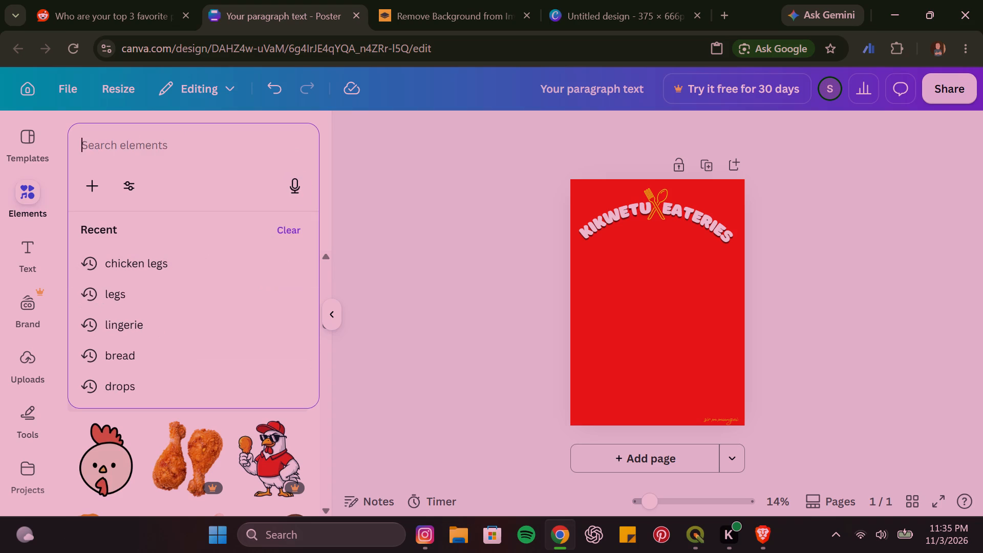
pyautogui.write('vampi')
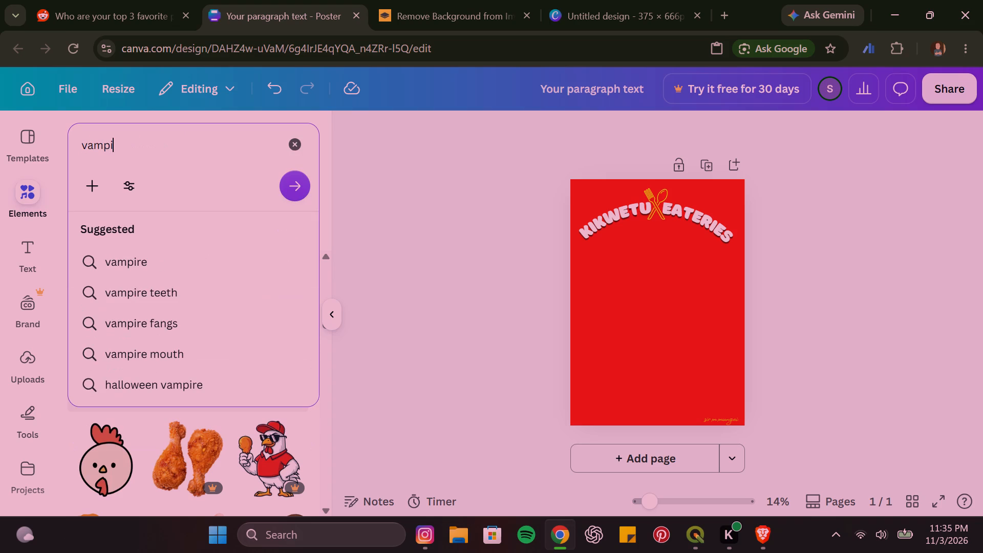
pyautogui.write('re teeth')
pyautogui.press('Return')
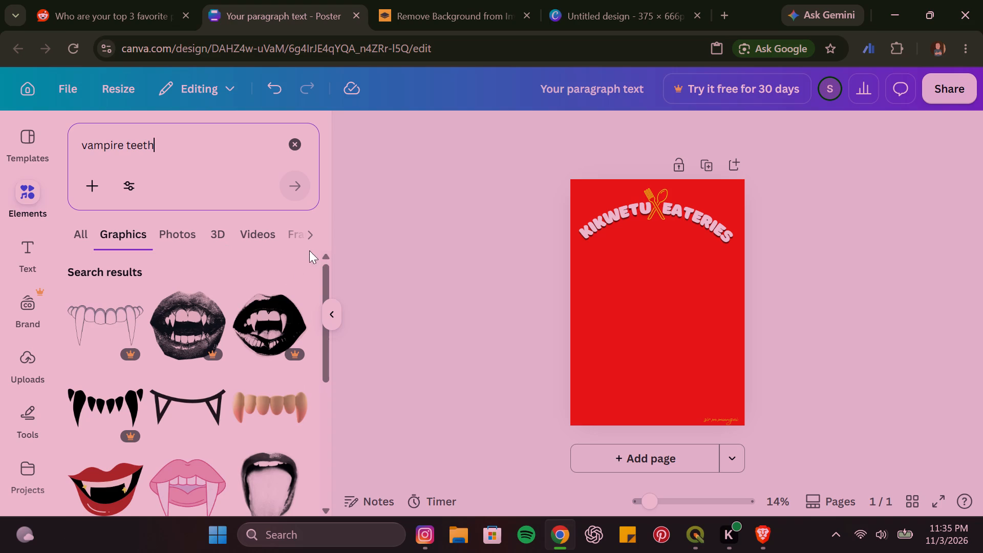
# Browse the vampire teeth graphics for a set of fangs that suits the poster.
pyautogui.moveTo(328, 281); pyautogui.dragTo(329, 307)
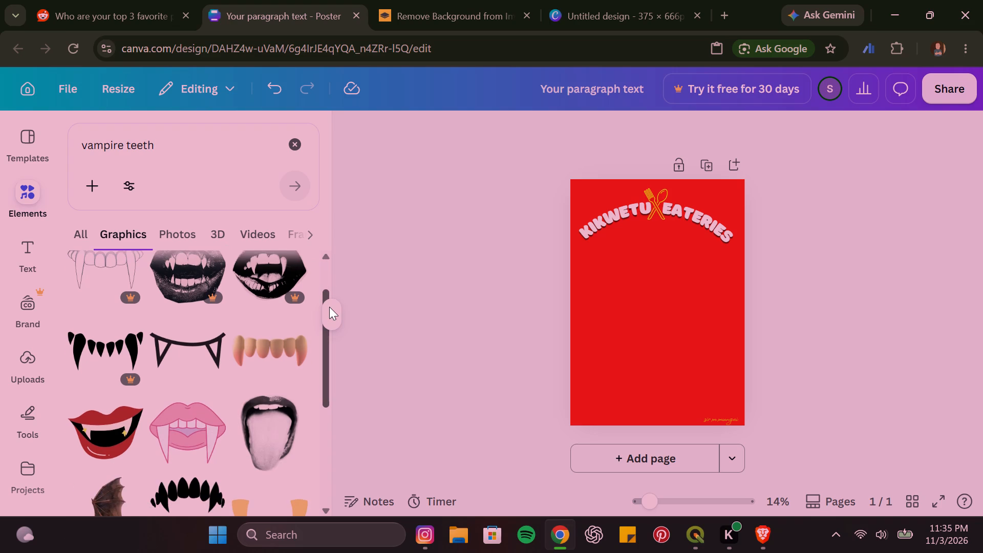
pyautogui.moveTo(329, 307); pyautogui.dragTo(334, 374)
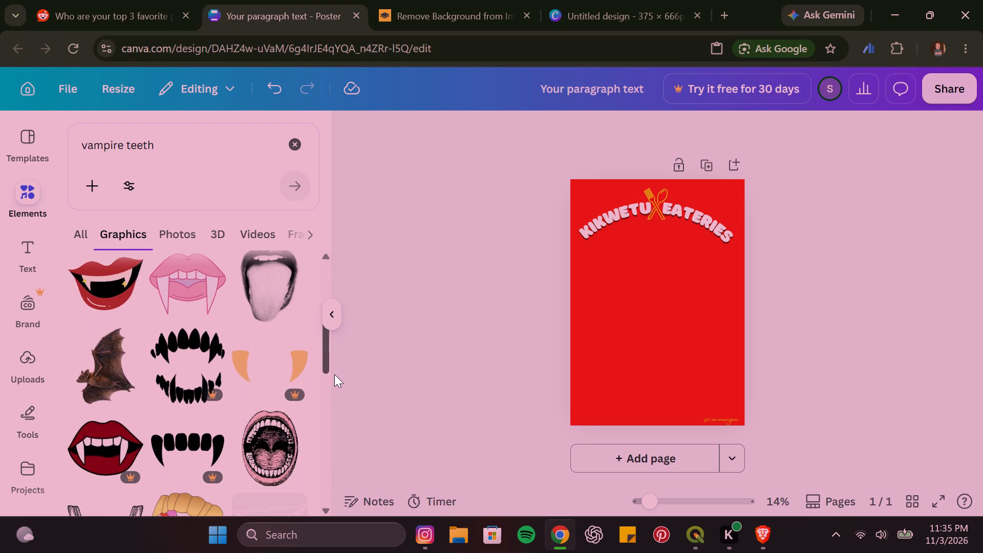
pyautogui.moveTo(334, 374); pyautogui.dragTo(332, 426)
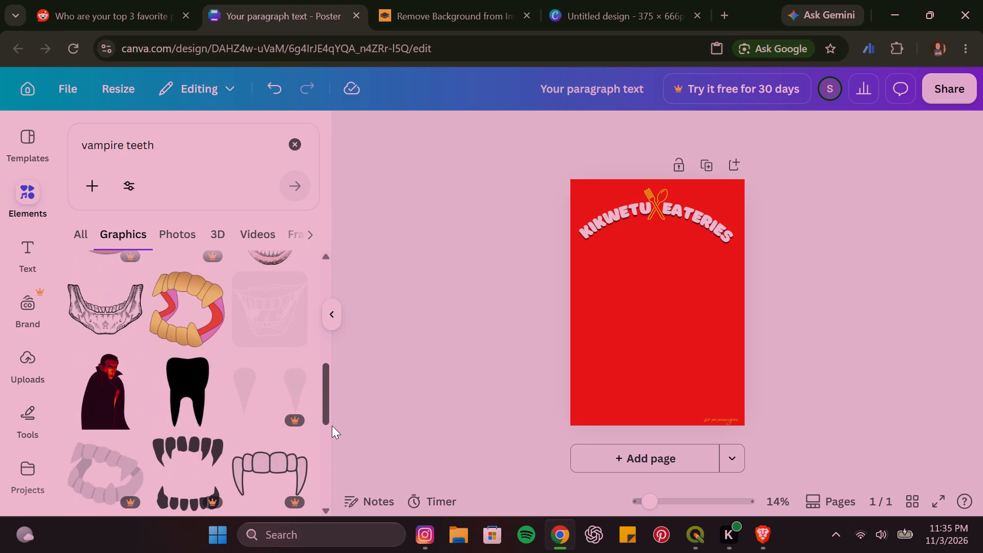
pyautogui.moveTo(332, 426); pyautogui.dragTo(330, 462)
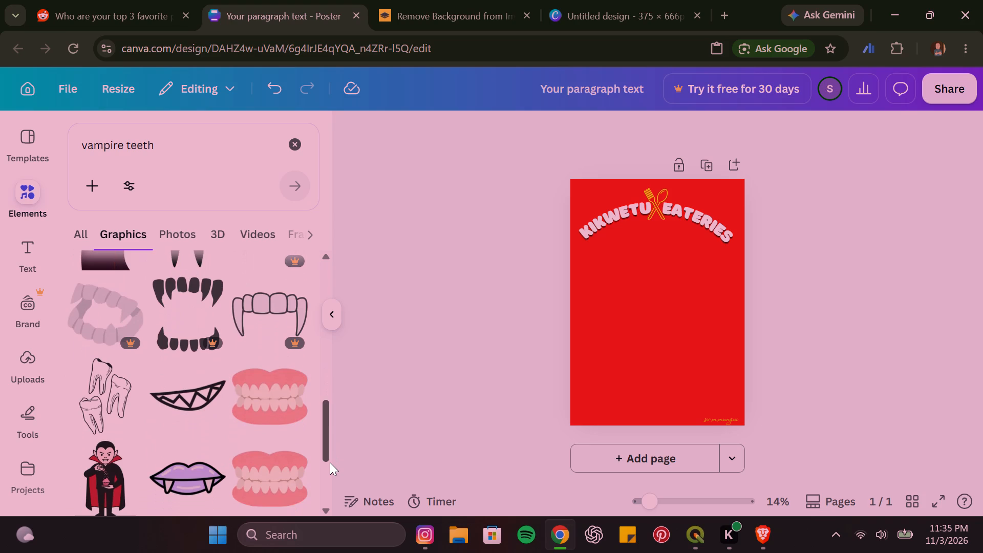
pyautogui.moveTo(330, 462); pyautogui.dragTo(309, 257)
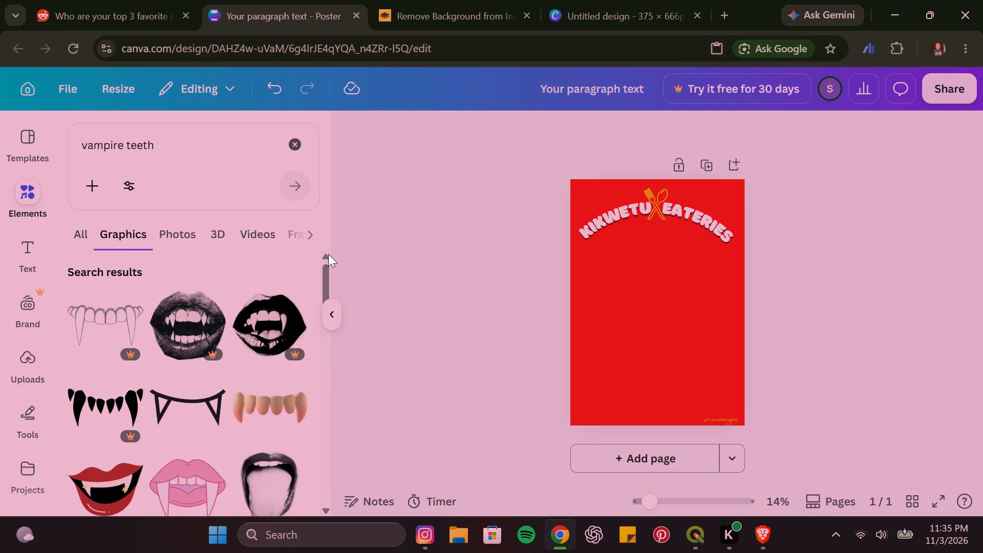
pyautogui.moveTo(327, 264); pyautogui.dragTo(320, 355)
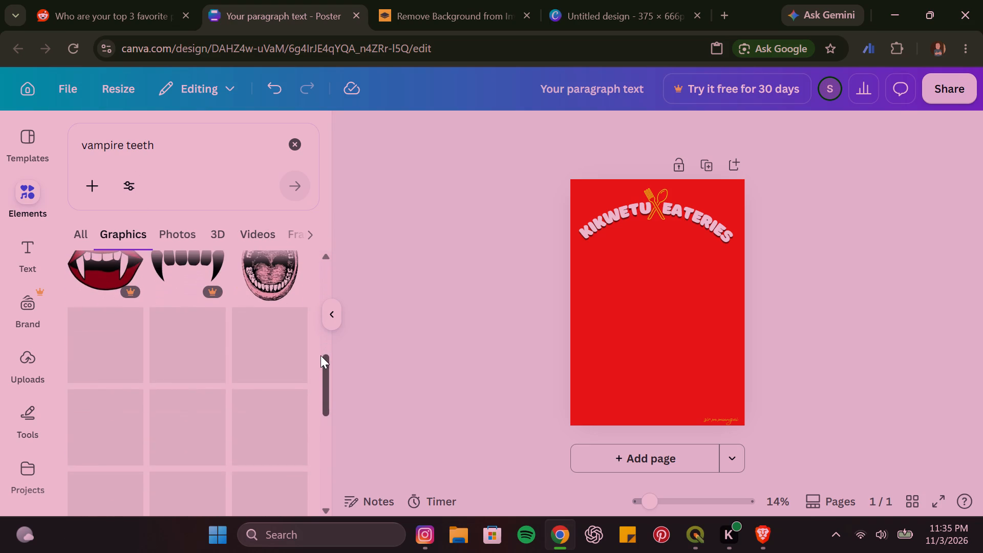
pyautogui.moveTo(320, 355); pyautogui.dragTo(320, 375)
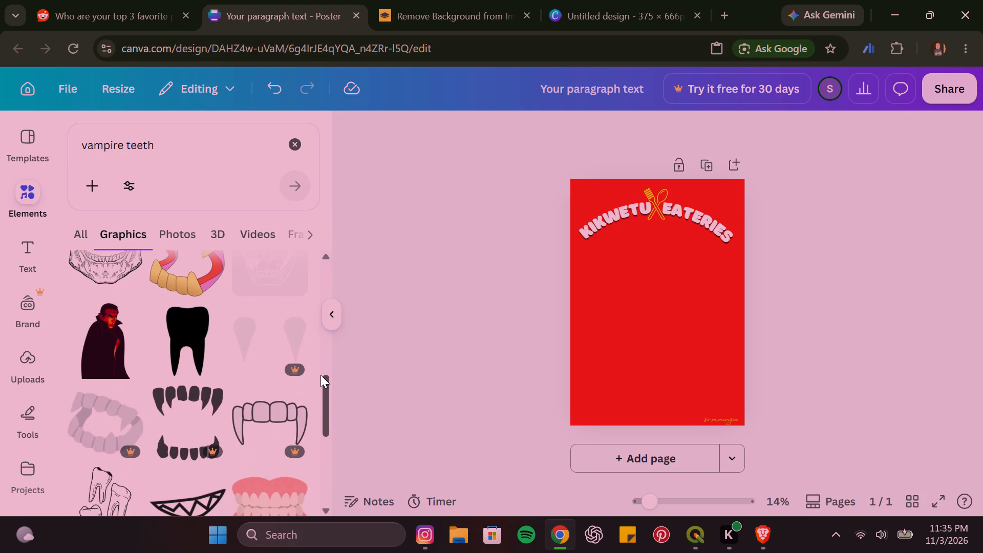
pyautogui.moveTo(320, 375); pyautogui.dragTo(325, 442)
pyautogui.moveTo(328, 400); pyautogui.dragTo(328, 428)
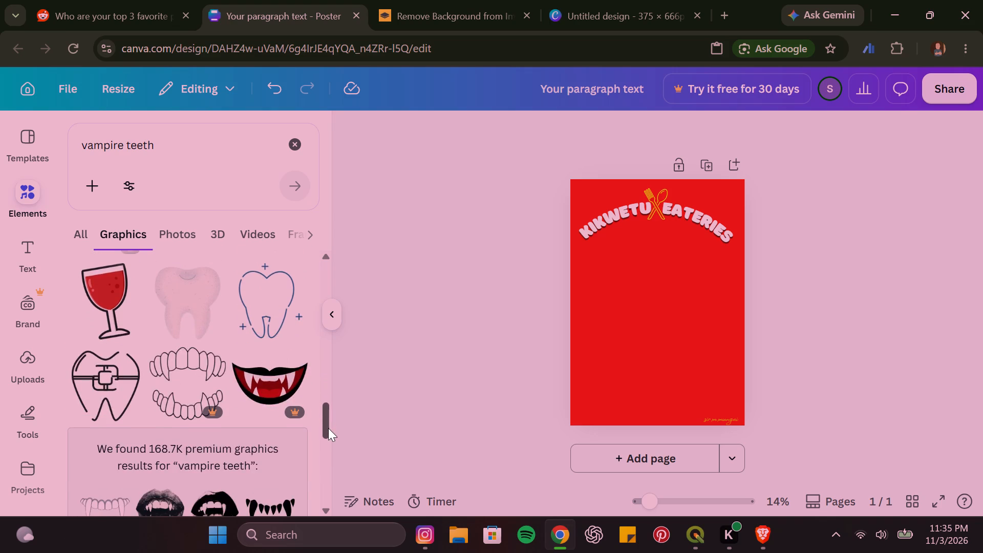
pyautogui.moveTo(328, 428); pyautogui.dragTo(332, 480)
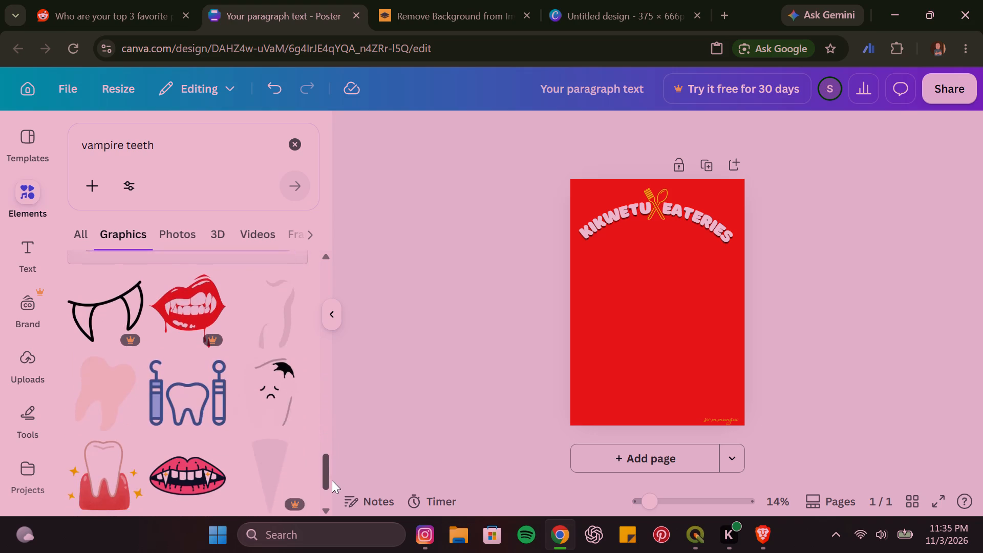
pyautogui.moveTo(332, 480); pyautogui.dragTo(333, 485)
pyautogui.moveTo(325, 432); pyautogui.dragTo(325, 467)
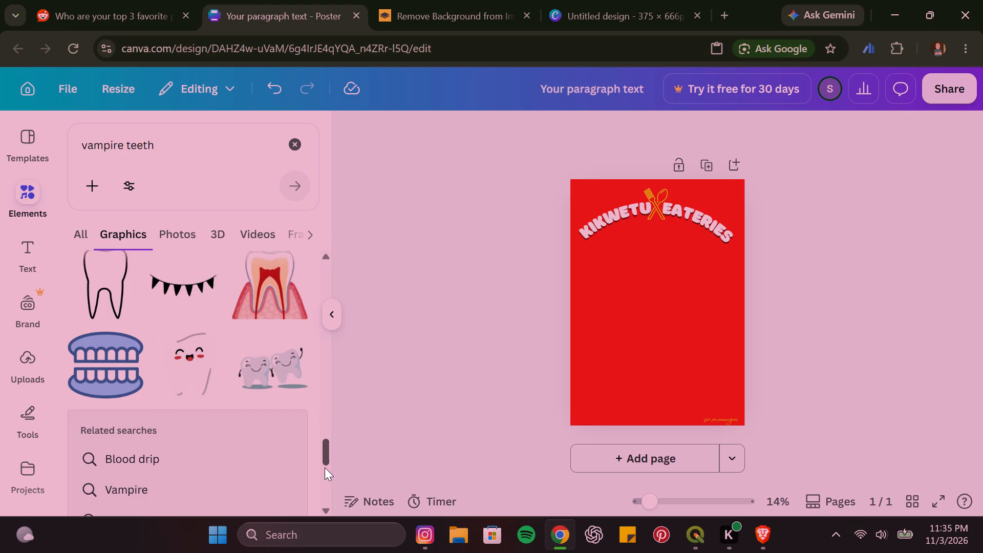
pyautogui.moveTo(325, 467); pyautogui.dragTo(325, 494)
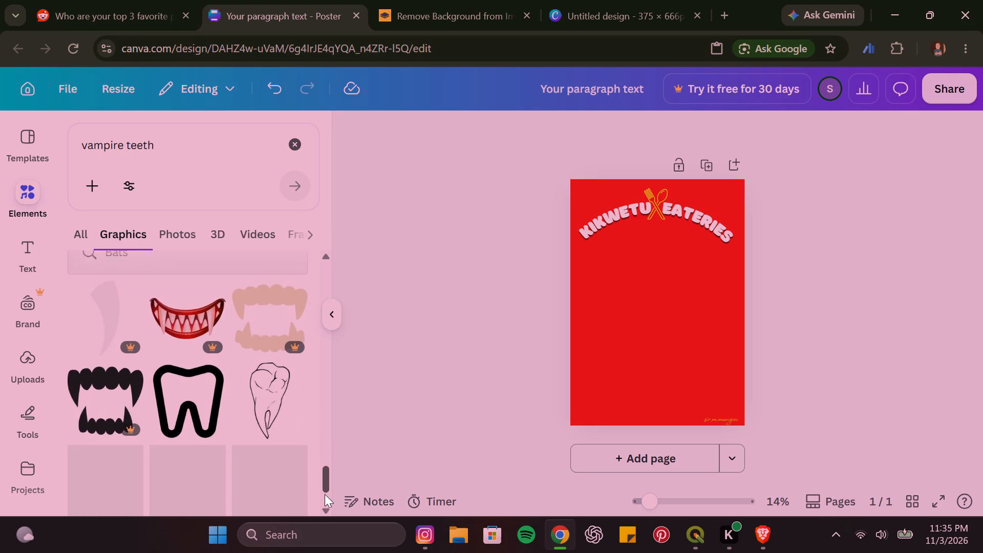
pyautogui.moveTo(325, 494); pyautogui.dragTo(325, 503)
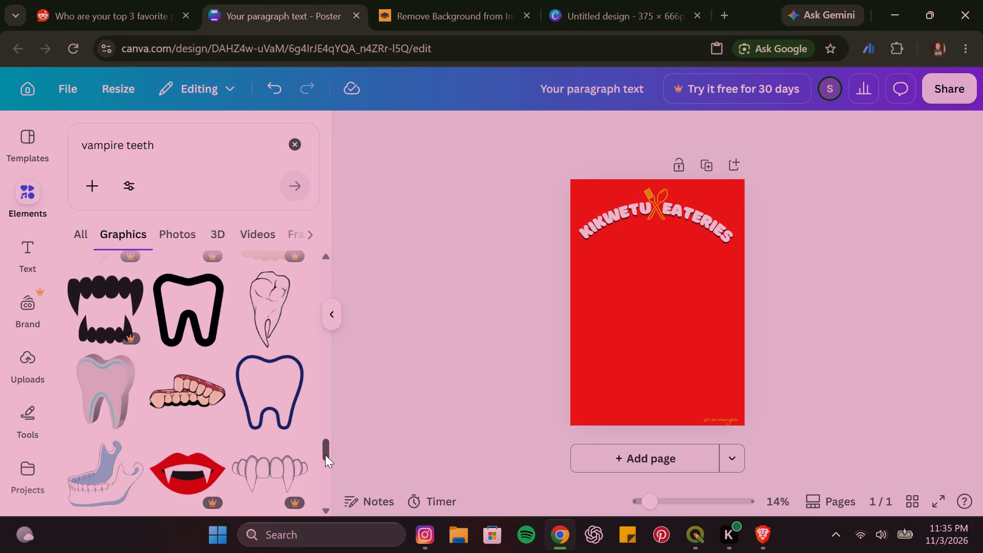
pyautogui.moveTo(325, 458); pyautogui.dragTo(325, 471)
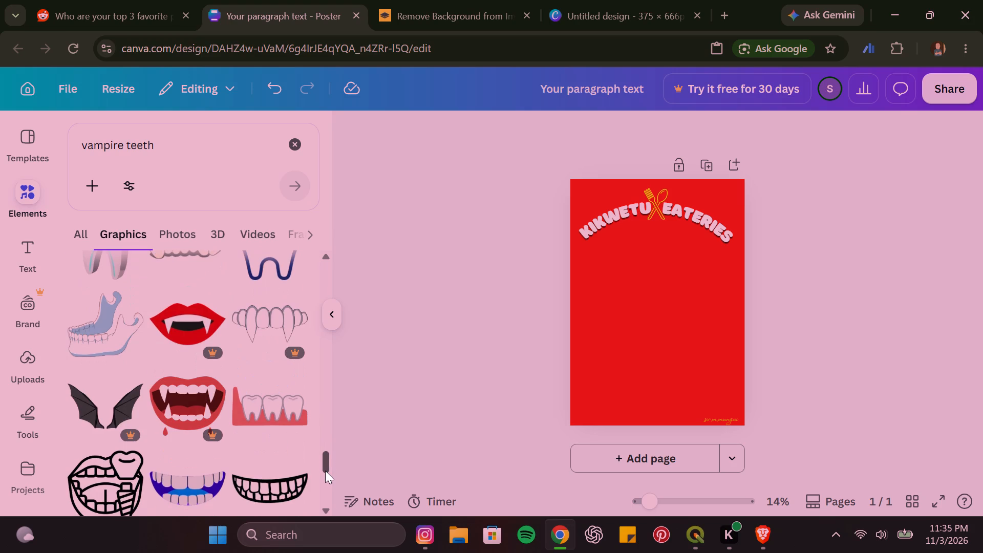
pyautogui.moveTo(325, 471); pyautogui.dragTo(325, 494)
pyautogui.moveTo(326, 453); pyautogui.dragTo(324, 471)
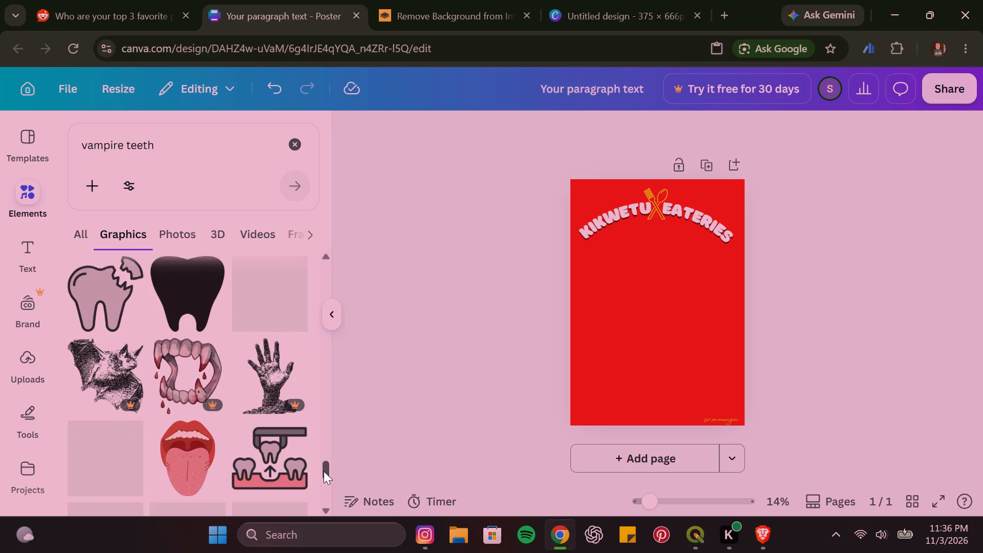
pyautogui.moveTo(324, 471); pyautogui.dragTo(324, 472)
# Copy the background-free vampire teeth cutout from the 375 × 666 px design onto the red poster page.
pyautogui.click(643, 0)
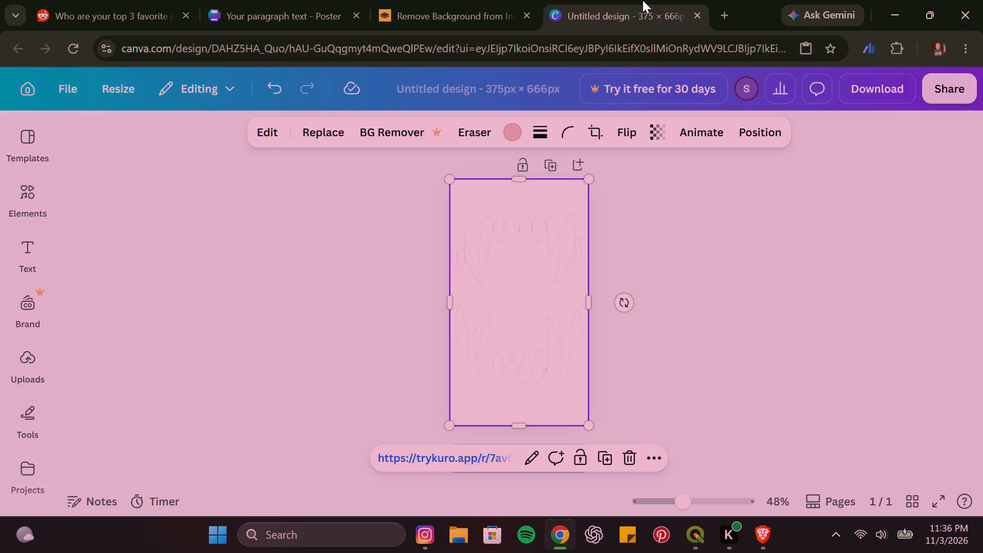
pyautogui.rightClick(502, 247)
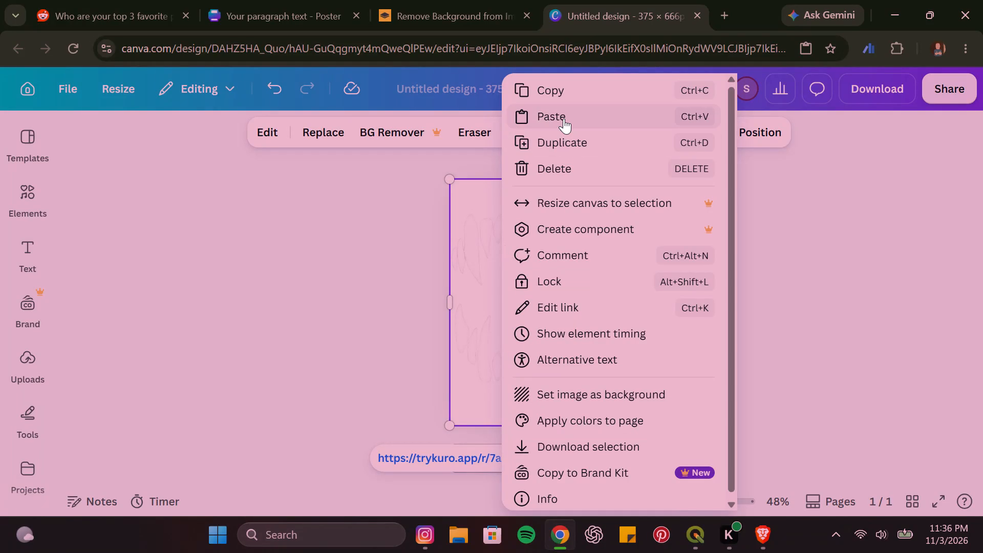
pyautogui.click(560, 94)
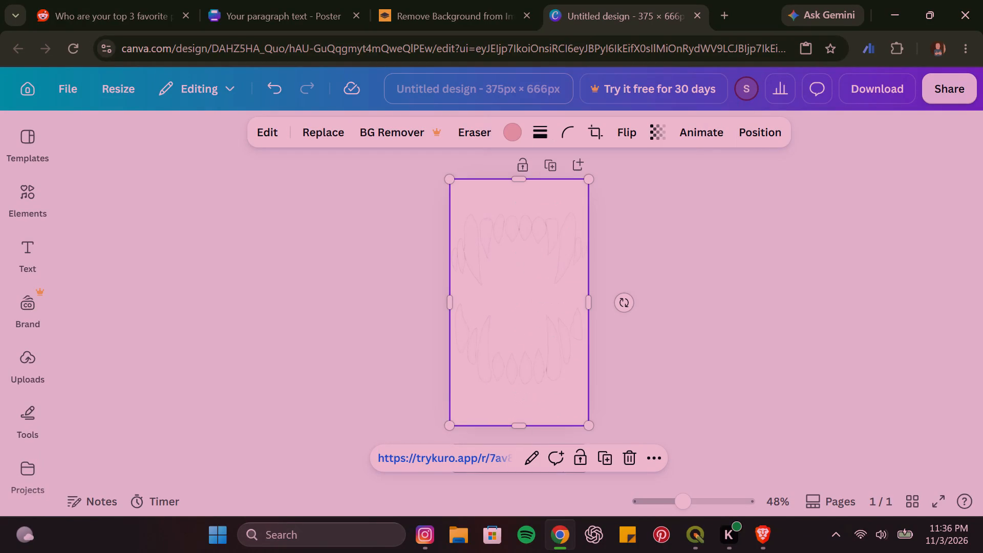
pyautogui.click(272, 0)
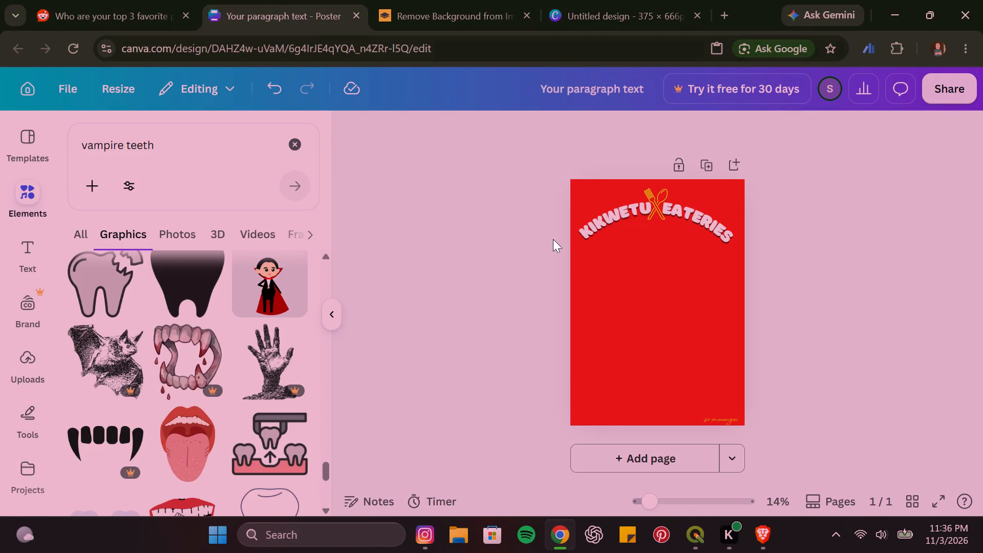
pyautogui.rightClick(623, 301)
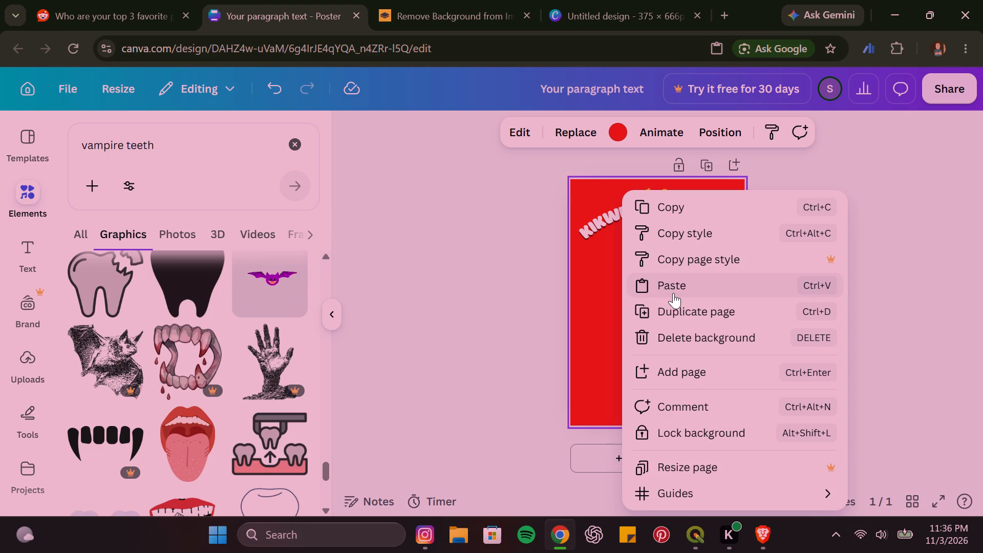
pyautogui.click(675, 291)
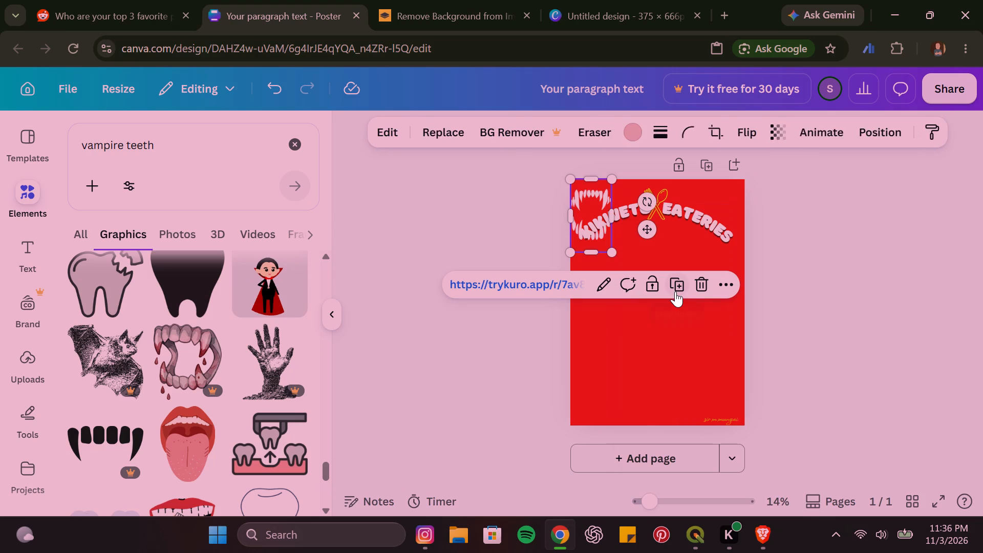
# Move the vampire teeth below the Kikwetu Eateries title and enlarge them to fill most of the page, centred horizontally.
pyautogui.moveTo(588, 210); pyautogui.dragTo(629, 268)
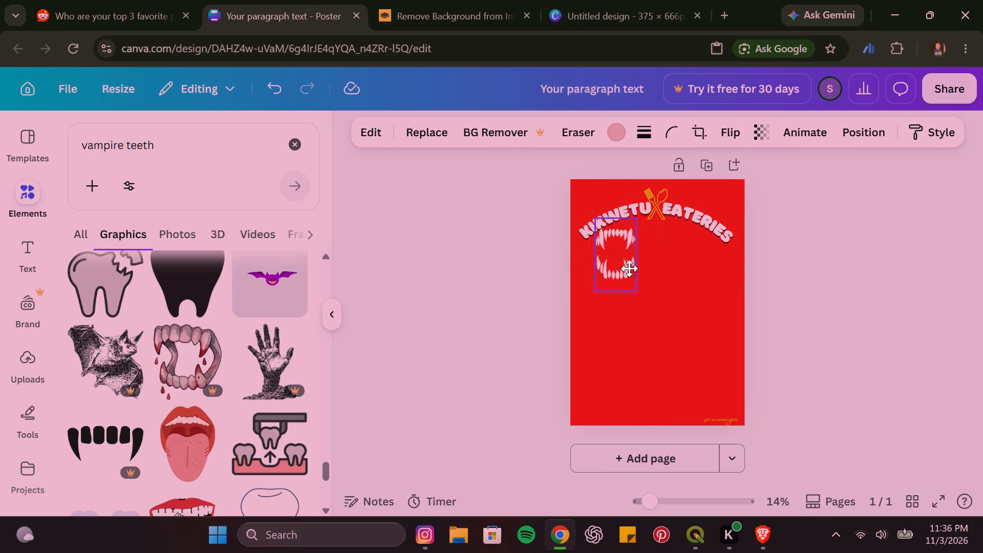
pyautogui.moveTo(629, 268); pyautogui.dragTo(651, 304)
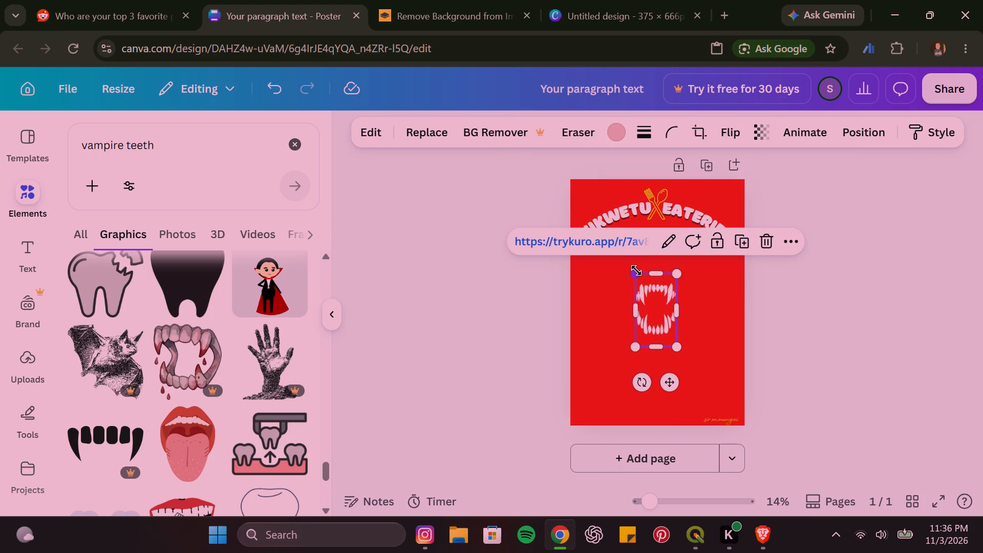
pyautogui.moveTo(637, 274); pyautogui.dragTo(588, 233)
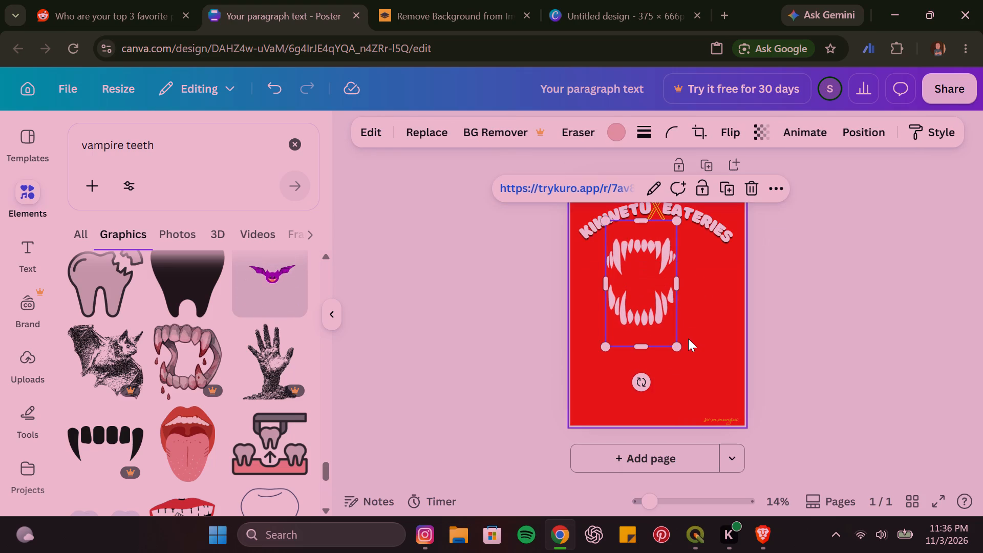
pyautogui.moveTo(674, 342); pyautogui.dragTo(740, 394)
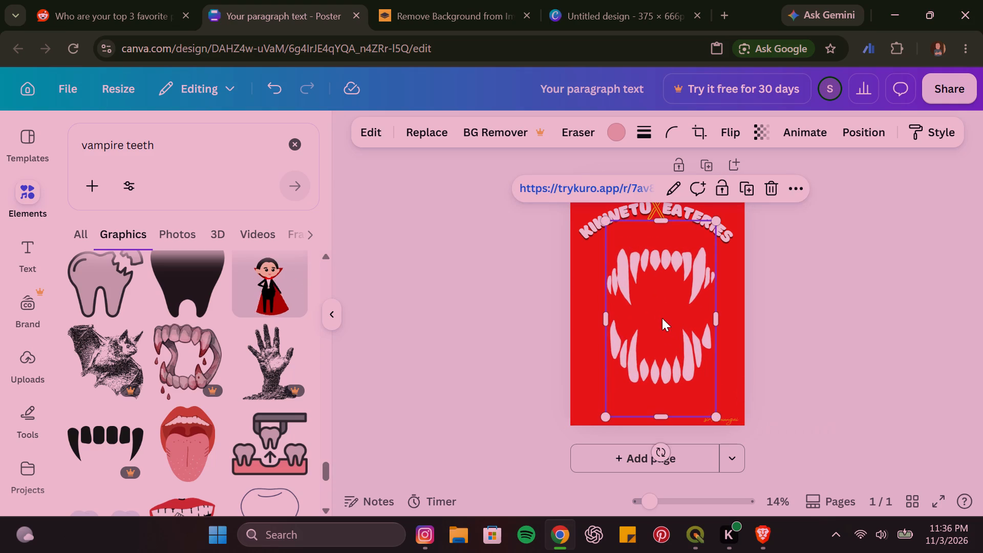
pyautogui.moveTo(657, 314); pyautogui.dragTo(651, 314)
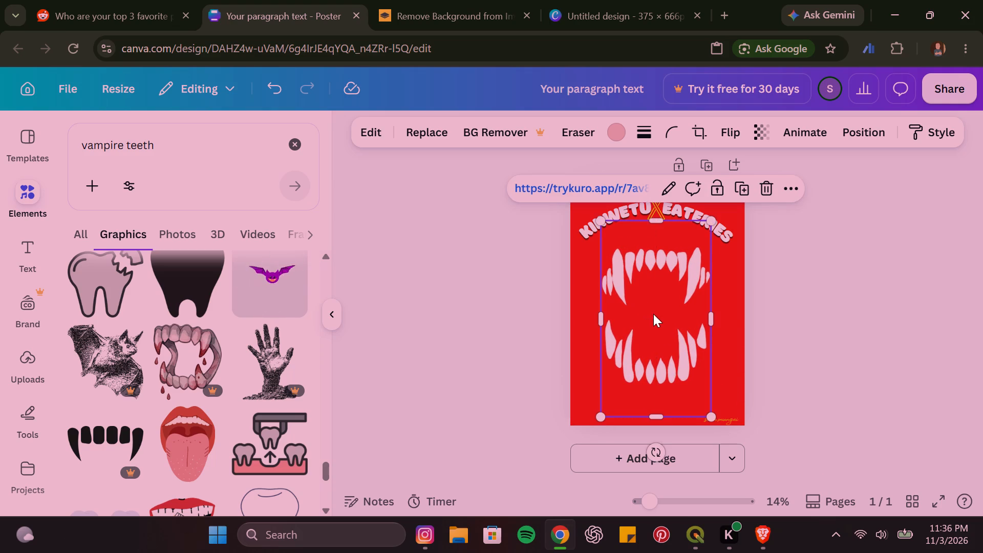
# Switch the browser to full screen and clear the vampire teeth element search.
pyautogui.press('F11')
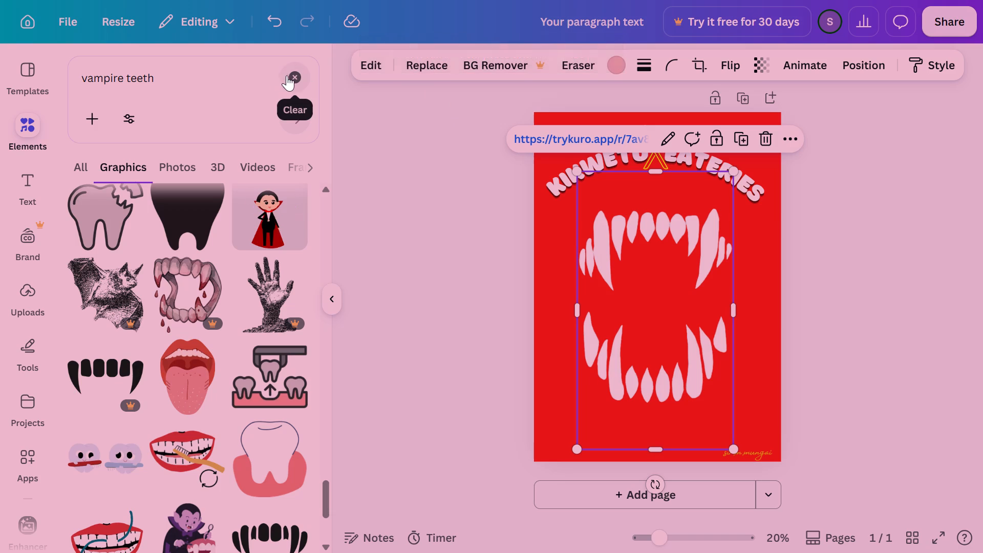
pyautogui.click(303, 80)
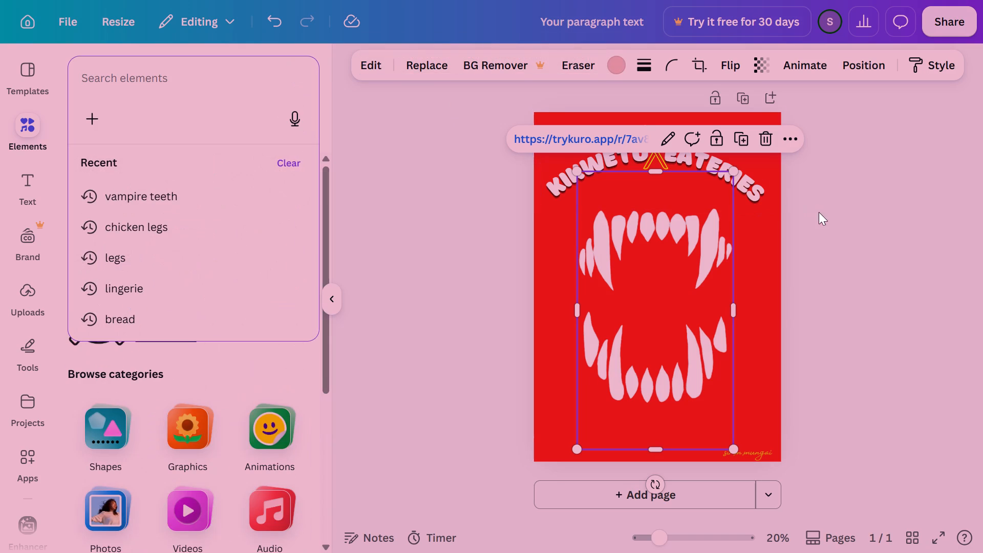
pyautogui.click(888, 233)
# Widen the vampire teeth frame to about 30.5 cm and move it down to the page's bottom edge, roughly centred horizontally.
pyautogui.click(659, 291)
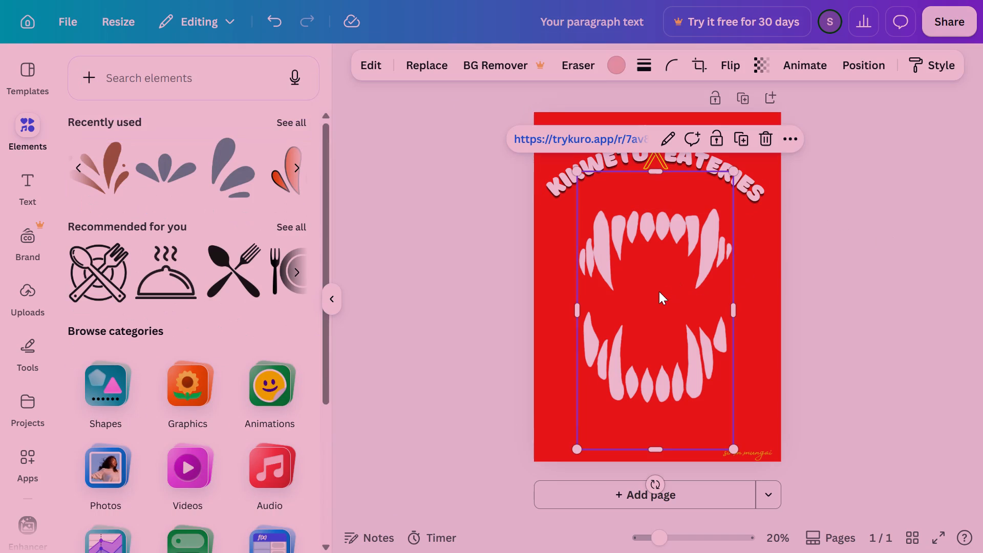
pyautogui.moveTo(735, 305); pyautogui.dragTo(756, 305)
pyautogui.moveTo(722, 298); pyautogui.dragTo(707, 304)
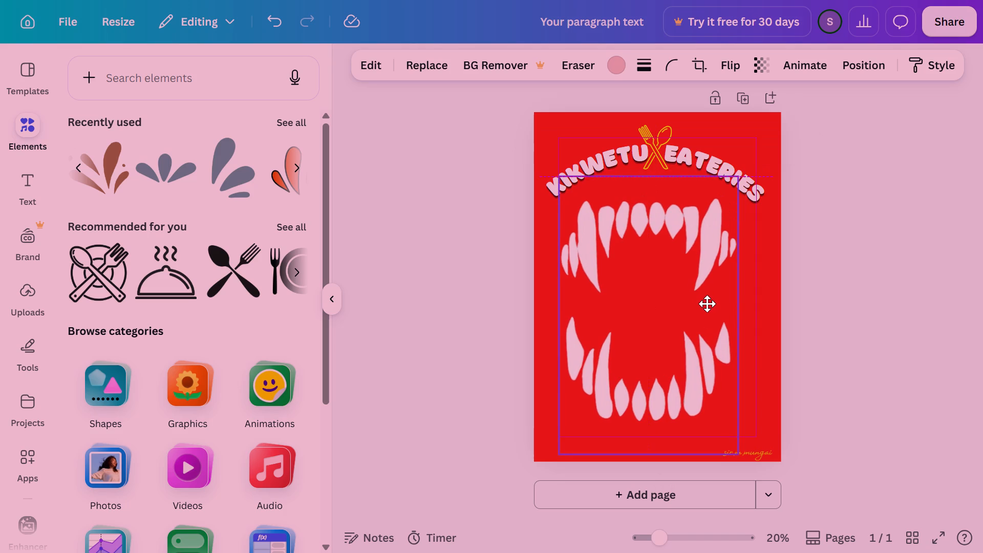
pyautogui.moveTo(707, 304); pyautogui.dragTo(709, 309)
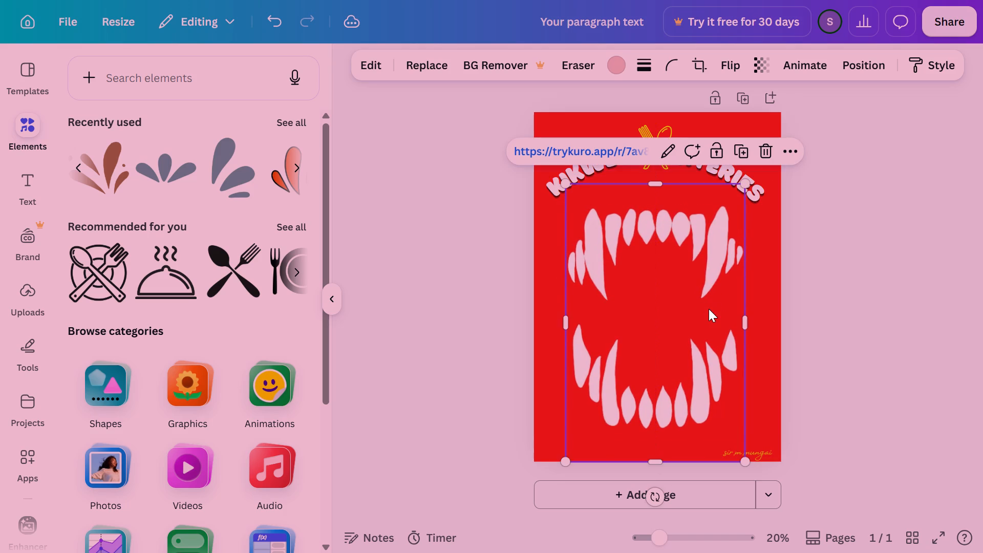
pyautogui.click(852, 296)
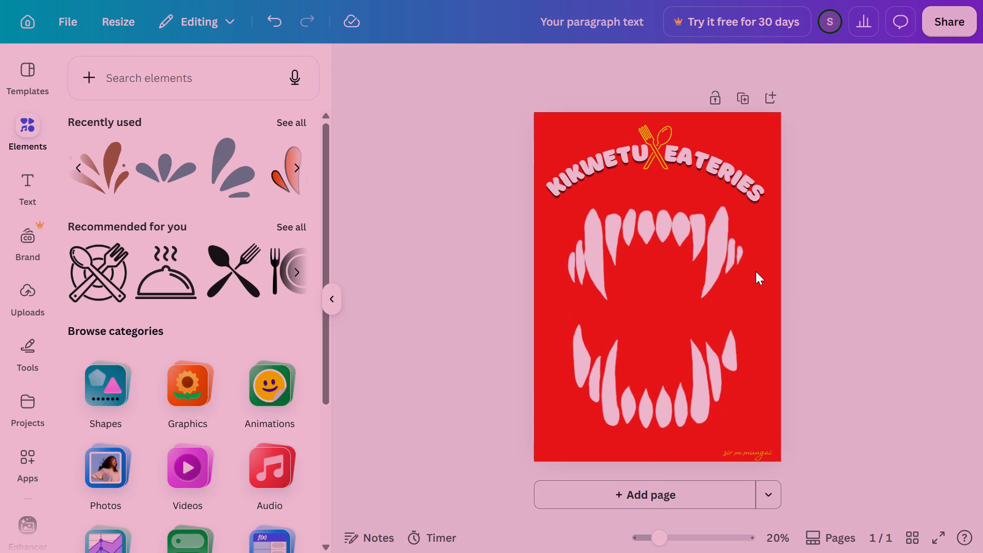
# Nudge the vampire teeth slightly right, to about 6.2 cm from the page's left edge.
pyautogui.click(691, 285)
pyautogui.press('Right')
pyautogui.press('Right')
pyautogui.press('Right')
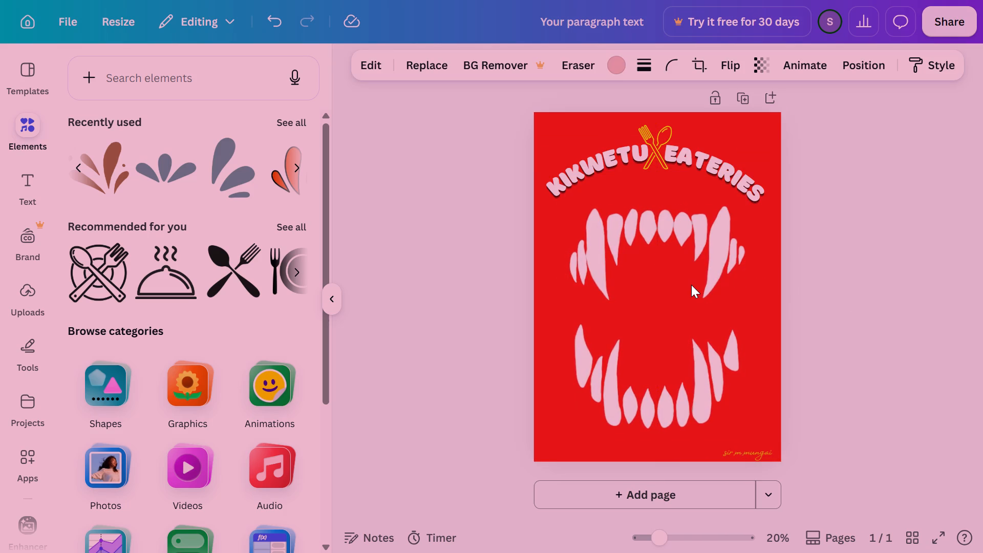
pyautogui.press('Right')
pyautogui.press('Right')
pyautogui.press('Right')
pyautogui.press('Right')
pyautogui.press('Right')
pyautogui.press('Right')
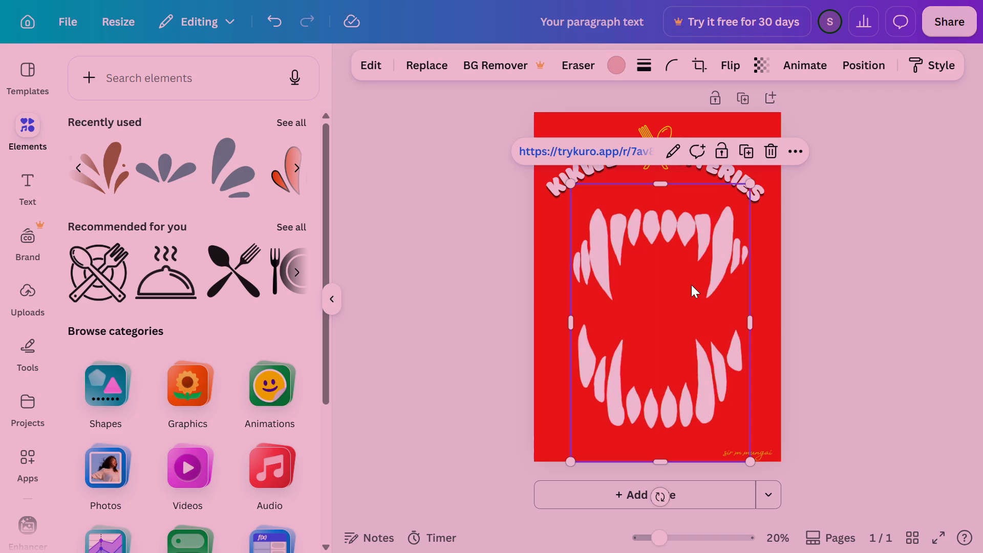
# Set the vampire teeth's border colour to the golden yellow already used in the design.
pyautogui.click(651, 248)
pyautogui.click(614, 71)
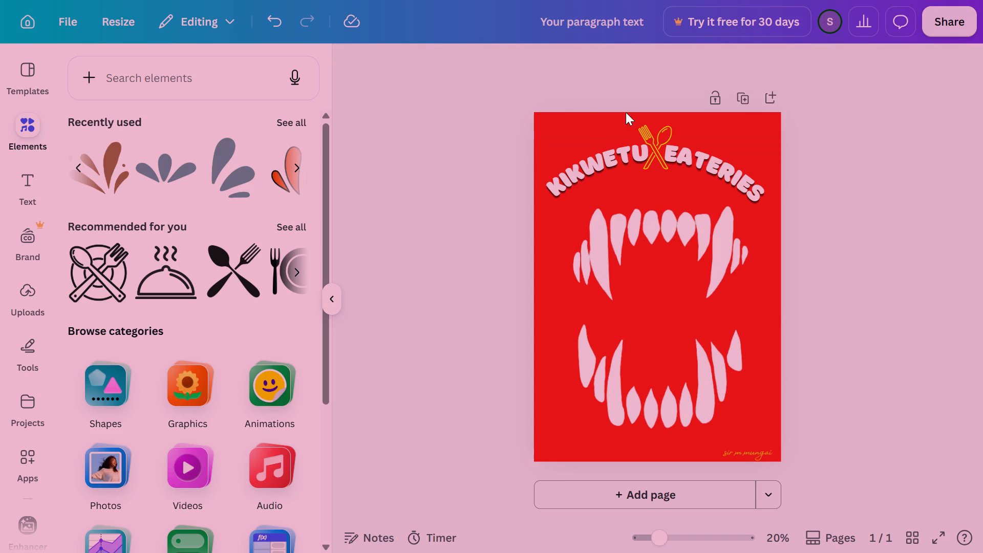
pyautogui.click(657, 293)
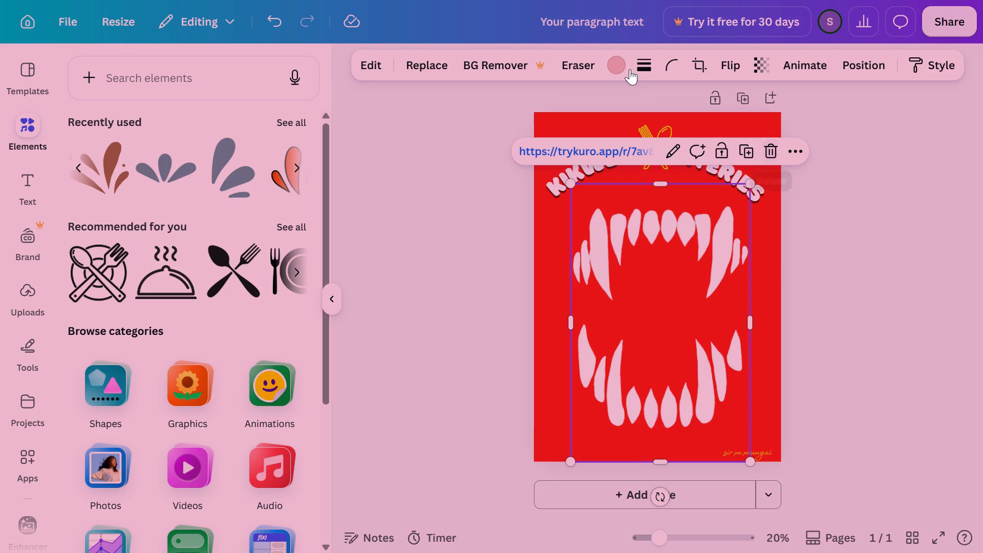
pyautogui.click(614, 58)
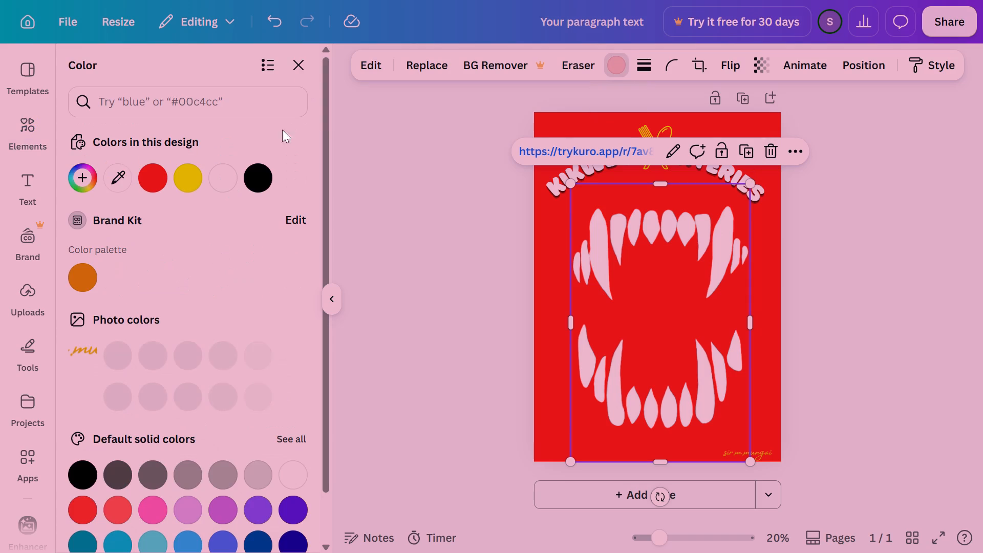
pyautogui.click(191, 175)
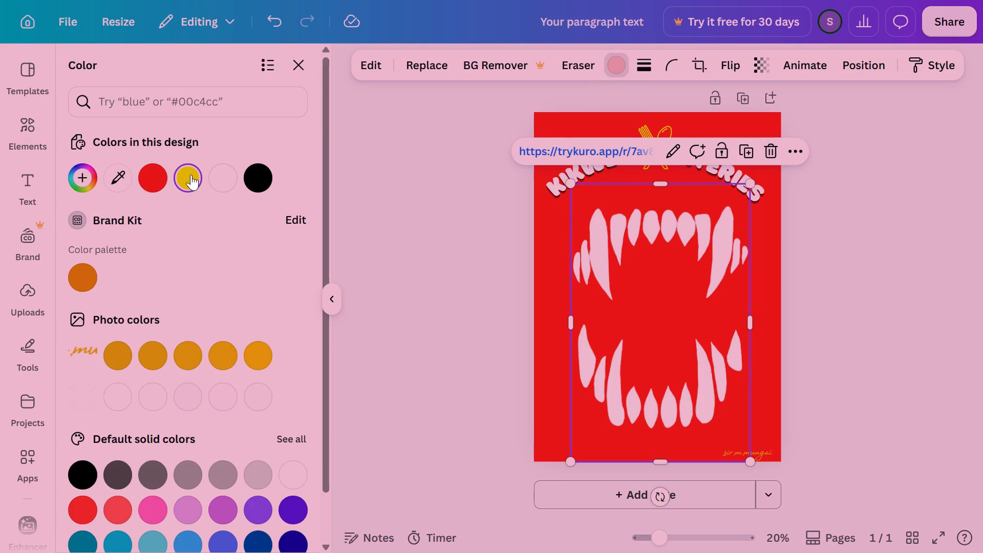
pyautogui.click(191, 175)
pyautogui.click(624, 241)
pyautogui.click(928, 217)
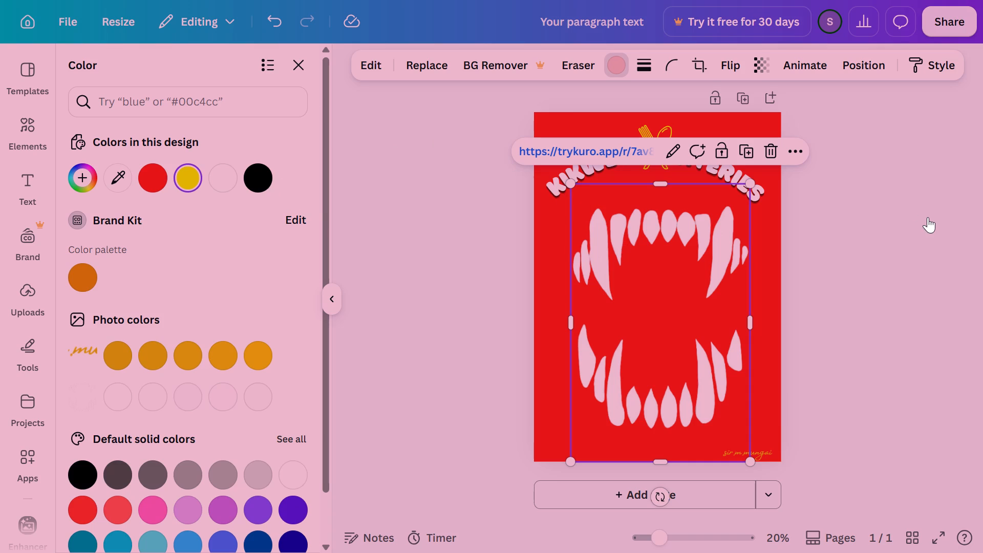
pyautogui.click(928, 217)
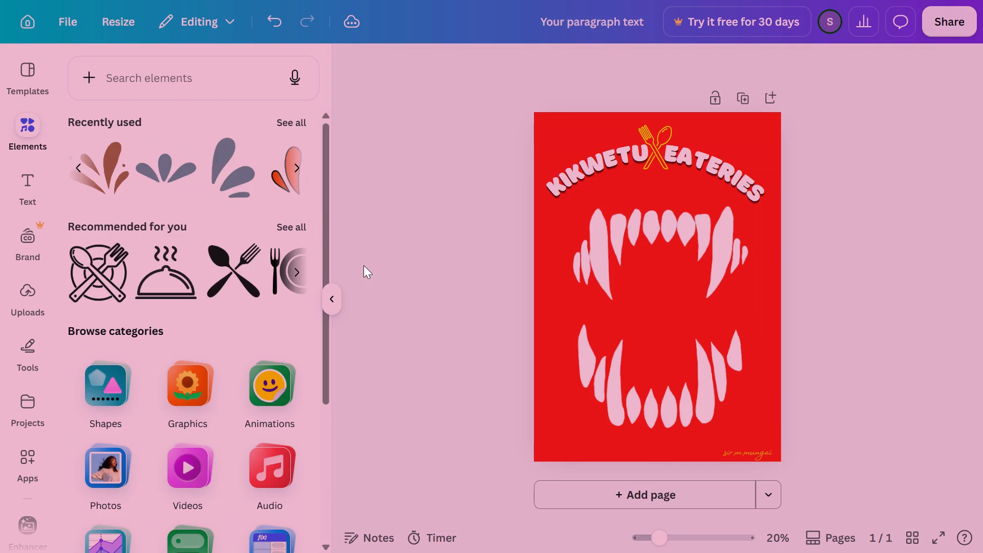
# Look through the vampire teeth's element options, arrangement settings and layer order.
pyautogui.click(667, 248)
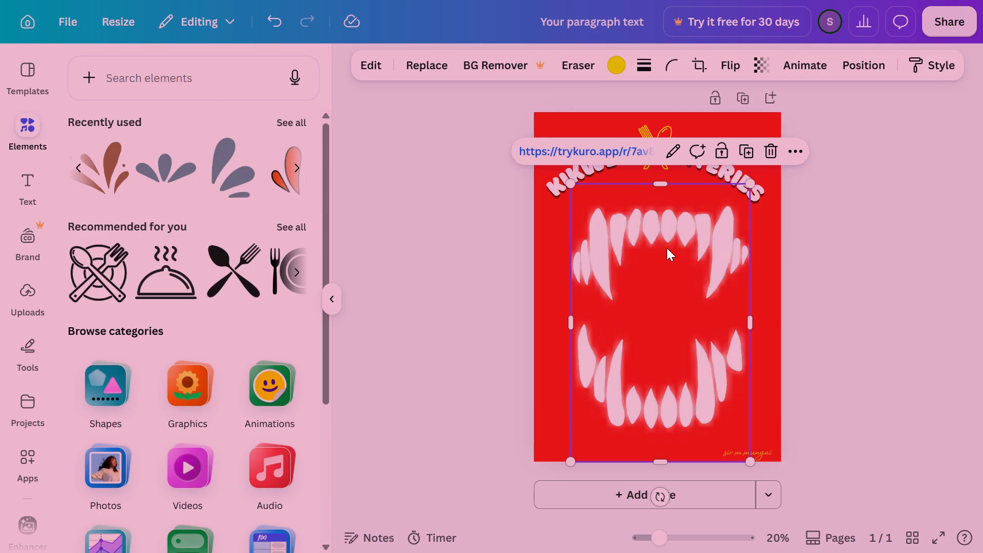
pyautogui.click(795, 147)
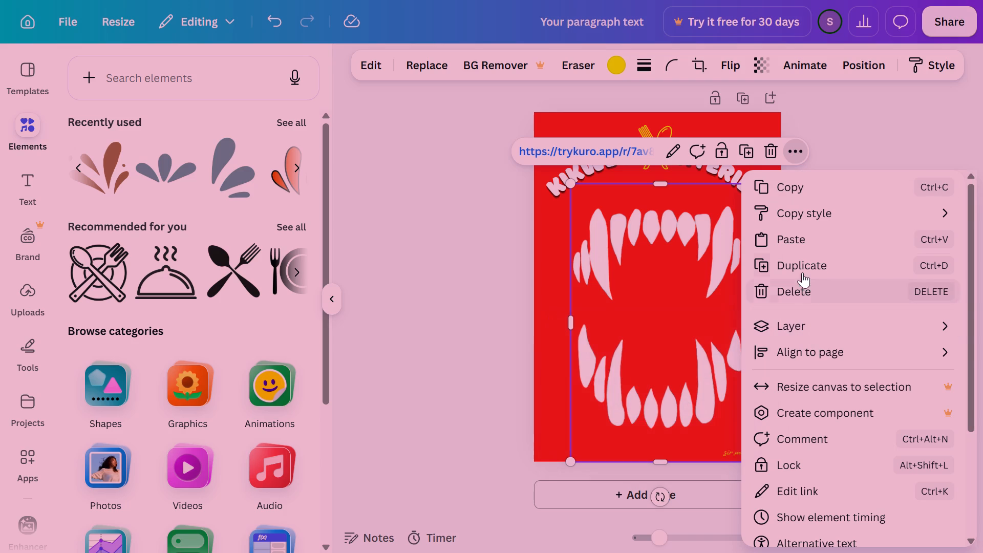
pyautogui.click(801, 211)
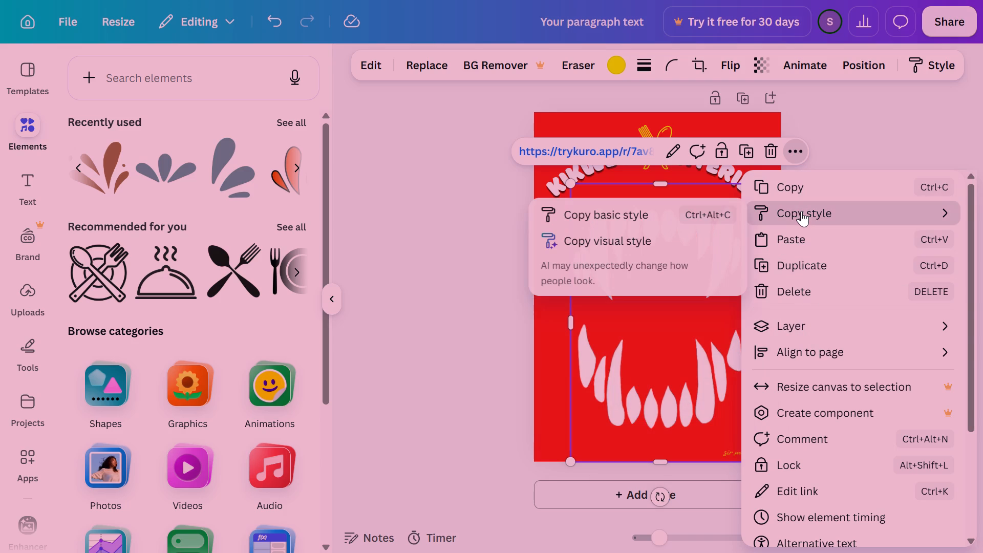
pyautogui.moveTo(972, 349); pyautogui.dragTo(972, 358)
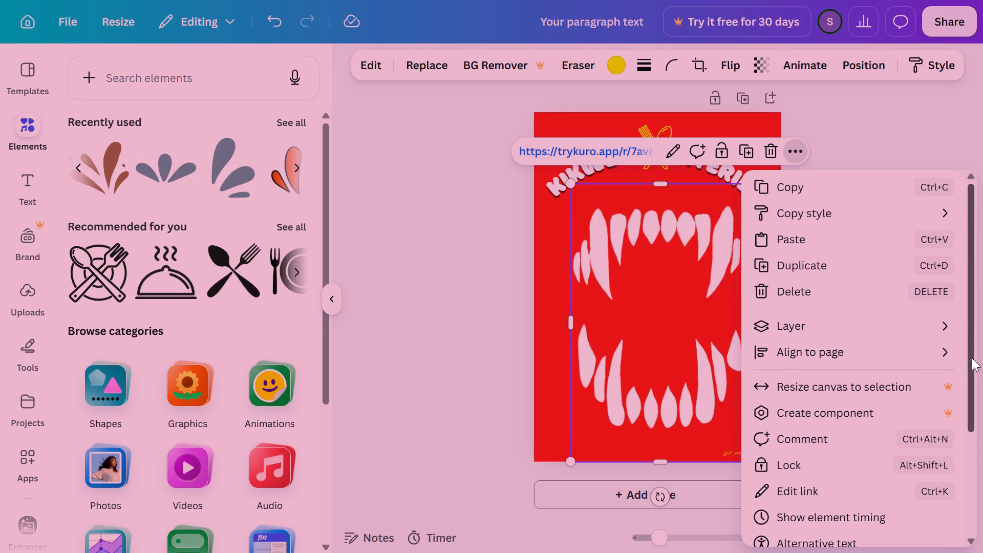
pyautogui.moveTo(972, 358); pyautogui.dragTo(980, 466)
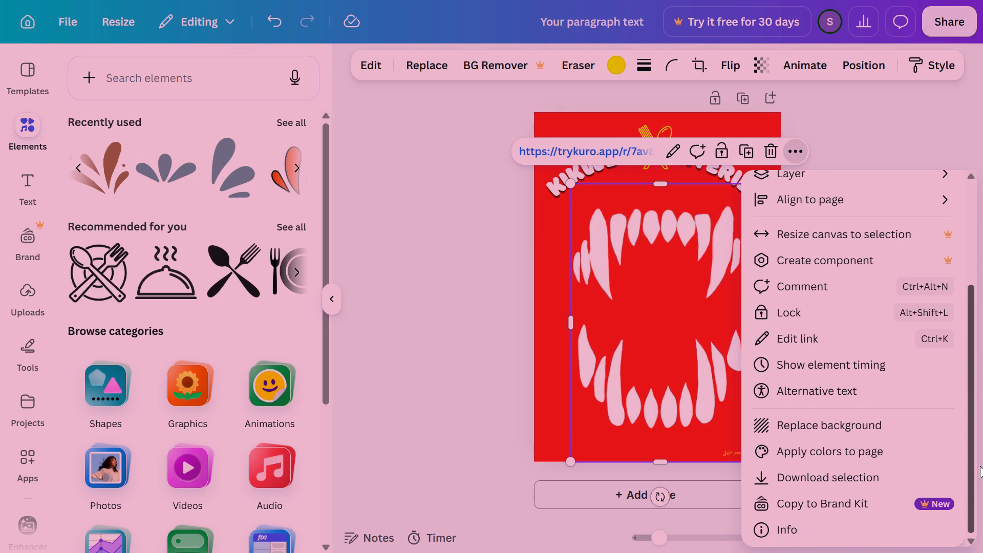
pyautogui.moveTo(980, 466); pyautogui.dragTo(982, 245)
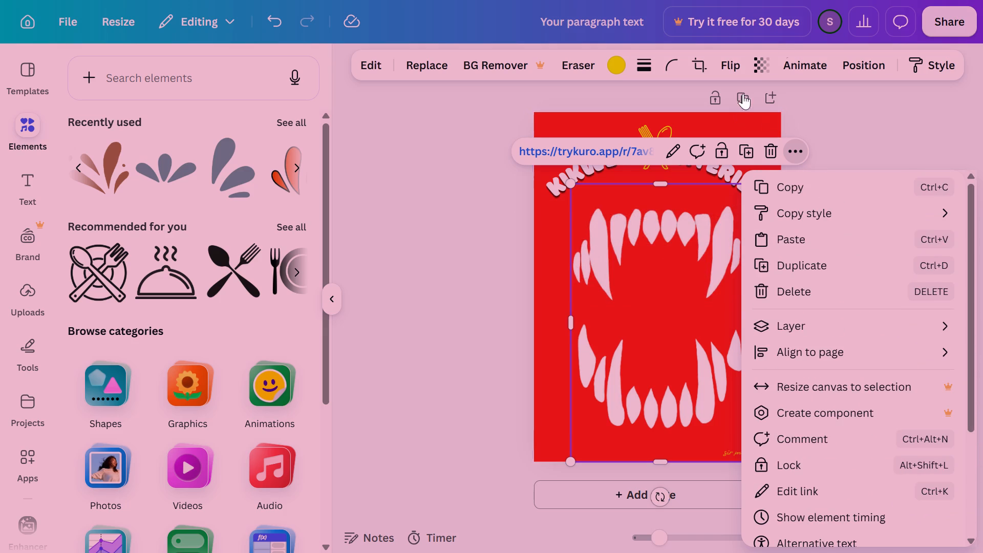
pyautogui.click(866, 66)
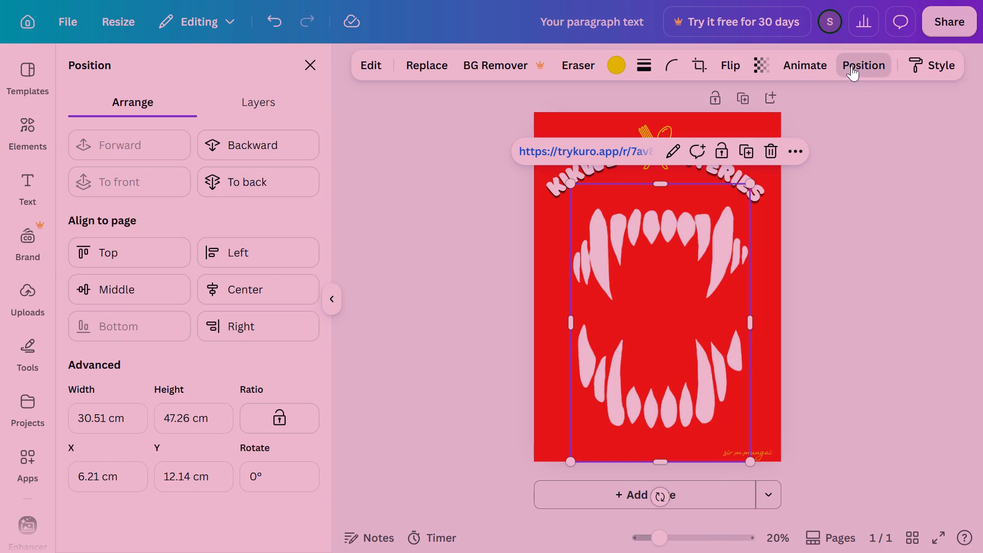
pyautogui.click(256, 102)
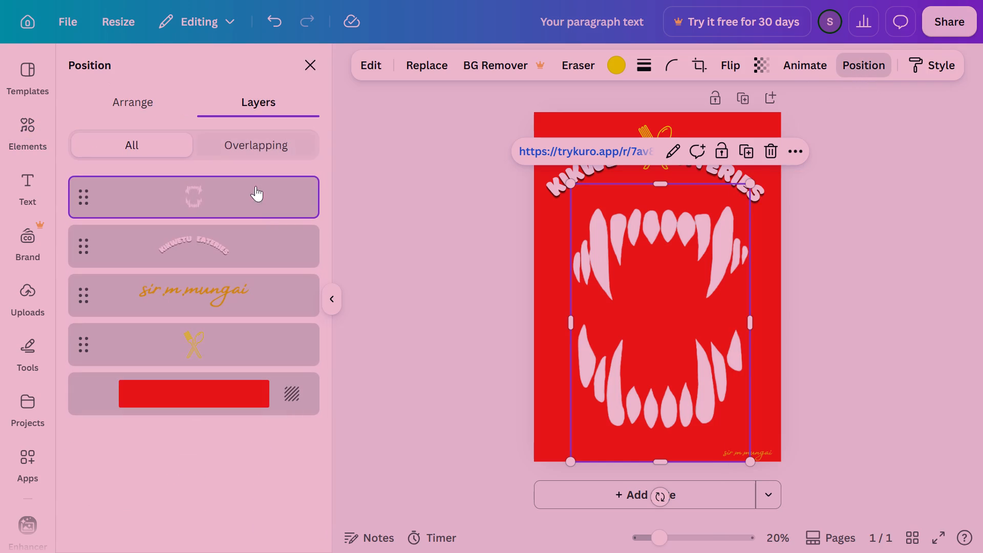
pyautogui.click(311, 199)
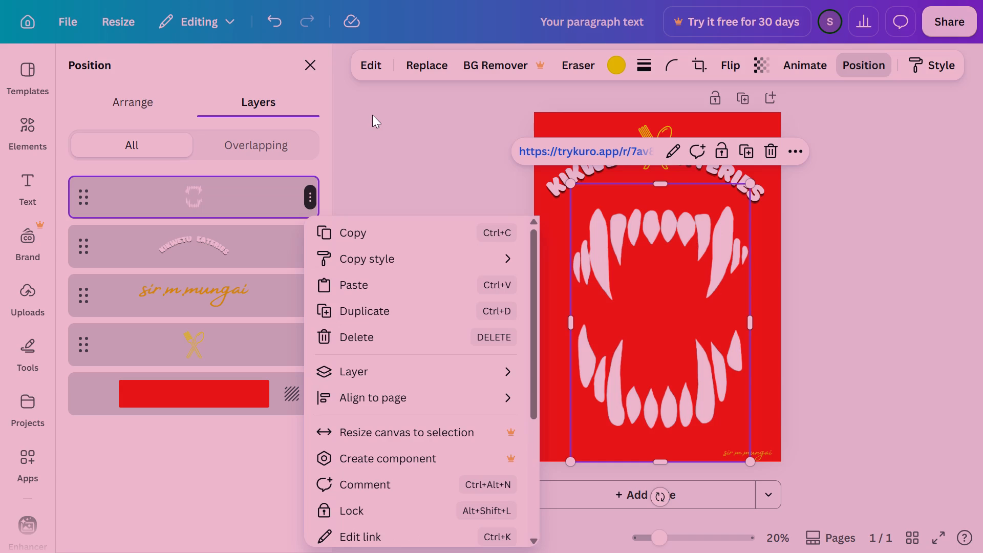
# Look through the vampire teeth's image editing options, including the tools, style matches, filters, effect apps and shadows.
pyautogui.moveTo(372, 115); pyautogui.dragTo(382, 69)
pyautogui.click(382, 69)
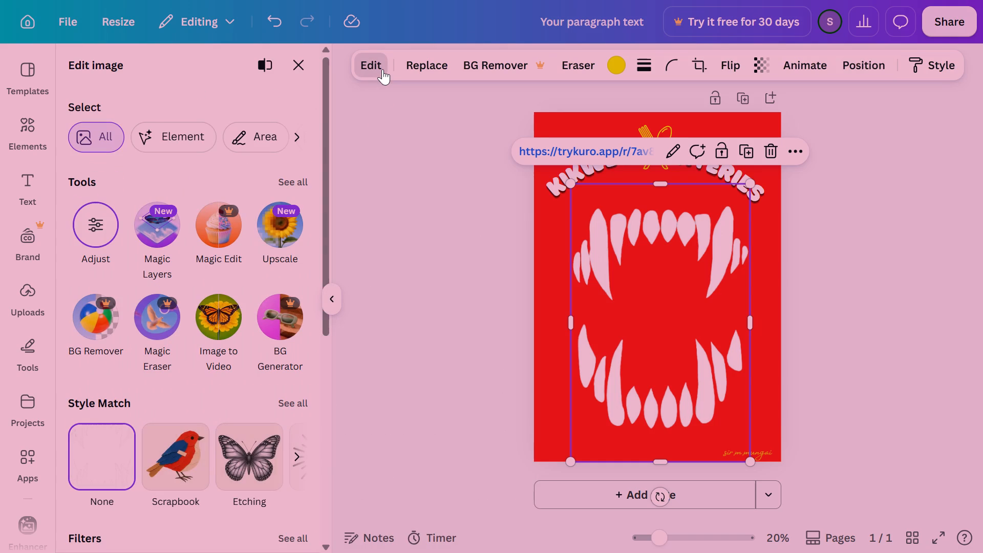
pyautogui.moveTo(324, 211); pyautogui.dragTo(316, 308)
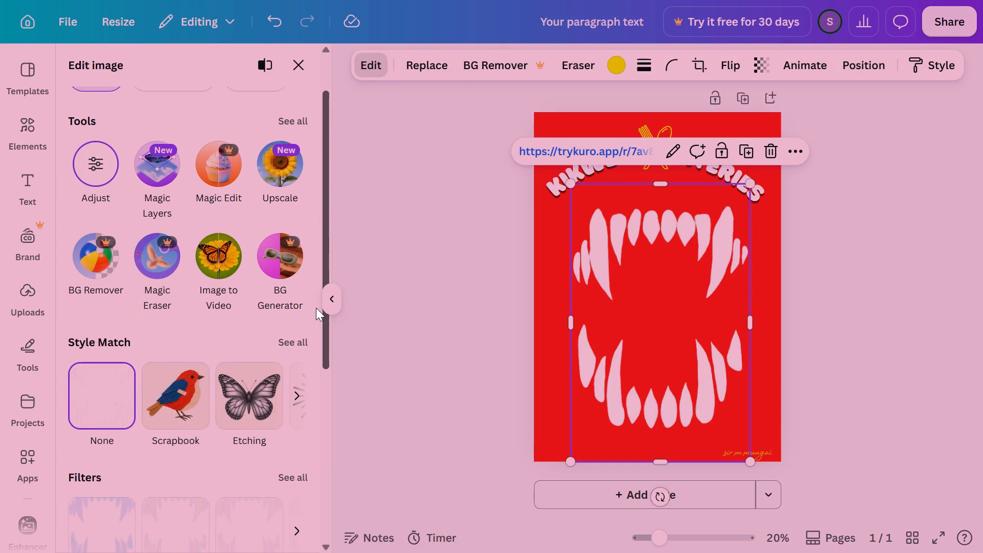
pyautogui.moveTo(316, 308); pyautogui.dragTo(313, 435)
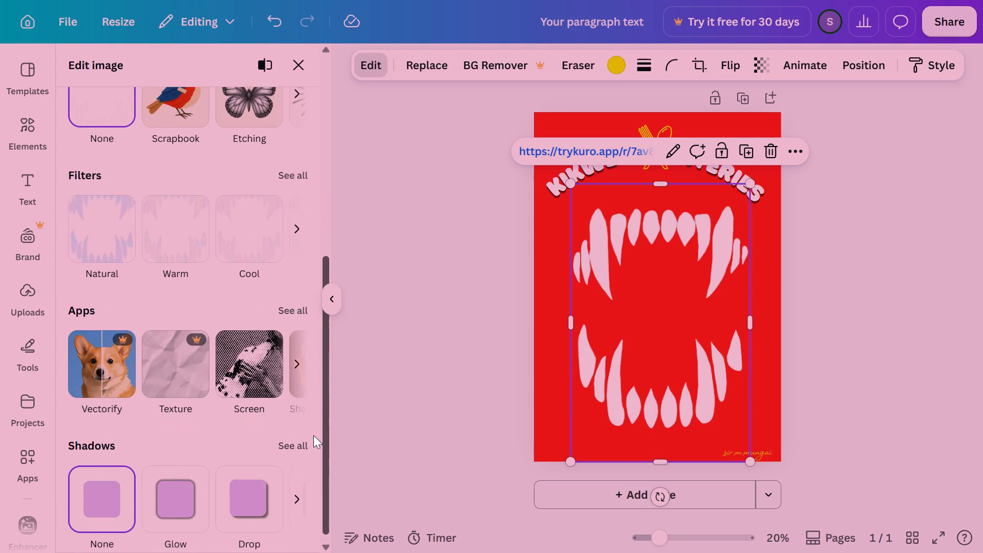
pyautogui.moveTo(313, 435); pyautogui.dragTo(313, 471)
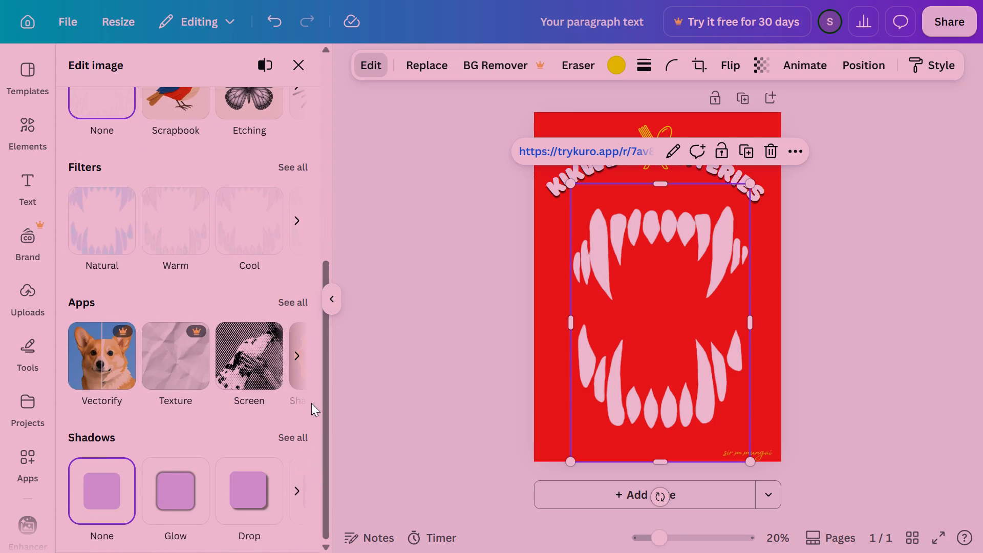
pyautogui.click(295, 361)
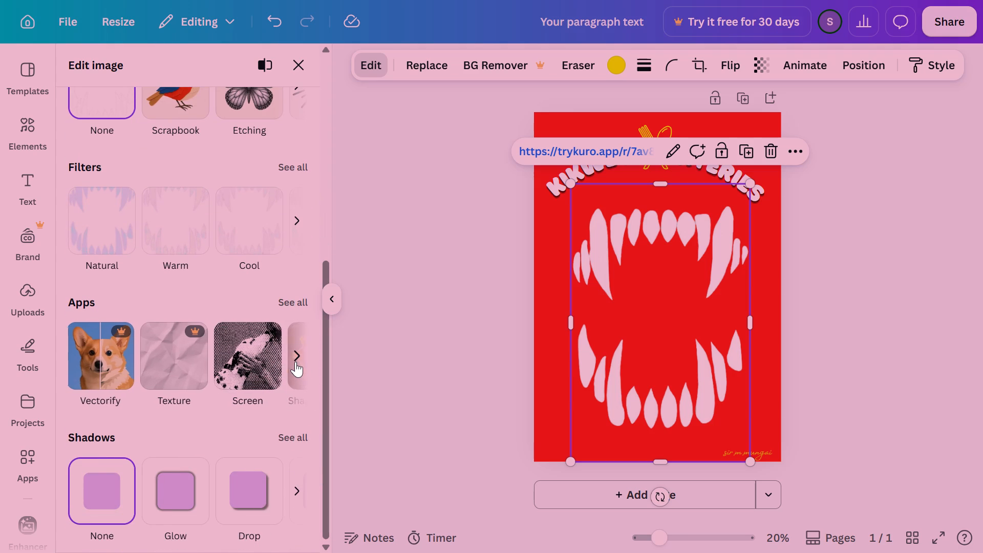
pyautogui.click(295, 361)
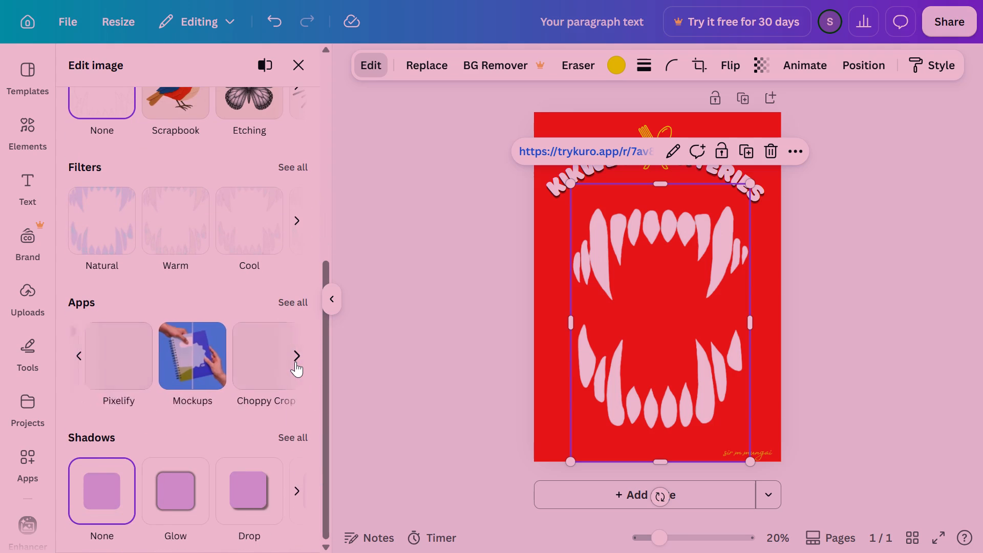
pyautogui.click(295, 361)
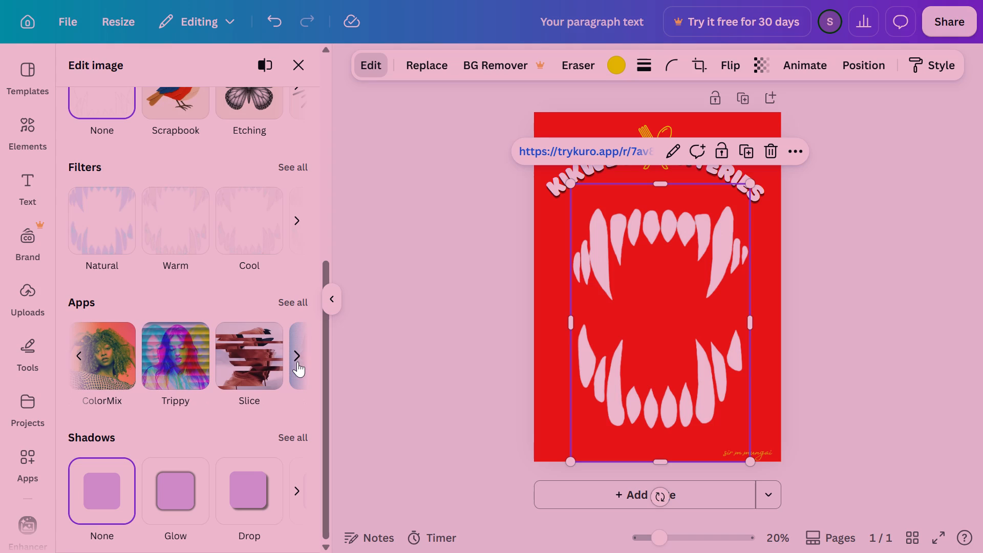
pyautogui.click(300, 361)
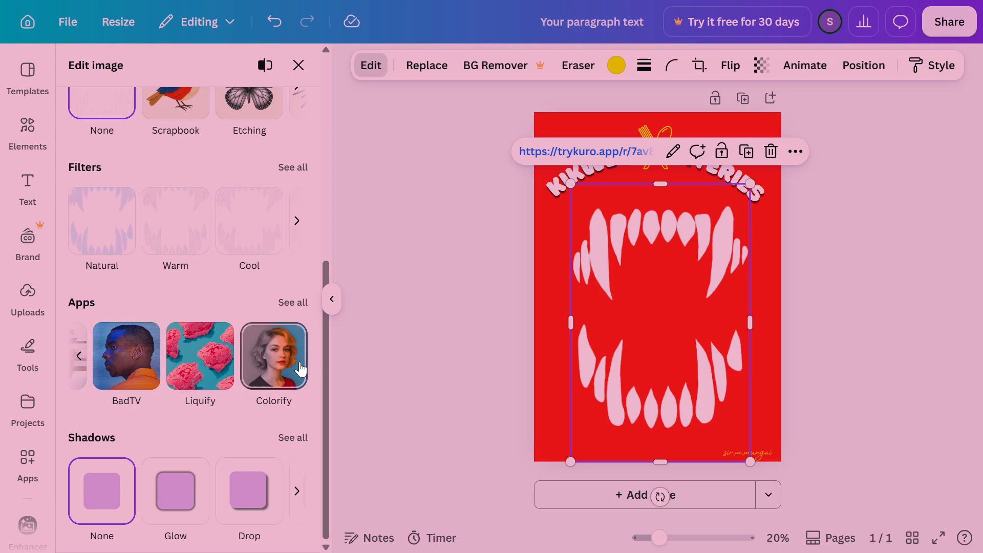
pyautogui.moveTo(324, 395); pyautogui.dragTo(322, 278)
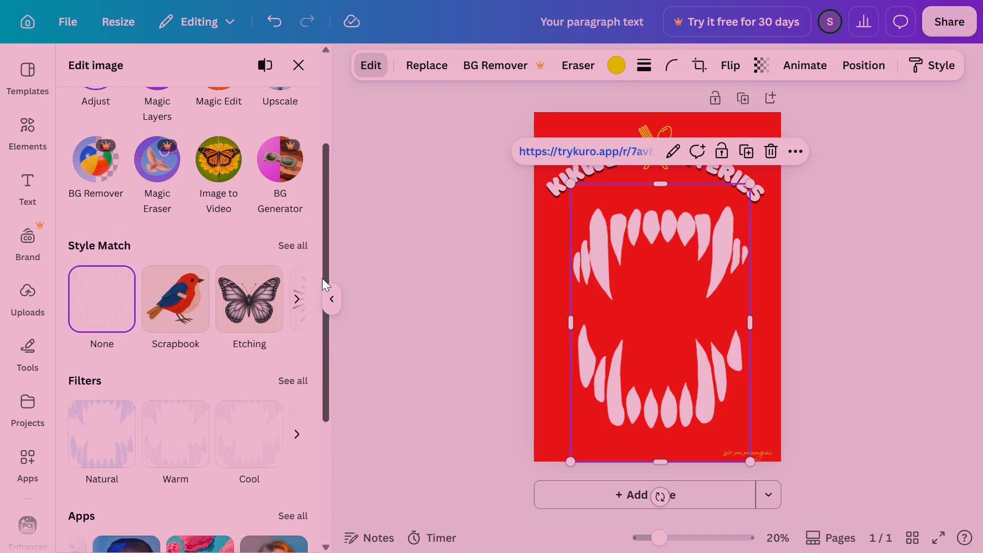
pyautogui.click(297, 296)
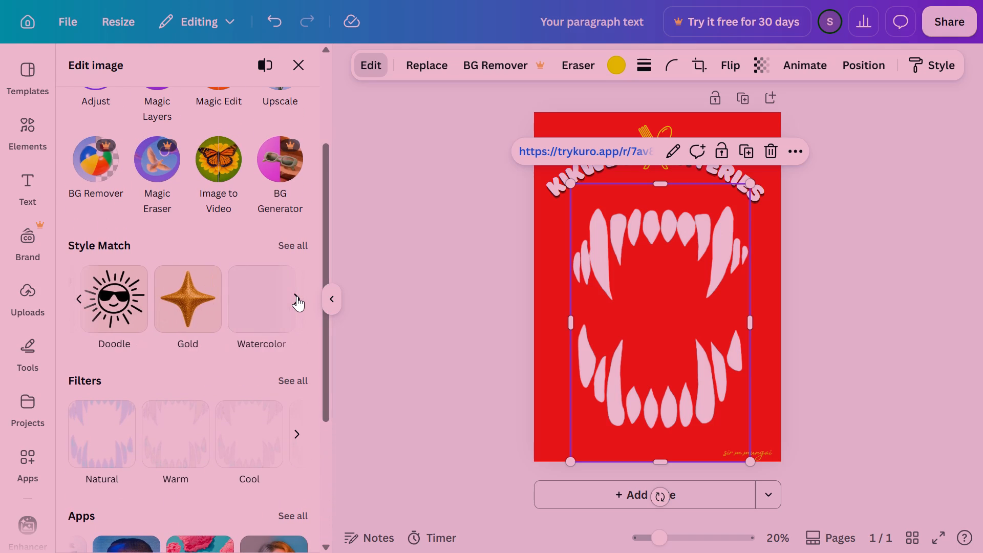
pyautogui.click(297, 296)
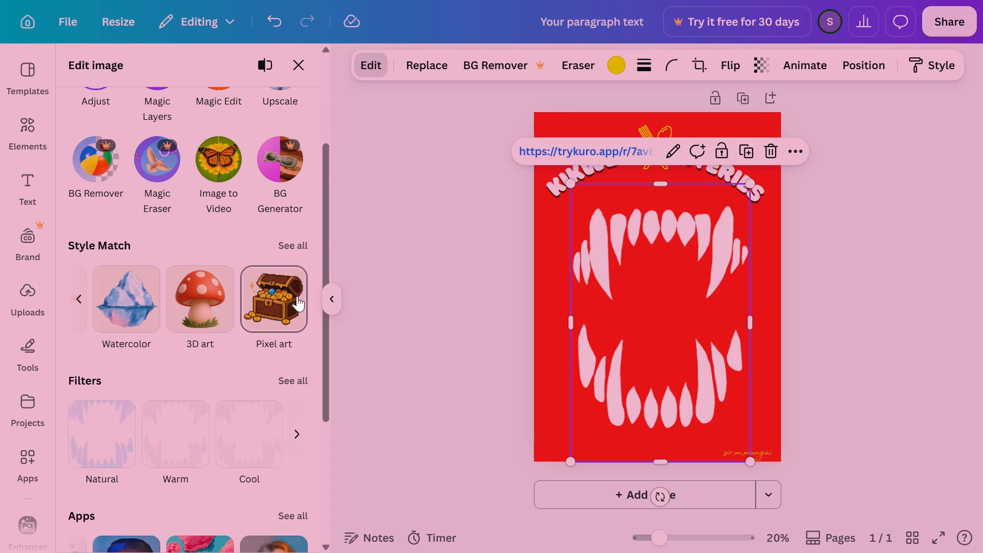
pyautogui.moveTo(322, 273); pyautogui.dragTo(323, 226)
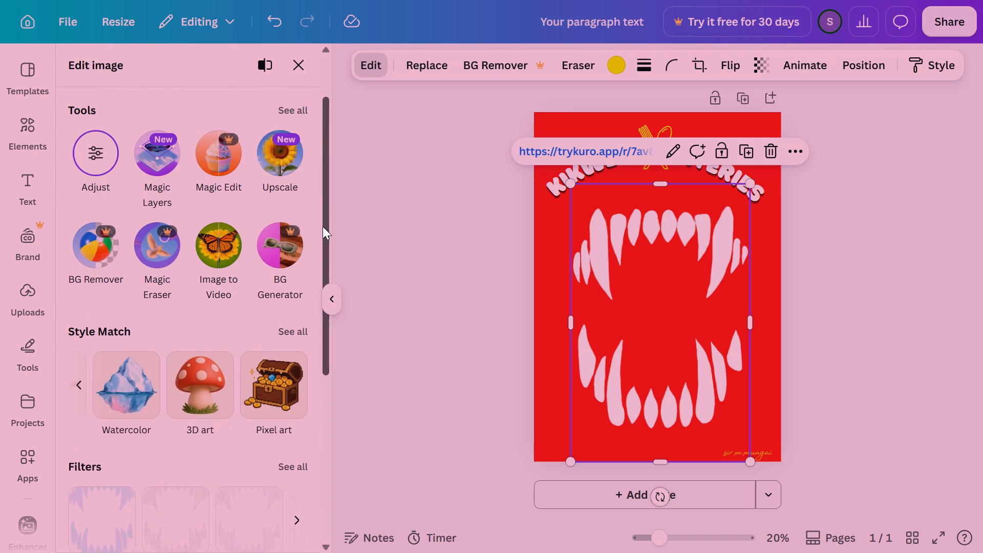
pyautogui.moveTo(323, 226); pyautogui.dragTo(314, 132)
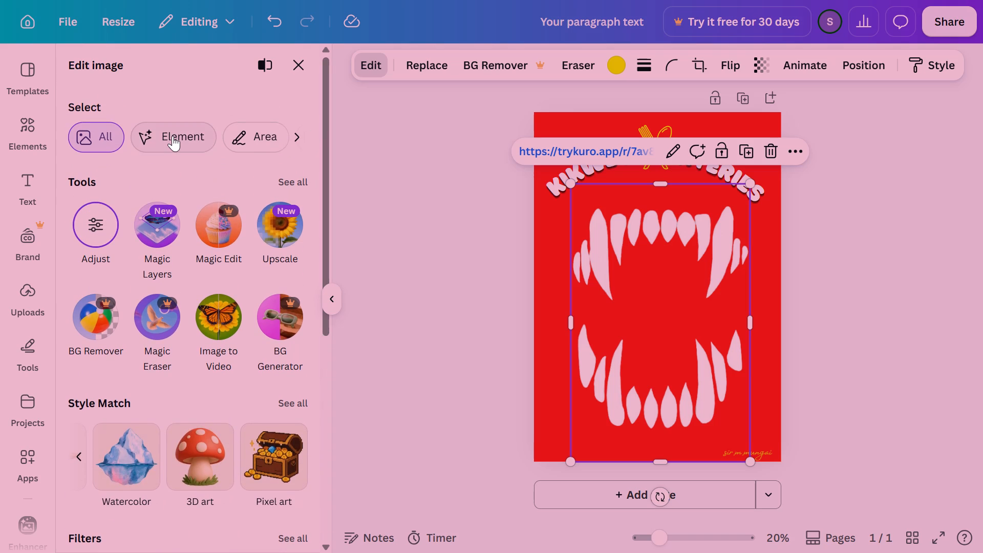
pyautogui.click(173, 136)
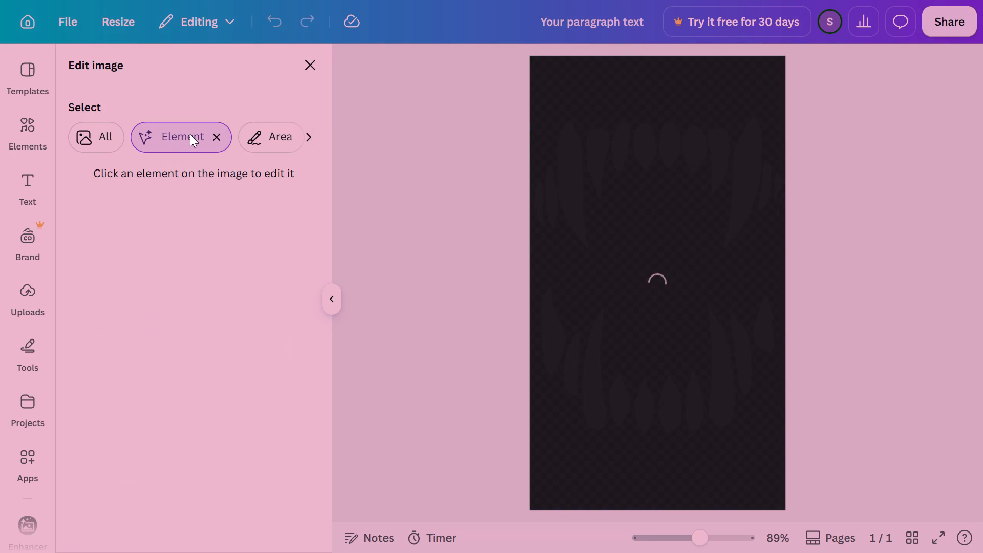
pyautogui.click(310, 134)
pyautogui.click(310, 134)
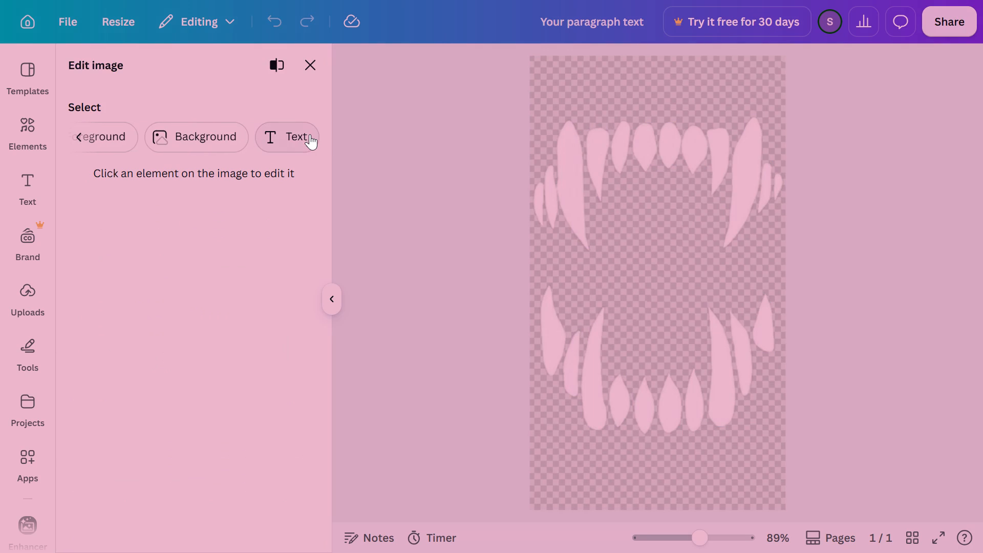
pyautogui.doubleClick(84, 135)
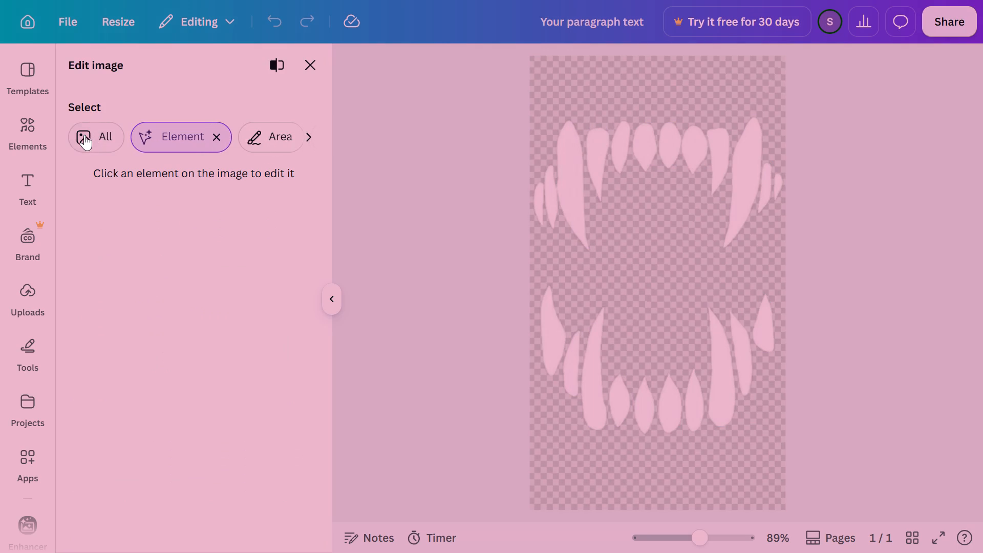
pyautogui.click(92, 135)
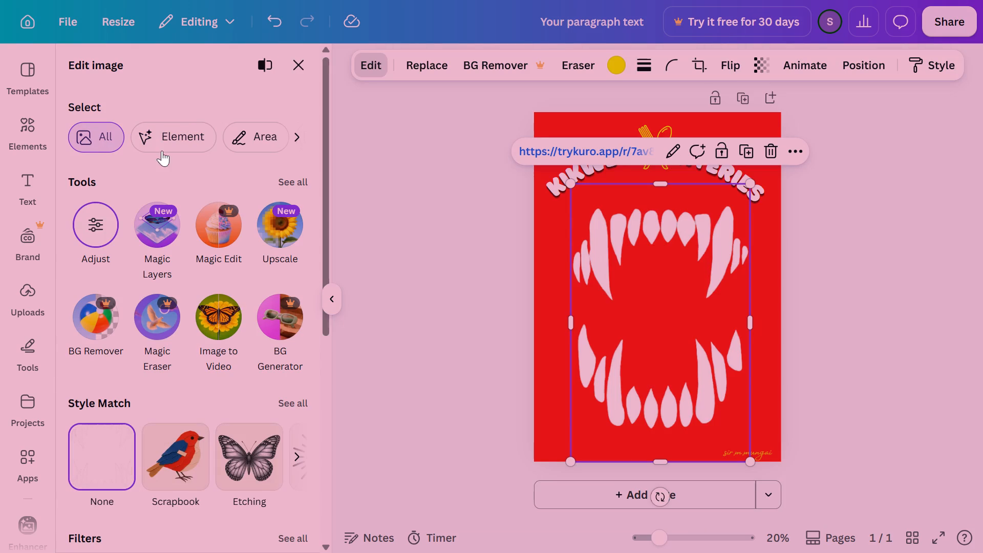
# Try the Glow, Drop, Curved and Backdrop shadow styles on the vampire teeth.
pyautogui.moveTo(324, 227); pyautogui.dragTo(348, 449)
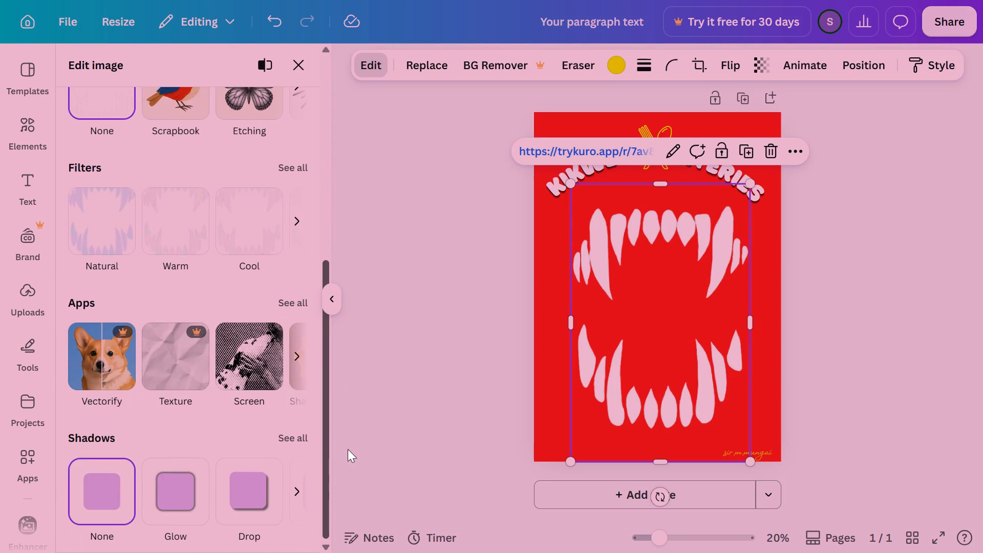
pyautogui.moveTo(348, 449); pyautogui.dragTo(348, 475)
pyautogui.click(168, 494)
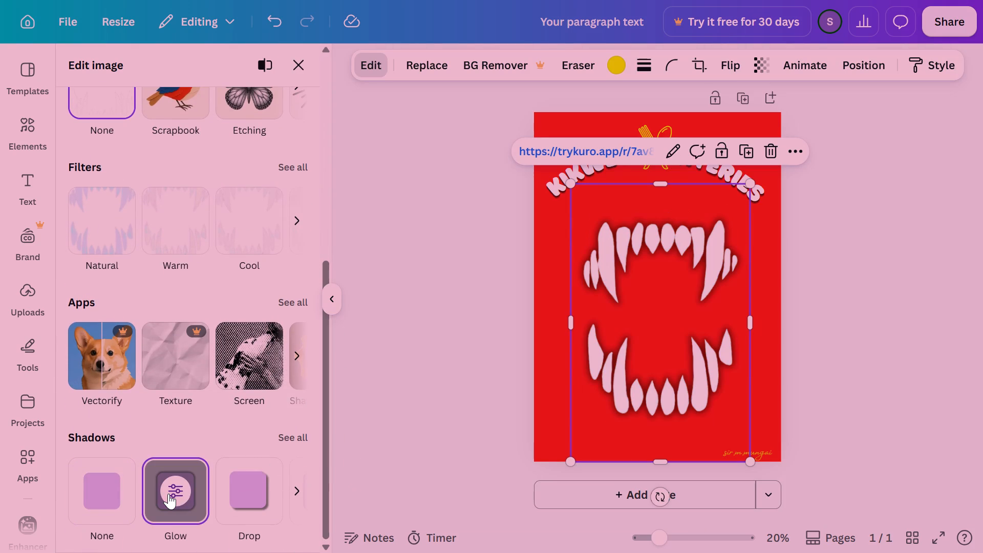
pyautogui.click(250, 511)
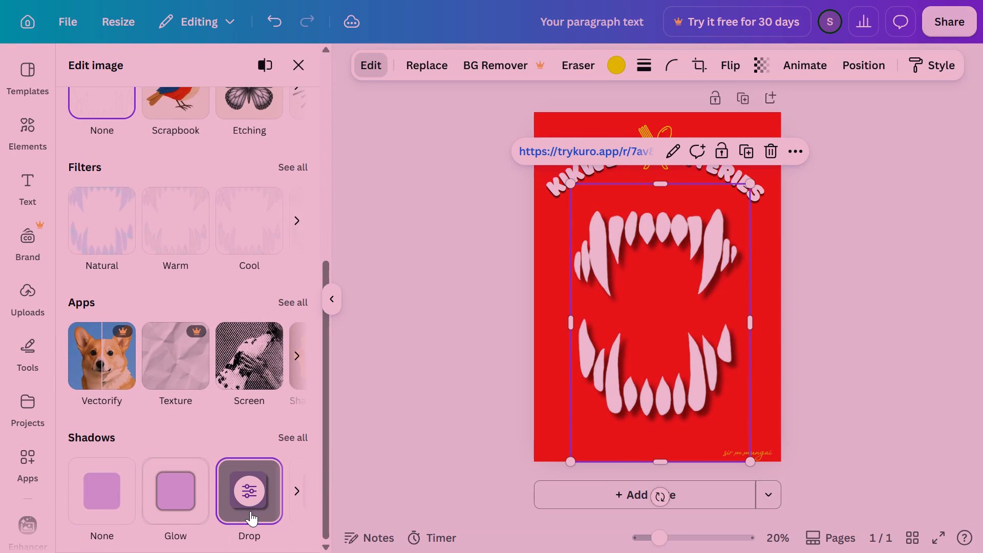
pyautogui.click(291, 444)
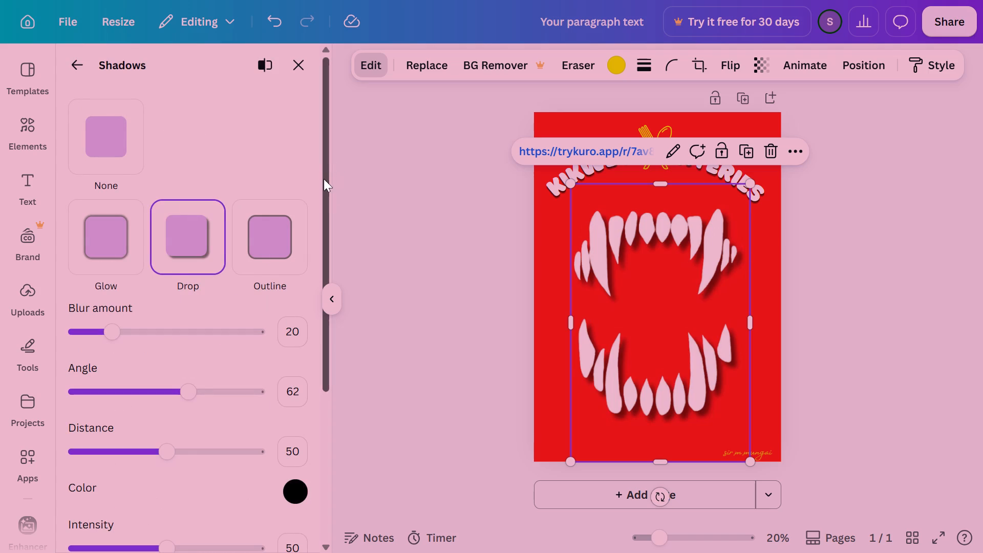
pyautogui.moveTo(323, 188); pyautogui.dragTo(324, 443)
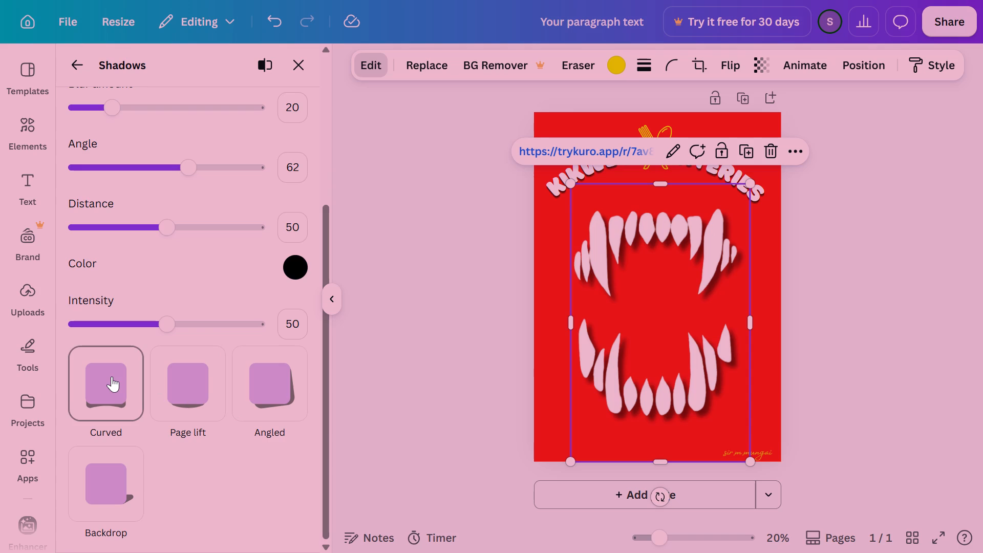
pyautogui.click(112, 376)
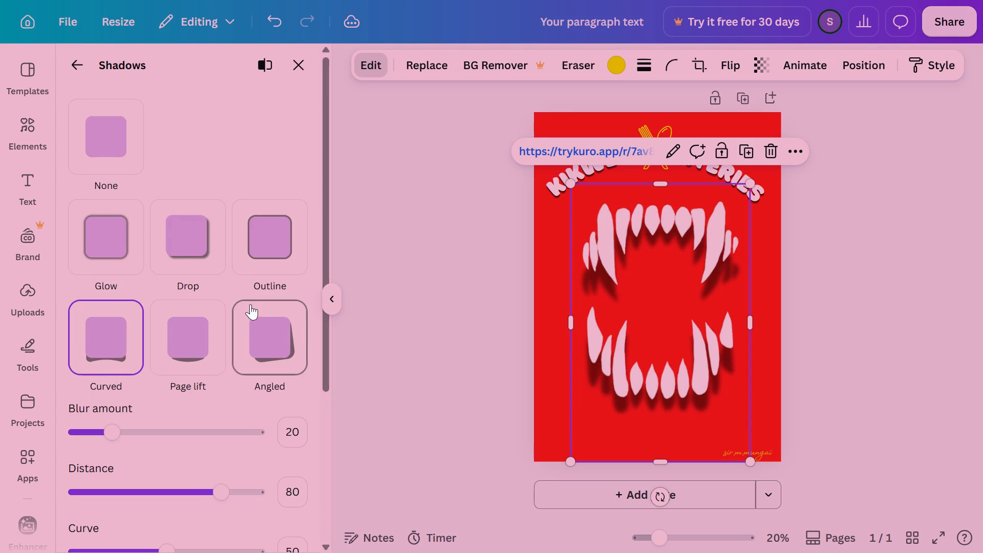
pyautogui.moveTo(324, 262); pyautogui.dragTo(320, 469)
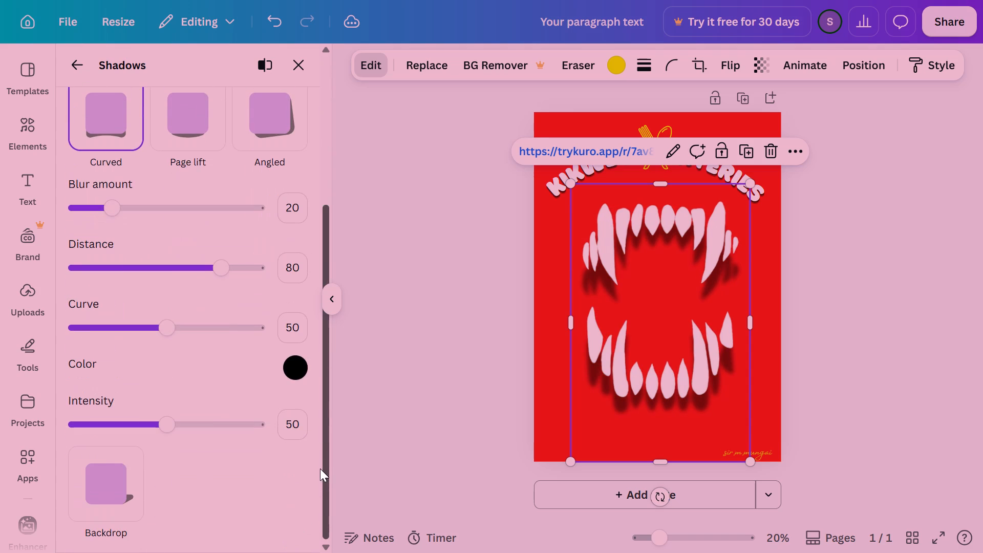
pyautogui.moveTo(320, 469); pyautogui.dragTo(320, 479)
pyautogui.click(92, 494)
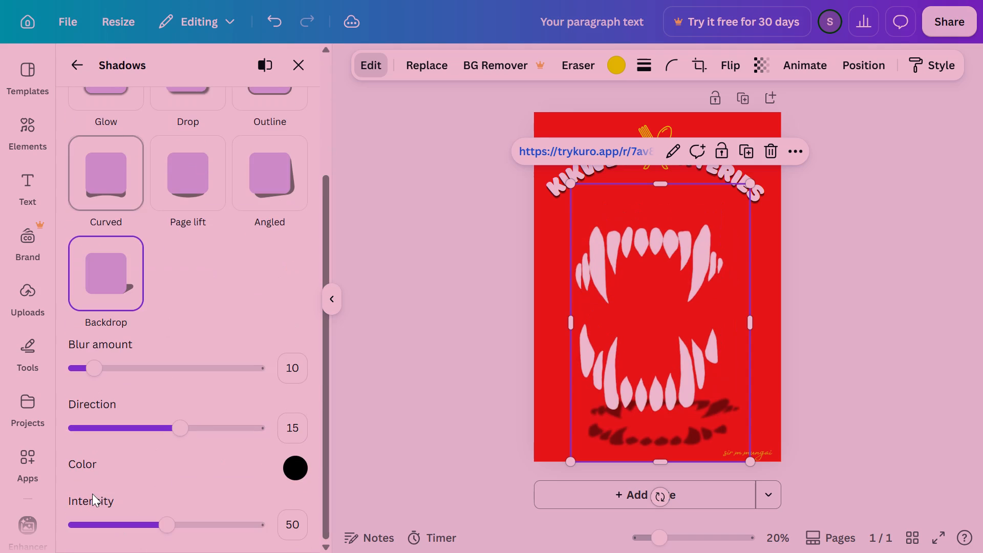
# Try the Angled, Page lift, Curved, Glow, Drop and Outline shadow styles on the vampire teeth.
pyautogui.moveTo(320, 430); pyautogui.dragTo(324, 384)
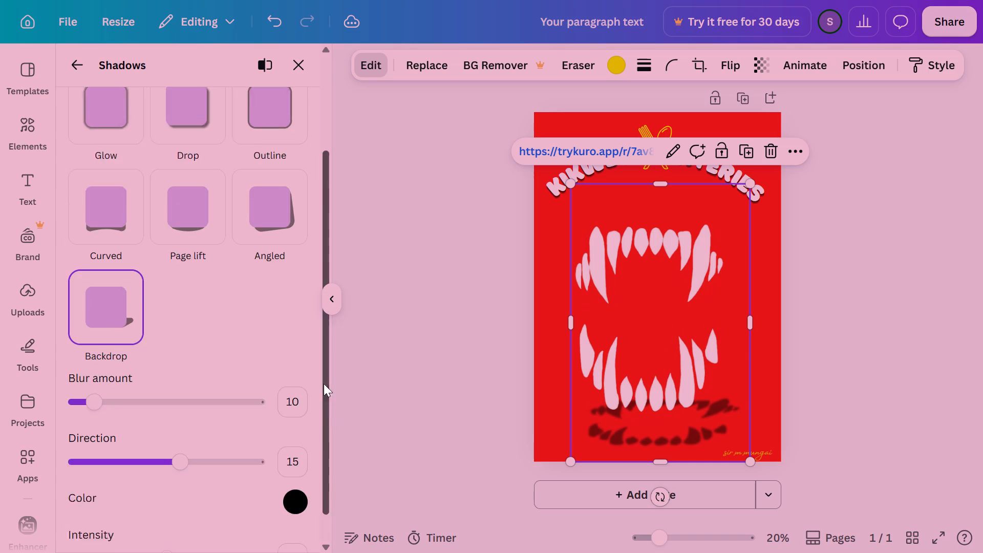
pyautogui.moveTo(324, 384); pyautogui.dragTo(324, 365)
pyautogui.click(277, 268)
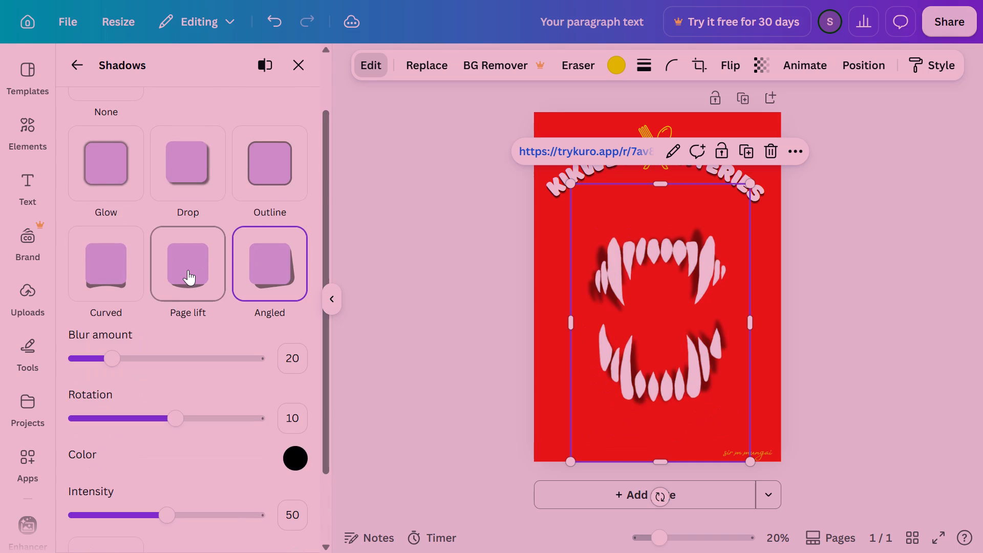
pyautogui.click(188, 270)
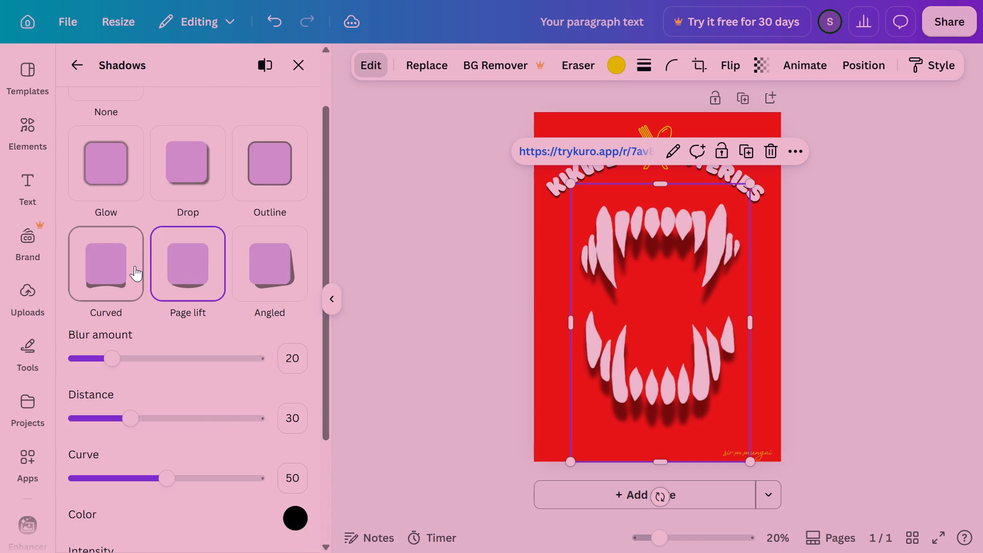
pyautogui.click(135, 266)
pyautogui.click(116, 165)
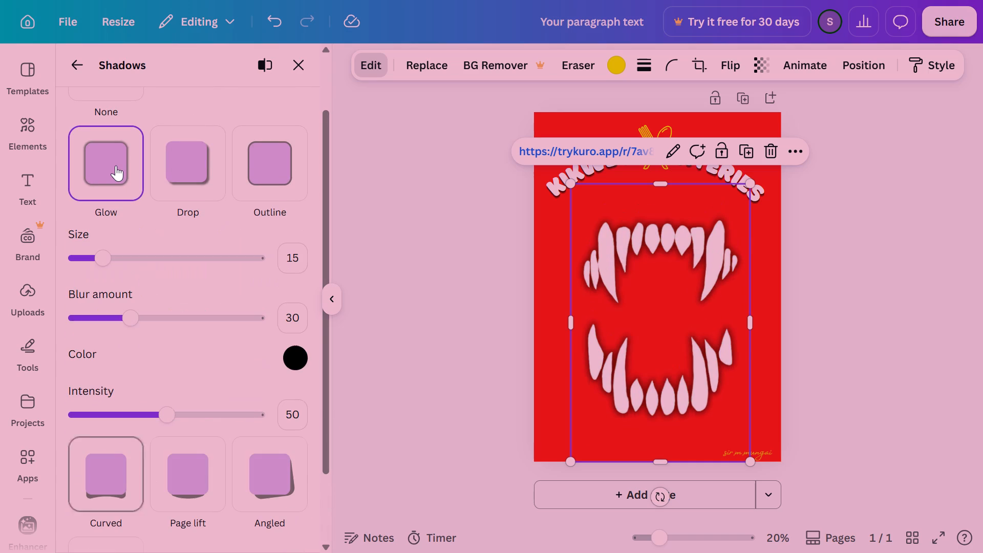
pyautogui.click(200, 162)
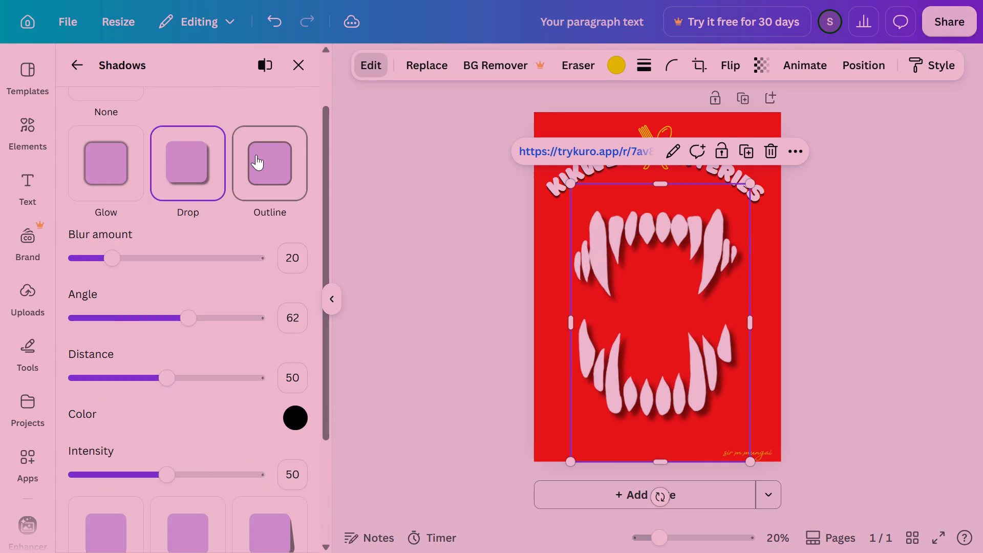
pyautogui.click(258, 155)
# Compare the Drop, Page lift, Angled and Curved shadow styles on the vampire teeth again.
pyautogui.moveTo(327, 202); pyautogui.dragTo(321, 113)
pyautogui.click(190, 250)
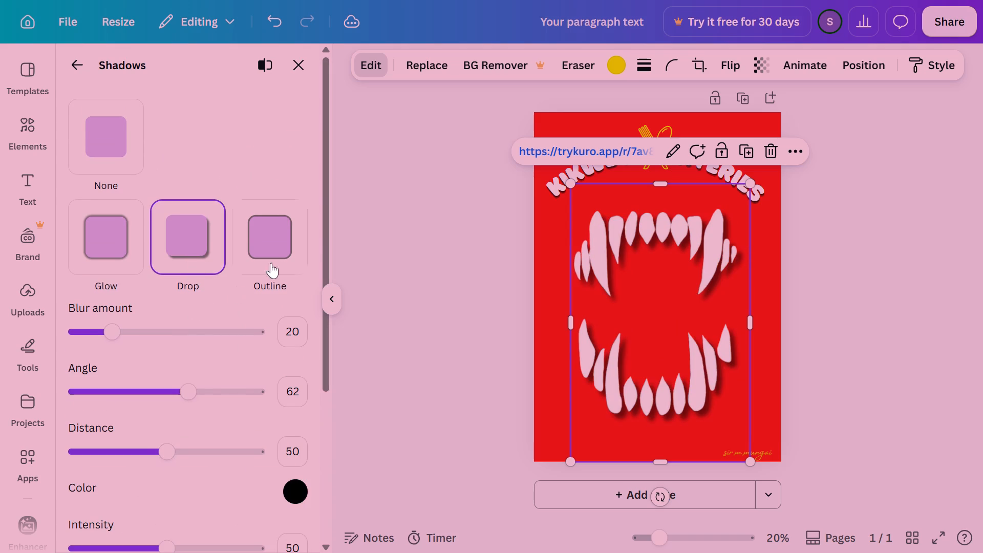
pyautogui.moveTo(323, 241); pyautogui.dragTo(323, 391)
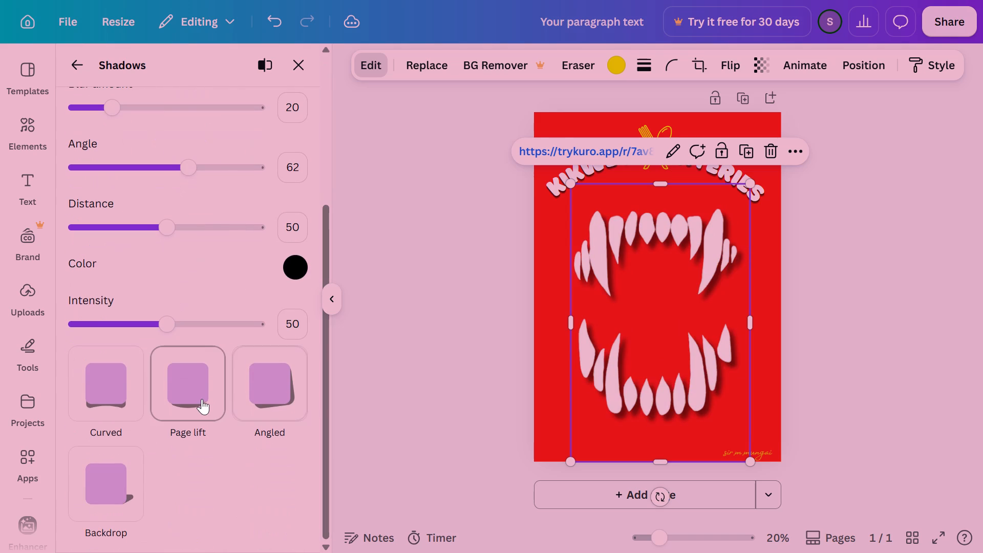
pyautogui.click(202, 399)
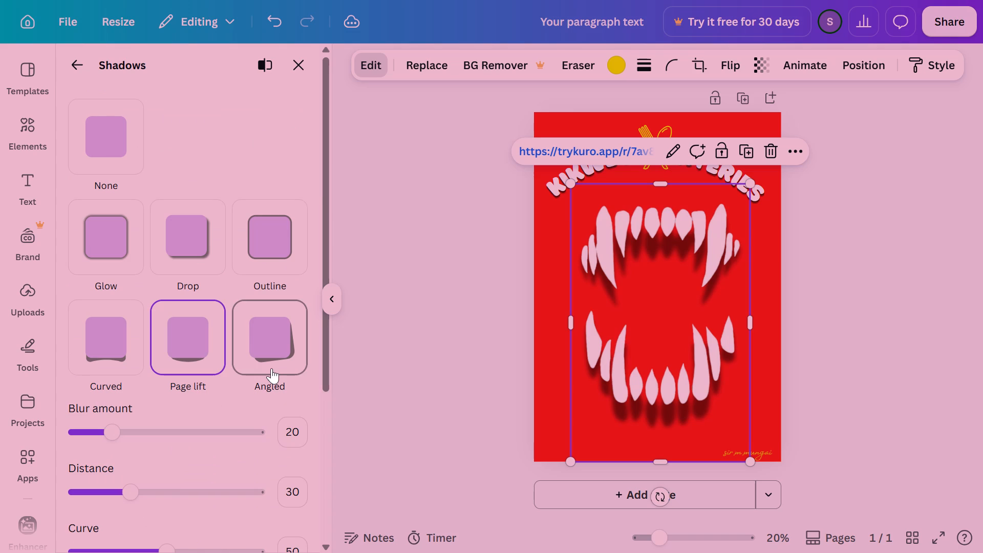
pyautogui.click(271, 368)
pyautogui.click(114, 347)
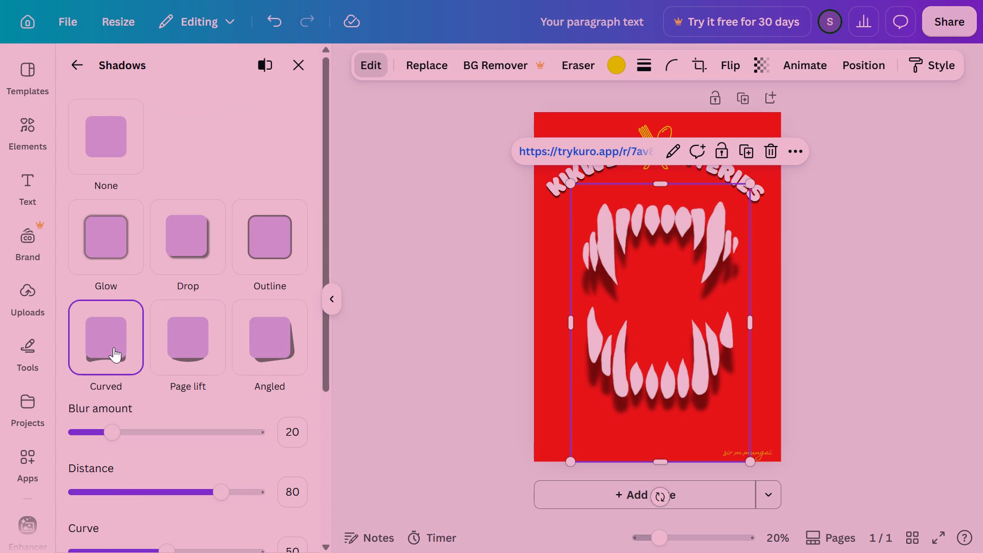
# Apply the Glow shadow style to the vampire teeth.
pyautogui.click(133, 237)
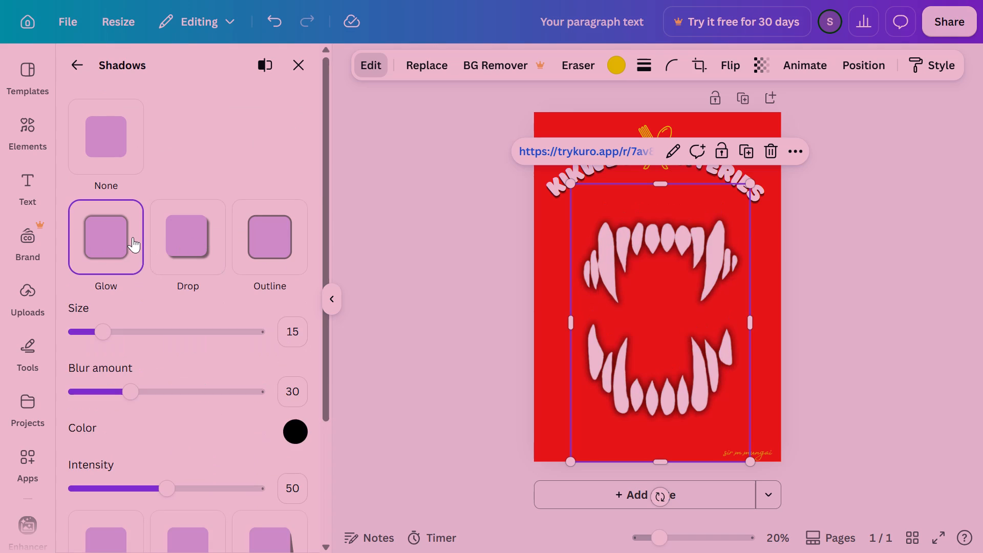
# Apply the Drop shadow style to the vampire teeth and set its distance to 42.
pyautogui.click(198, 239)
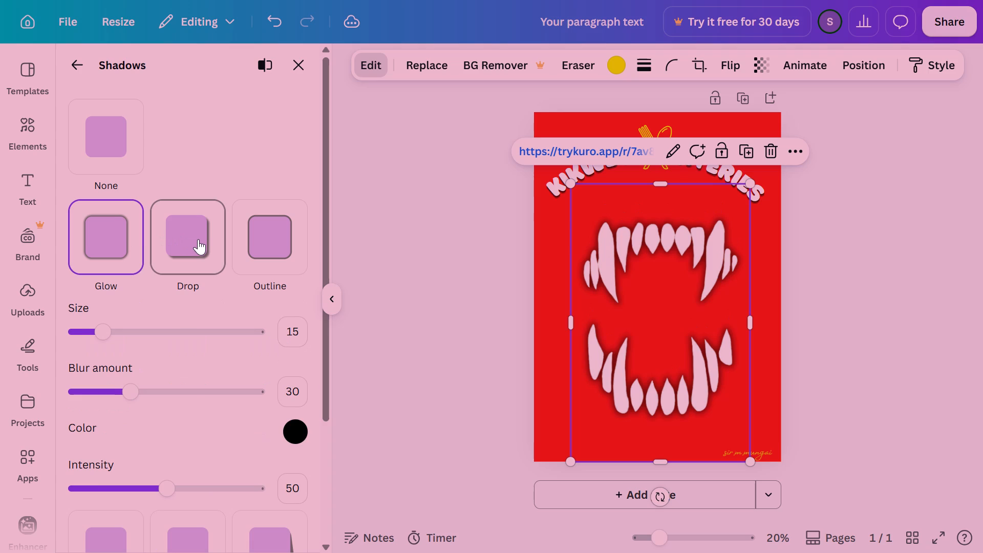
pyautogui.moveTo(326, 229); pyautogui.dragTo(316, 290)
pyautogui.moveTo(316, 291); pyautogui.dragTo(322, 369)
pyautogui.moveTo(324, 401); pyautogui.dragTo(324, 457)
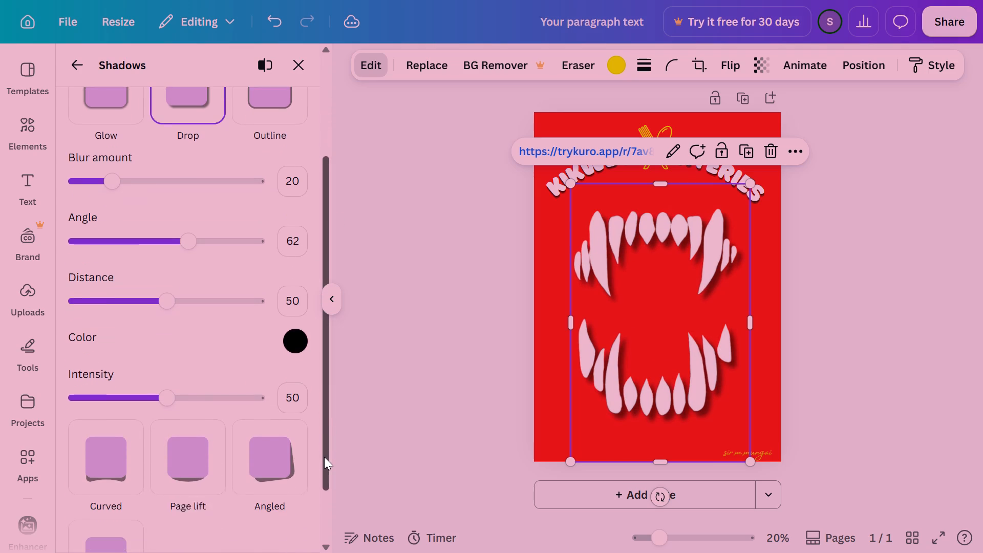
pyautogui.moveTo(324, 457); pyautogui.dragTo(324, 459)
pyautogui.moveTo(165, 285); pyautogui.dragTo(253, 287)
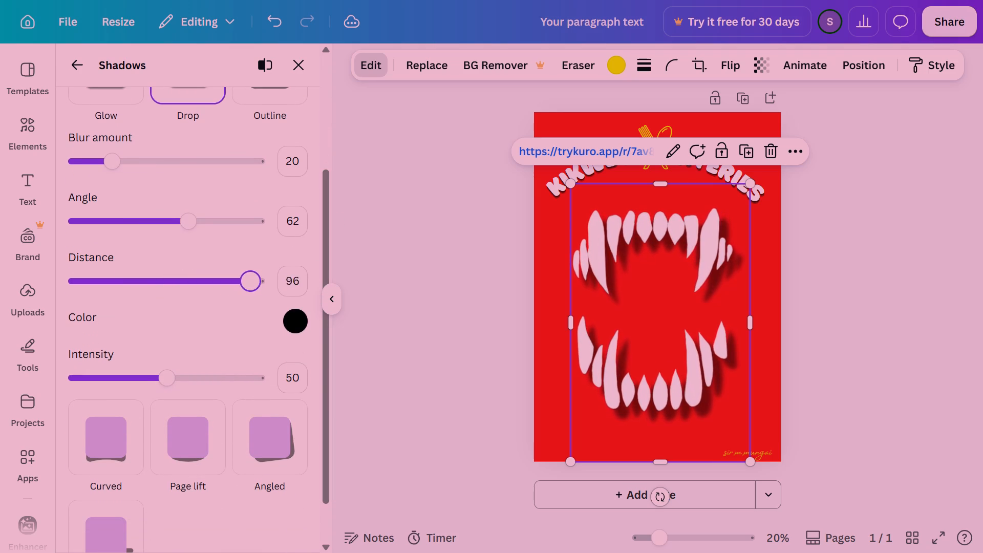
pyautogui.moveTo(253, 287); pyautogui.dragTo(95, 278)
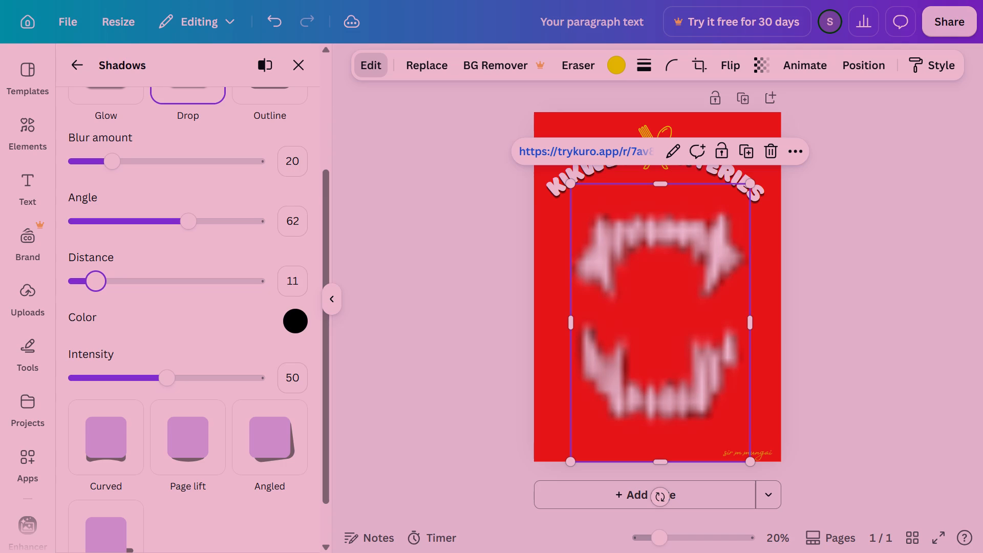
pyautogui.moveTo(95, 278); pyautogui.dragTo(95, 278)
pyautogui.moveTo(99, 284); pyautogui.dragTo(149, 288)
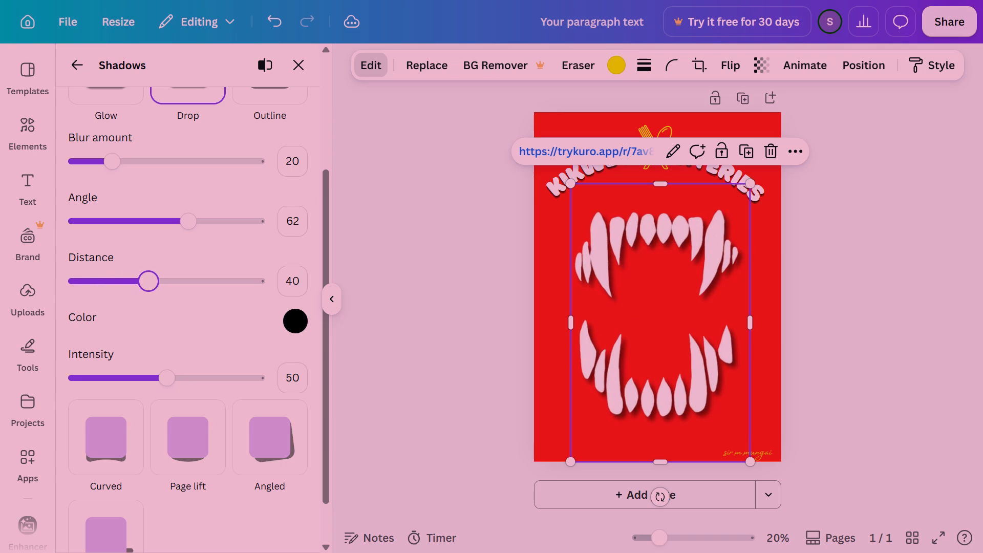
pyautogui.moveTo(149, 288); pyautogui.dragTo(151, 289)
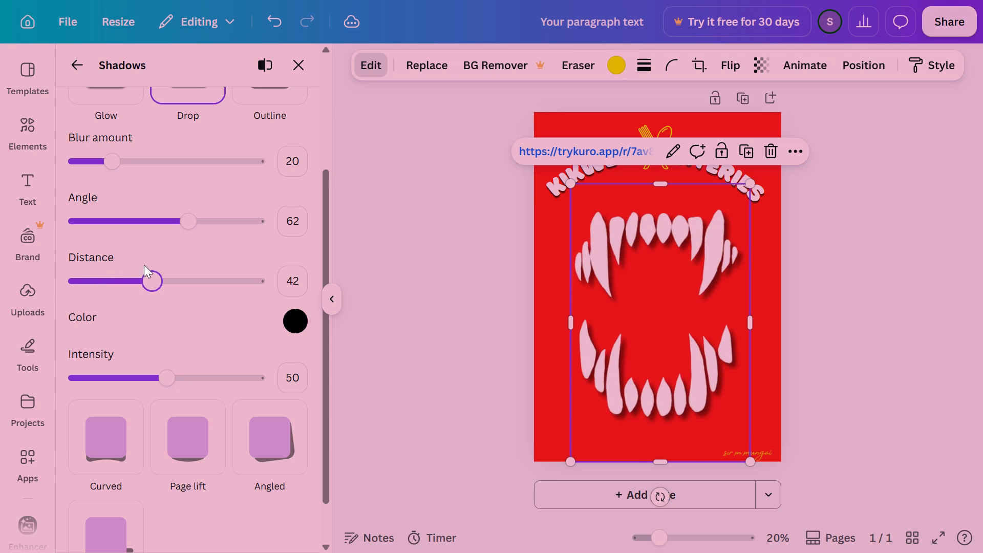
# Set the teeth's drop shadow to angle 54, blur amount 16 and intensity 60, and close the shadow settings.
pyautogui.moveTo(187, 229); pyautogui.dragTo(185, 227)
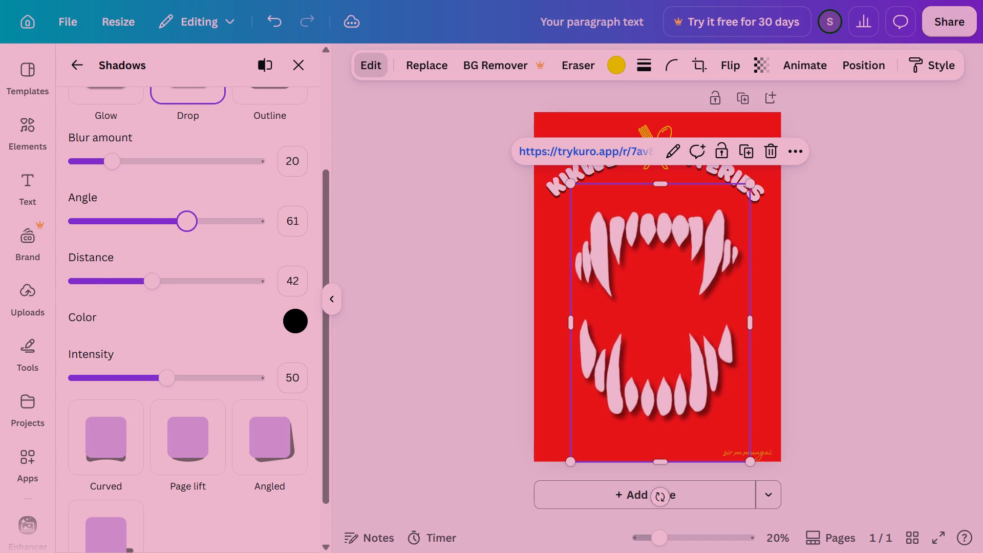
pyautogui.moveTo(185, 227); pyautogui.dragTo(175, 227)
pyautogui.moveTo(110, 163); pyautogui.dragTo(144, 163)
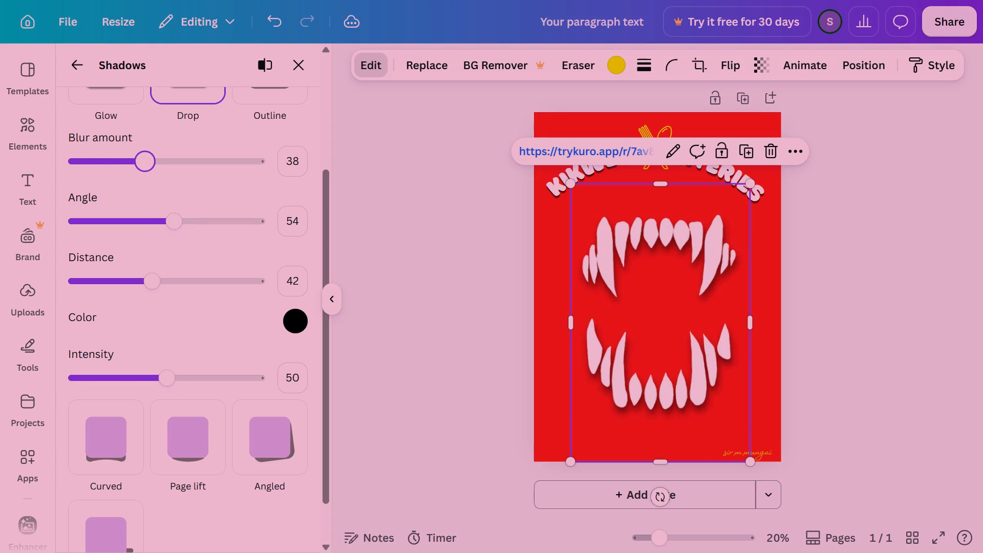
pyautogui.moveTo(144, 163); pyautogui.dragTo(104, 161)
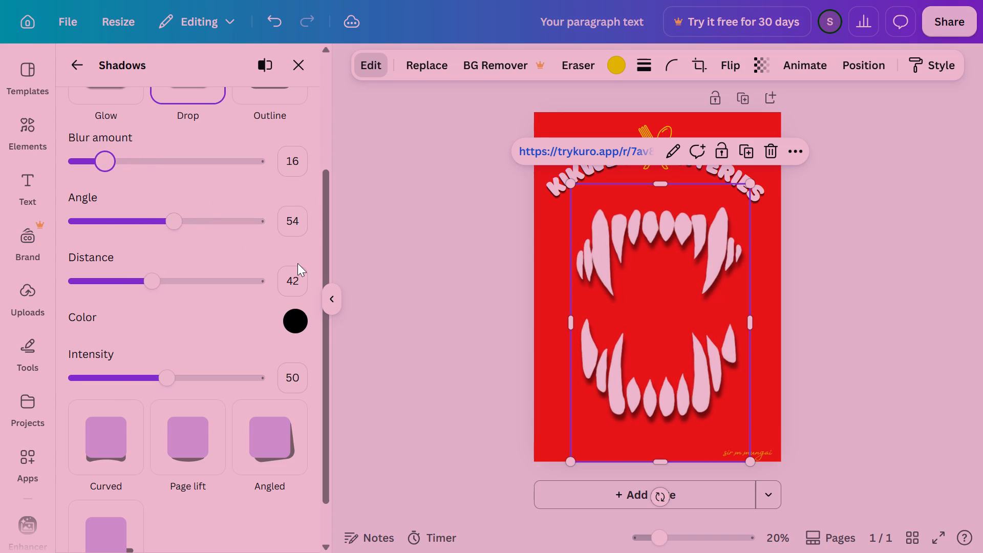
pyautogui.moveTo(172, 376); pyautogui.dragTo(183, 377)
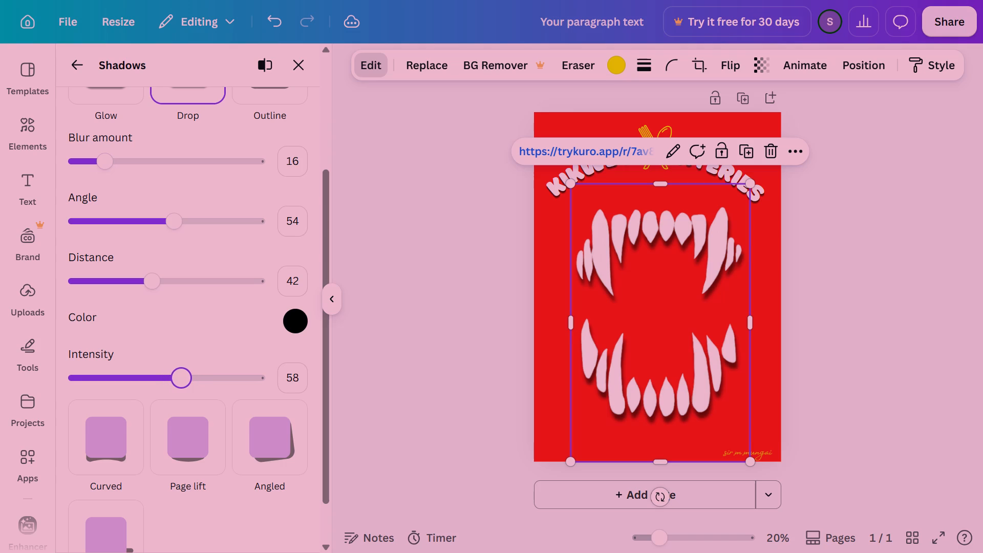
pyautogui.moveTo(183, 377); pyautogui.dragTo(190, 377)
pyautogui.press('Left')
pyautogui.press('Left')
pyautogui.press('Left')
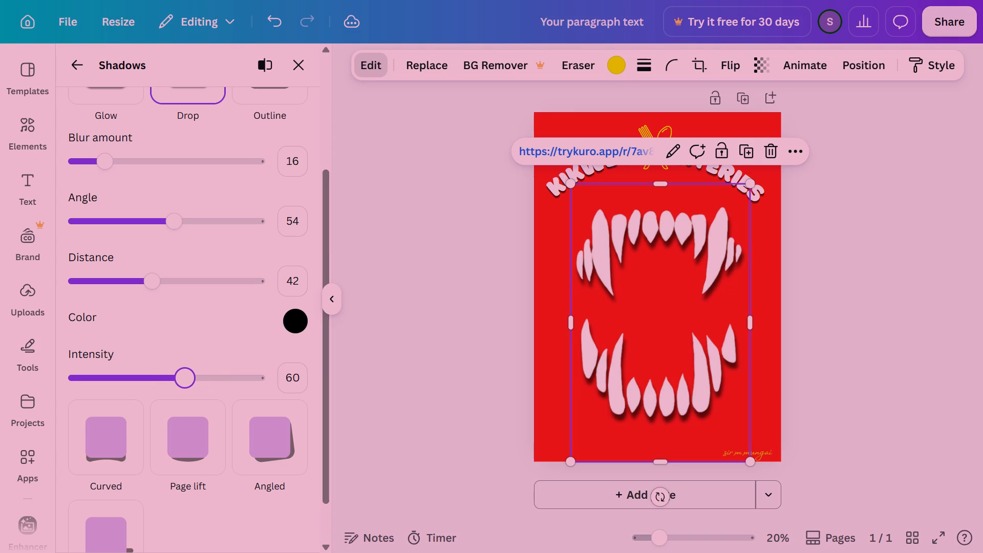
pyautogui.moveTo(326, 393); pyautogui.dragTo(326, 530)
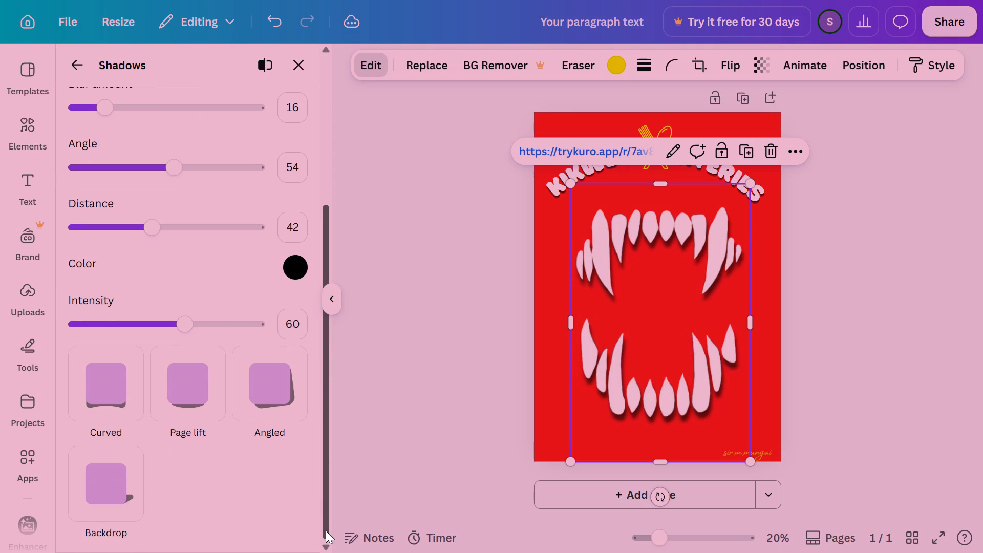
pyautogui.moveTo(326, 530); pyautogui.dragTo(350, 243)
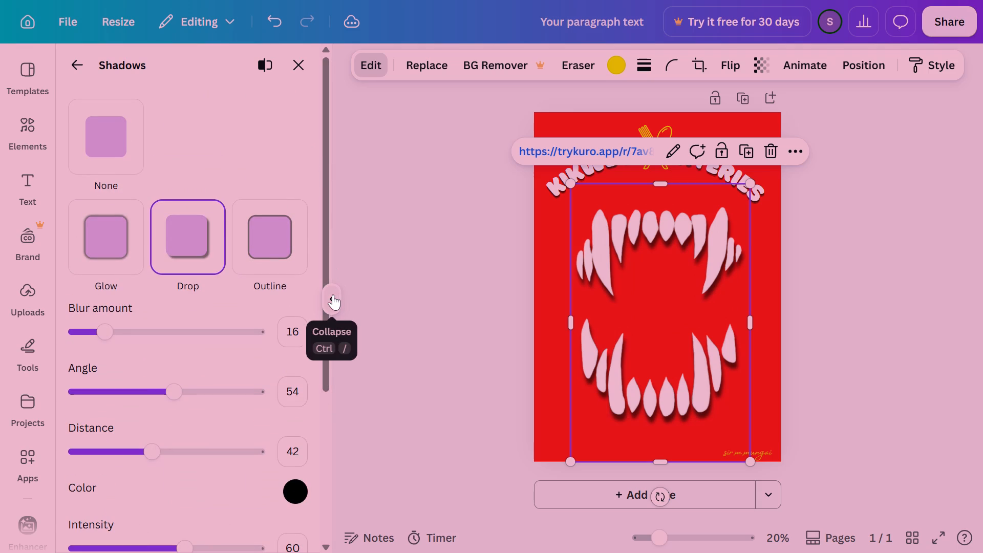
pyautogui.click(333, 294)
pyautogui.click(780, 275)
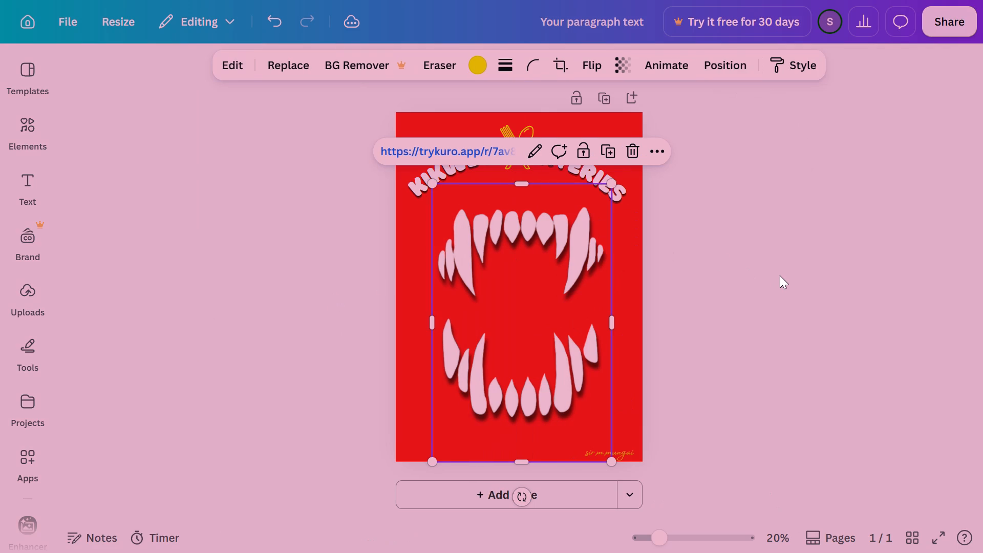
# Widen the vampire teeth image on both sides to about 33.6 by 47.3.
pyautogui.click(545, 283)
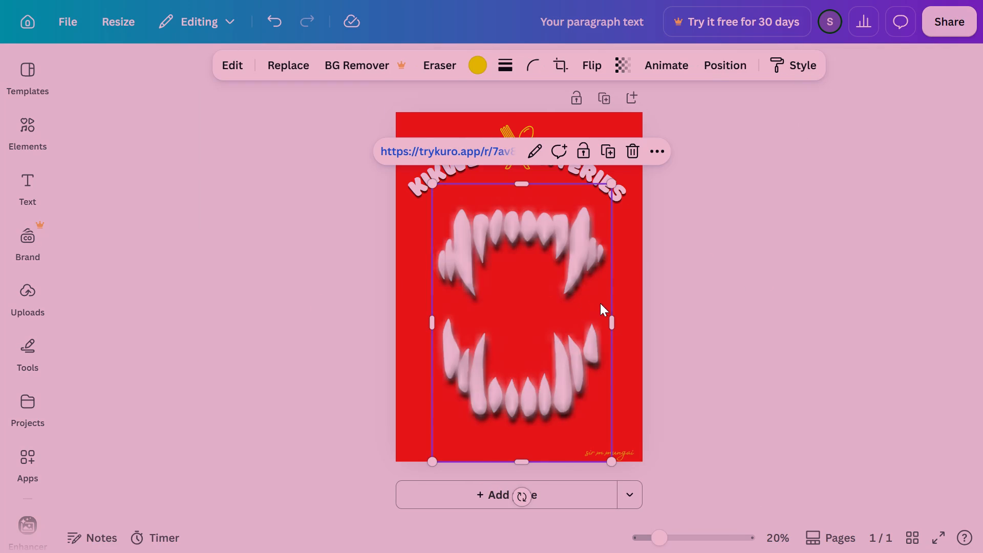
pyautogui.moveTo(610, 323); pyautogui.dragTo(621, 323)
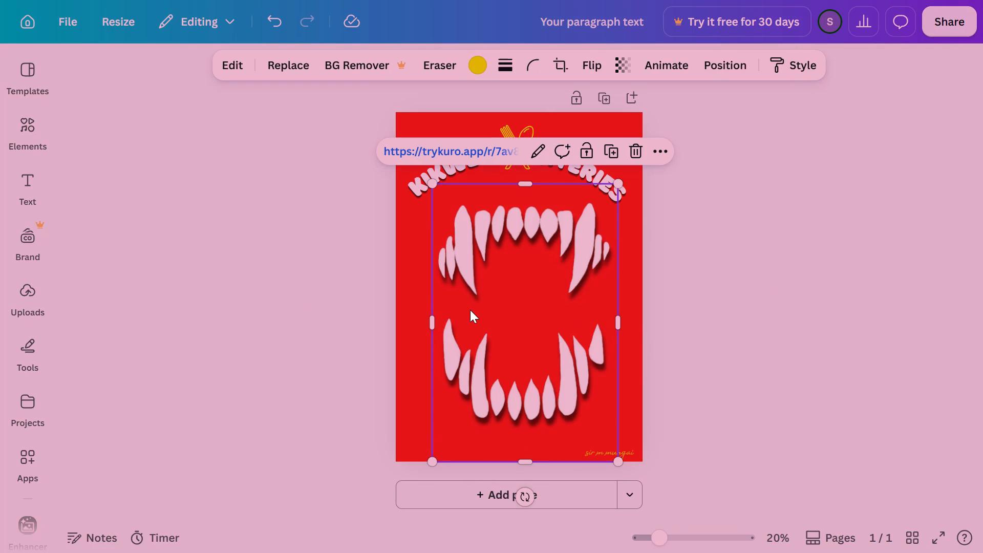
pyautogui.moveTo(434, 323); pyautogui.dragTo(419, 323)
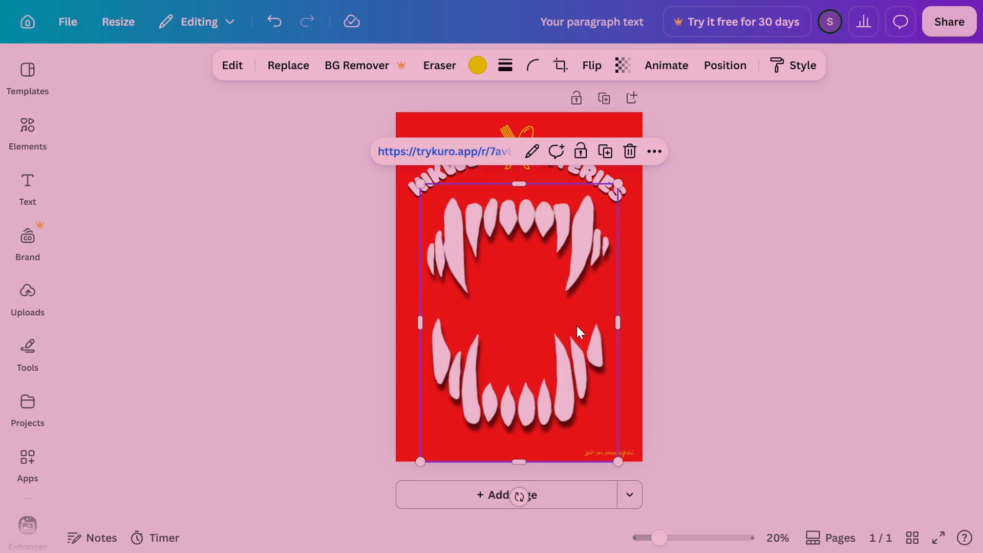
pyautogui.click(618, 322)
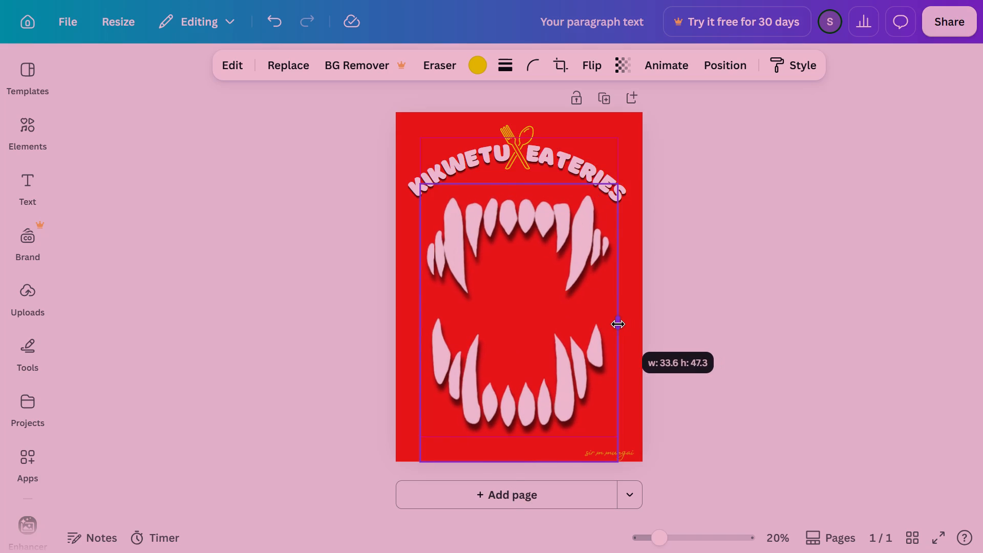
pyautogui.click(789, 315)
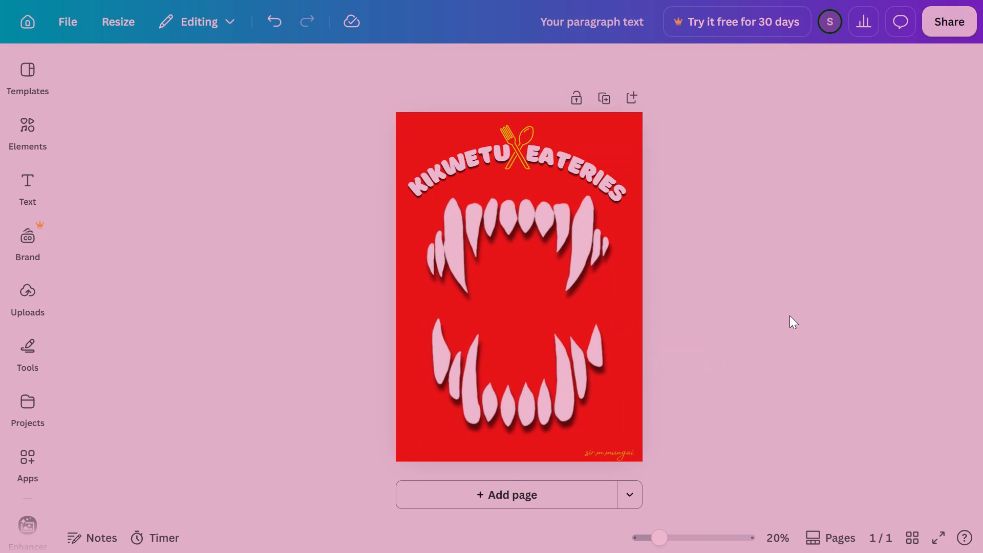
# Nudge the vampire teeth slightly down, shrink them to about 32.9 by 46.3, and nudge them slightly right.
pyautogui.click(602, 256)
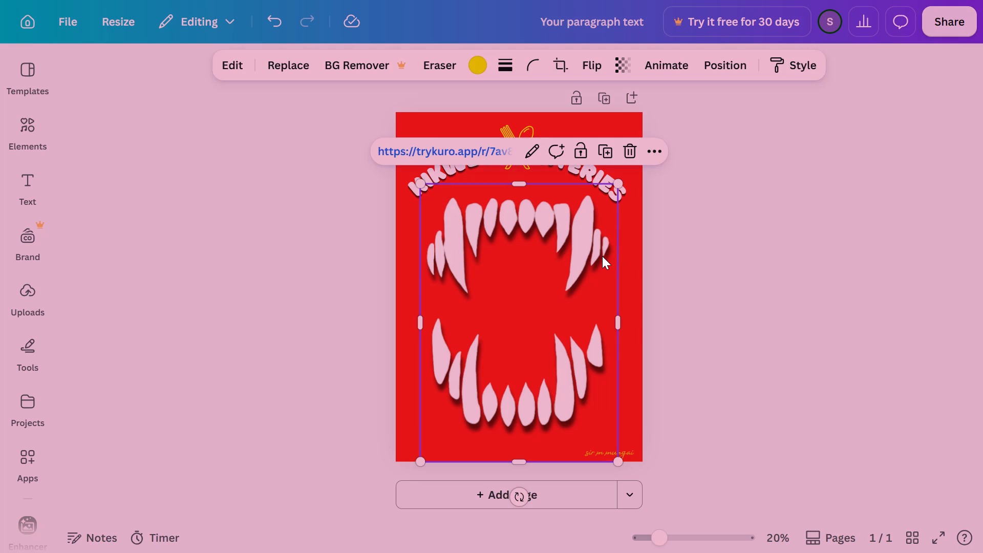
pyautogui.press('Down')
pyautogui.press('Down')
pyautogui.click(571, 250)
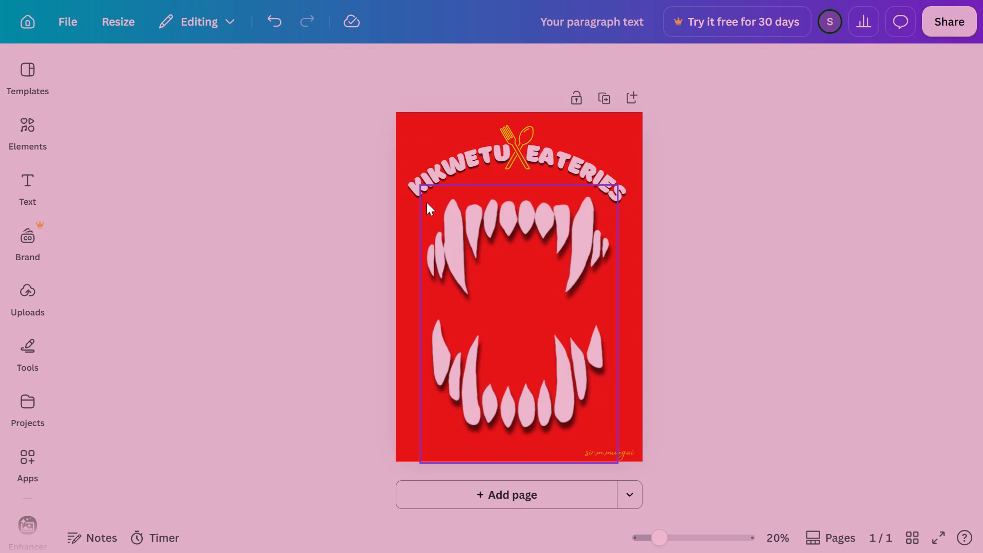
pyautogui.click(586, 235)
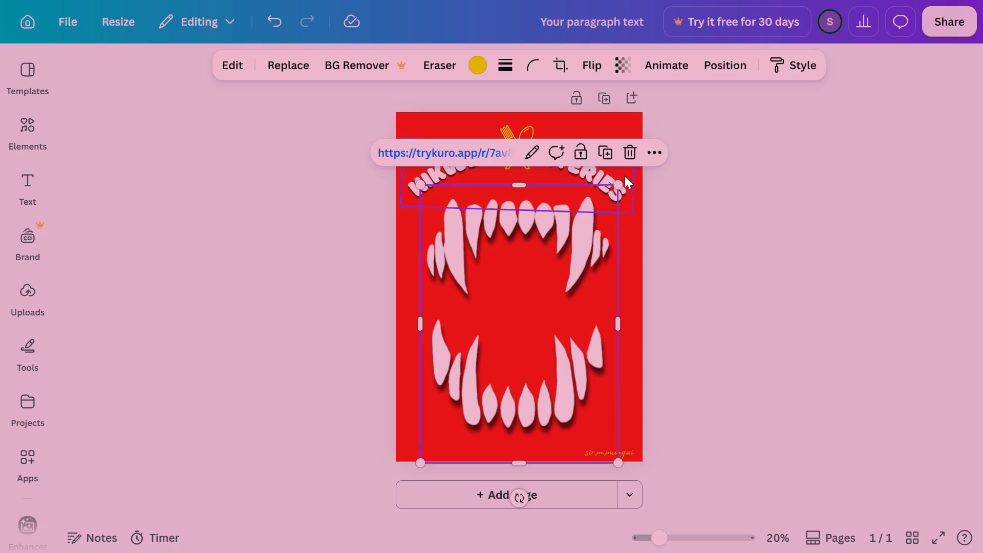
pyautogui.moveTo(617, 184); pyautogui.dragTo(616, 193)
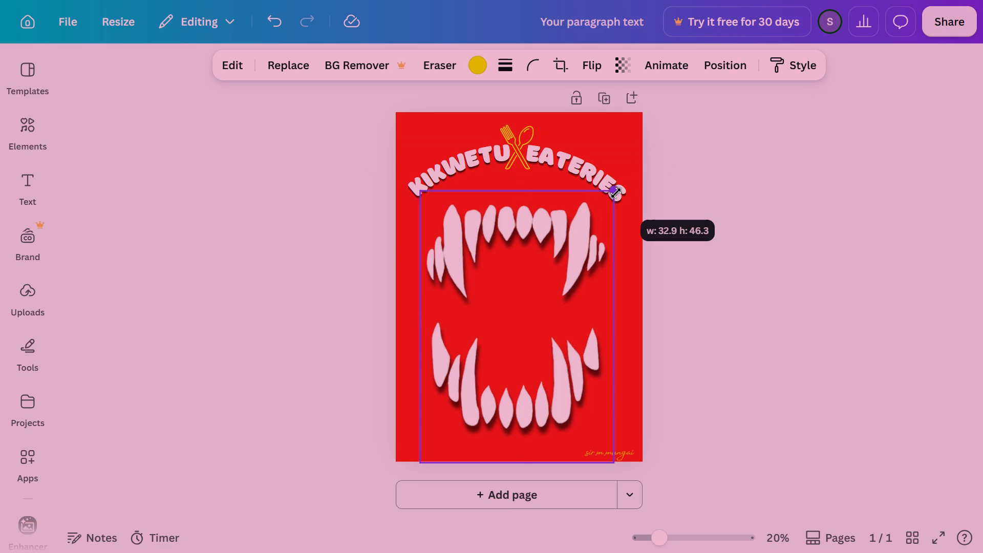
pyautogui.press('Right')
pyautogui.press('Right')
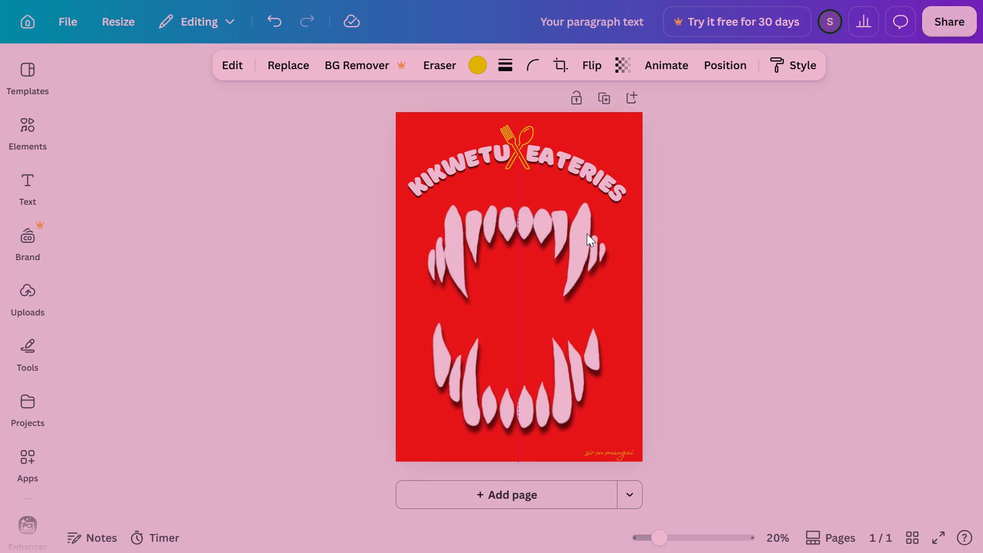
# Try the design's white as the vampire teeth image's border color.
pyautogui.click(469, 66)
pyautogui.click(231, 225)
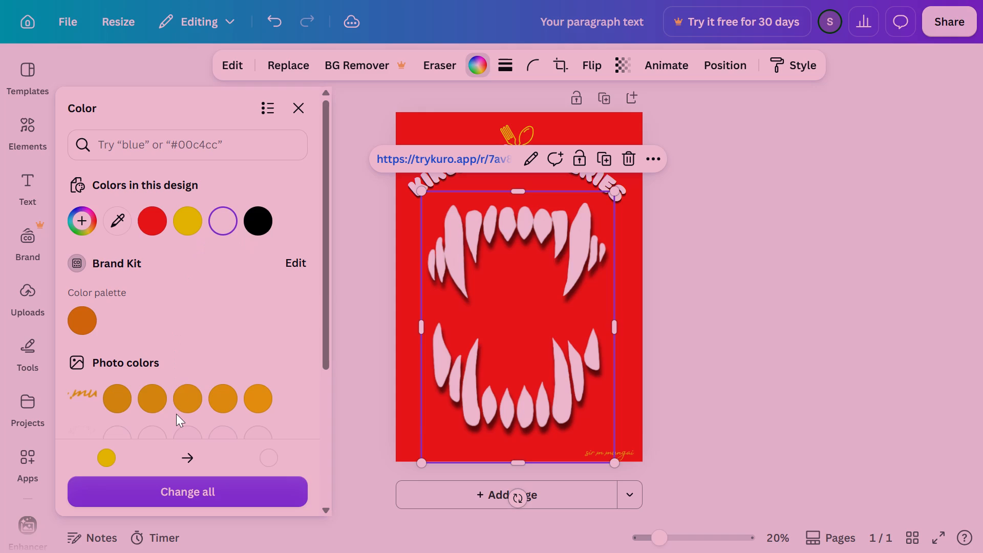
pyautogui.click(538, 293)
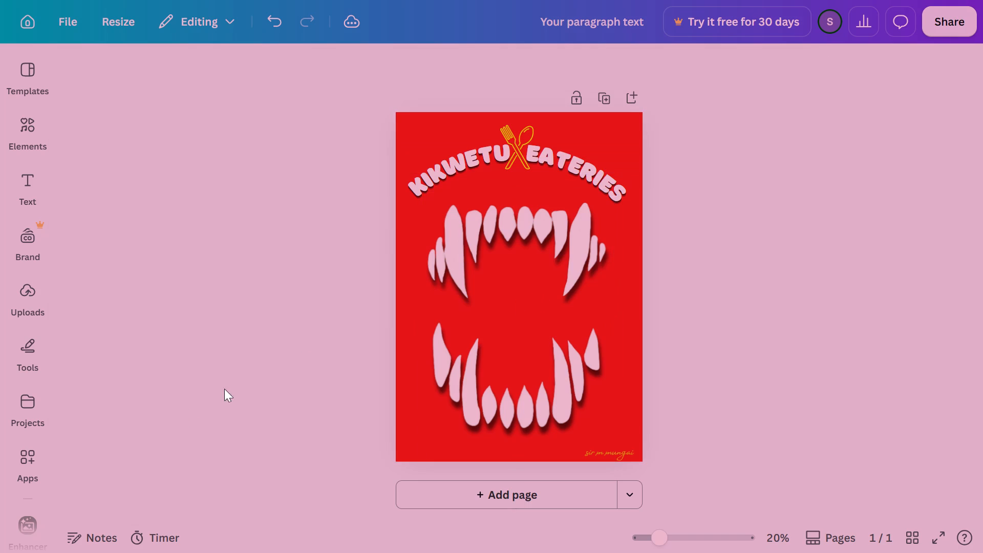
# Try black as the vampire teeth image's border color, and finally choose the first golden-brown photo color.
pyautogui.click(479, 292)
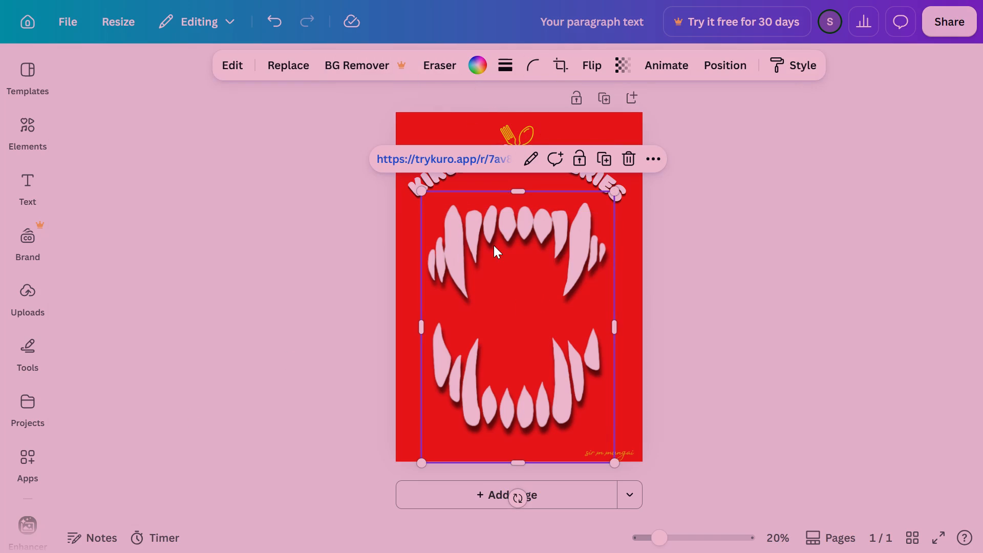
pyautogui.click(504, 219)
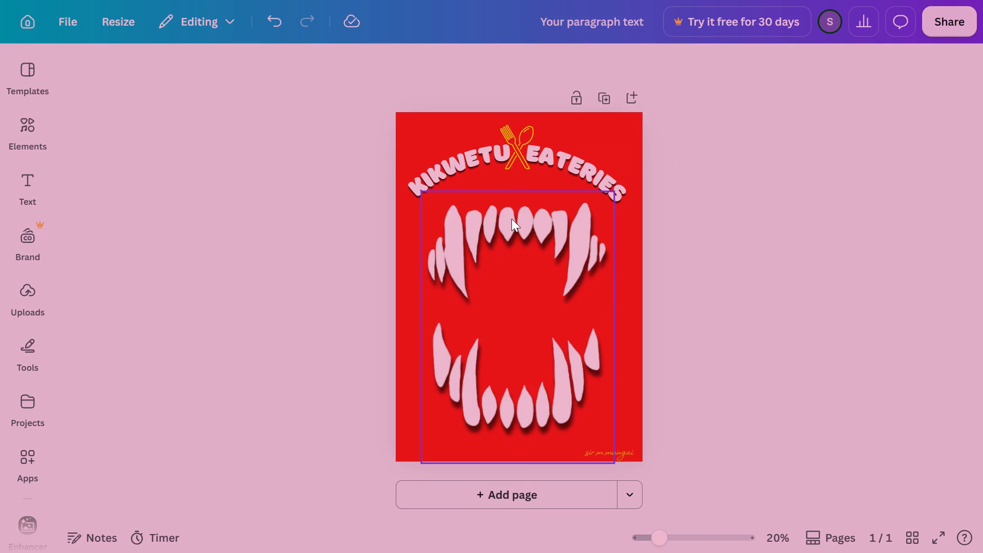
pyautogui.click(511, 219)
pyautogui.click(472, 71)
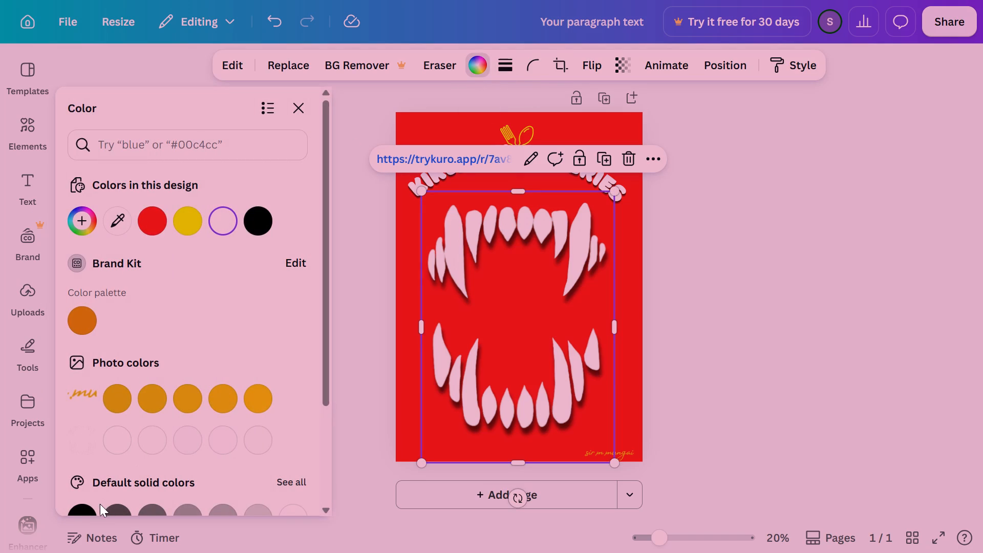
pyautogui.click(83, 507)
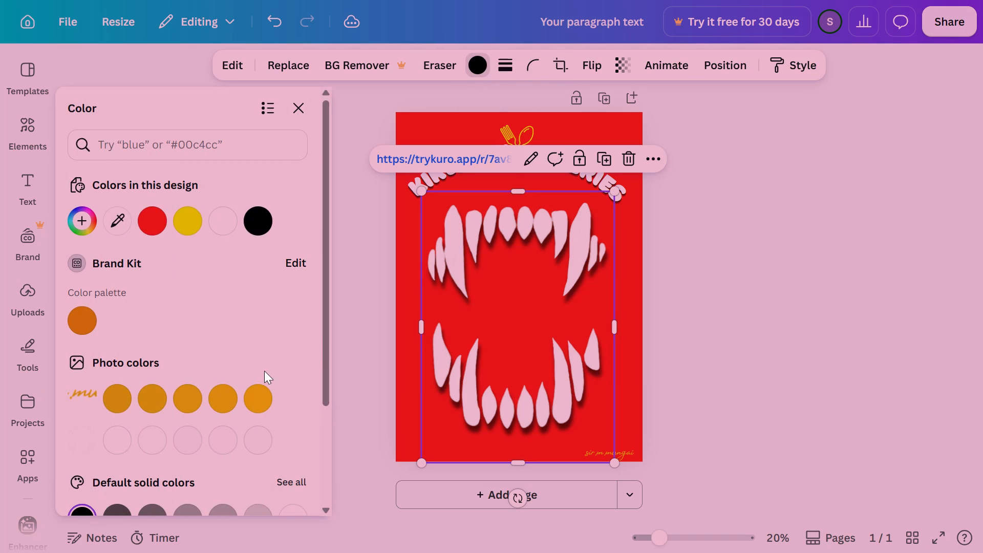
pyautogui.moveTo(324, 342); pyautogui.dragTo(330, 426)
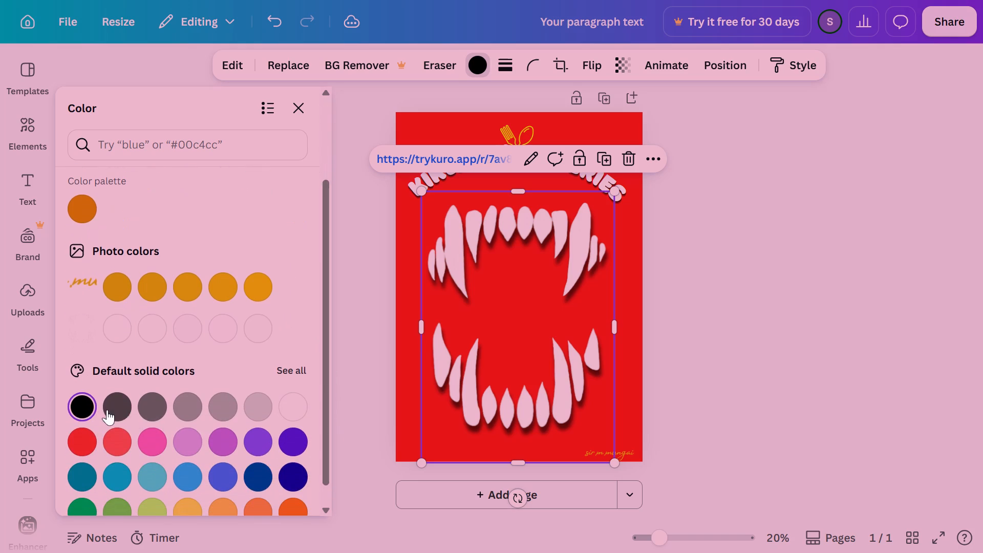
pyautogui.click(83, 416)
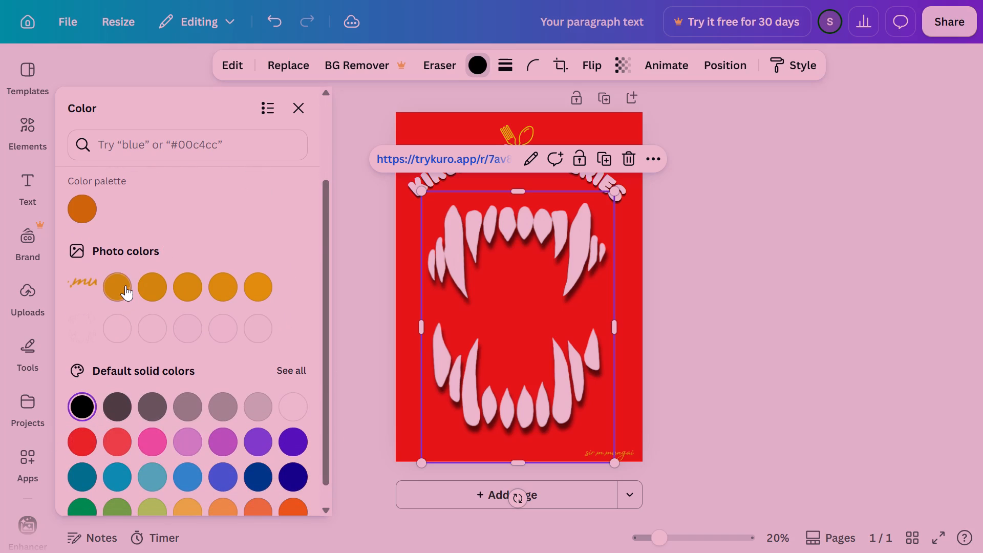
pyautogui.click(125, 285)
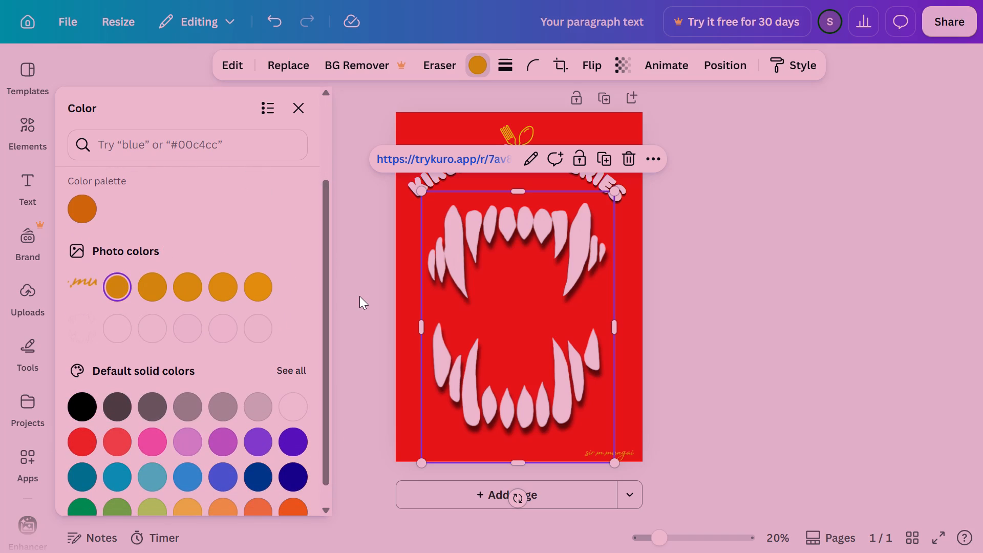
pyautogui.click(764, 285)
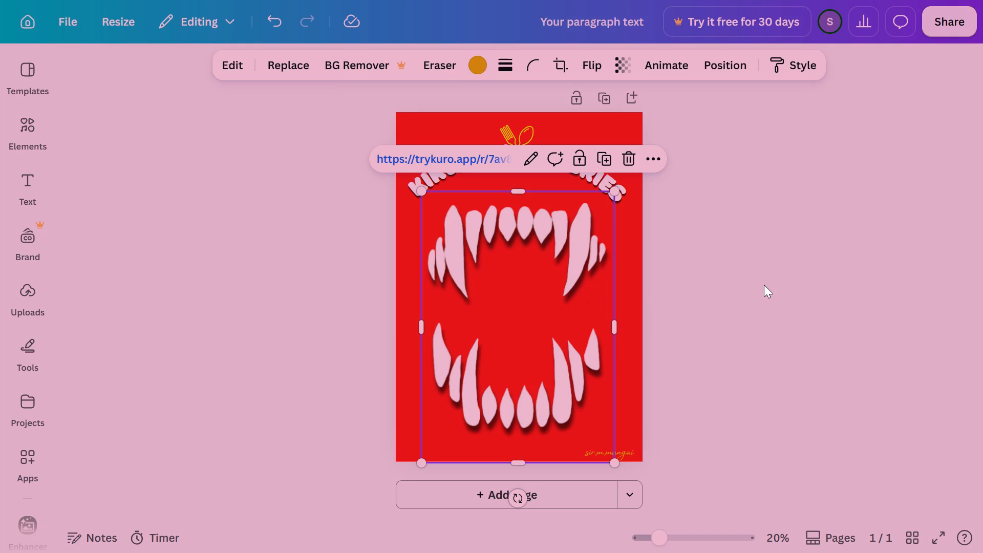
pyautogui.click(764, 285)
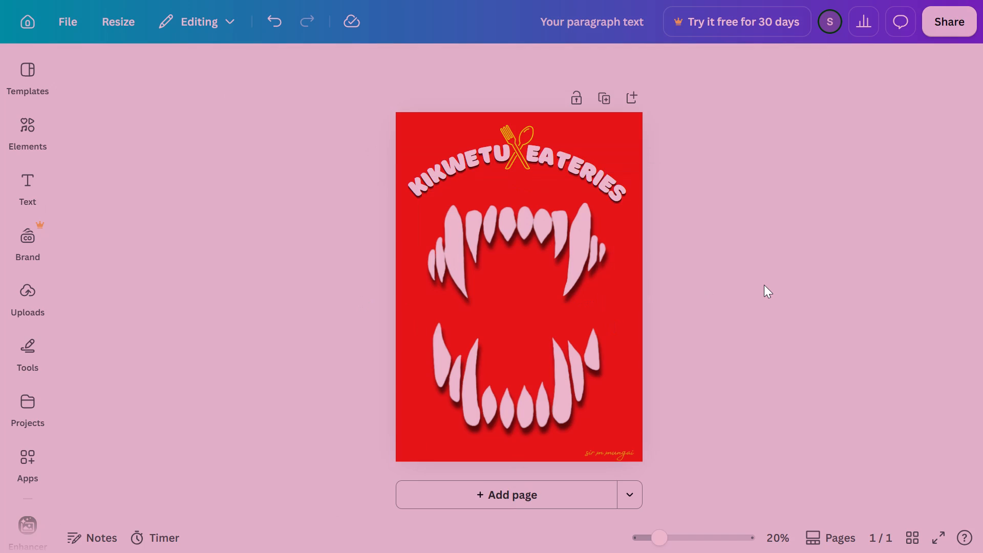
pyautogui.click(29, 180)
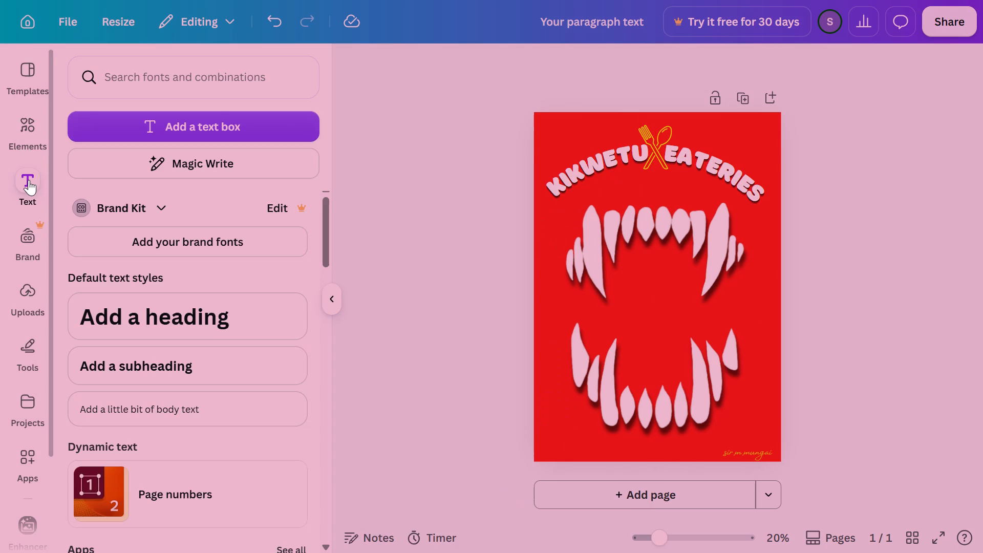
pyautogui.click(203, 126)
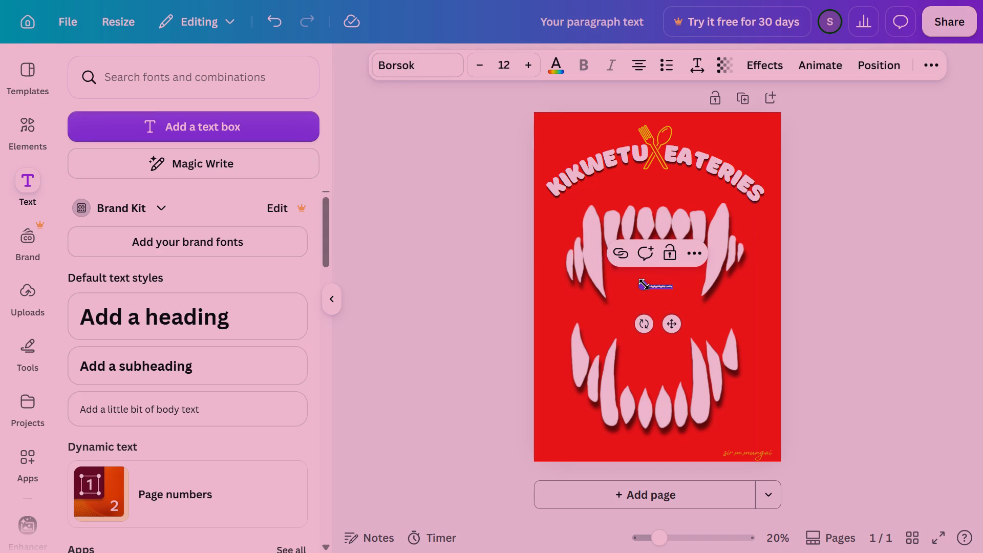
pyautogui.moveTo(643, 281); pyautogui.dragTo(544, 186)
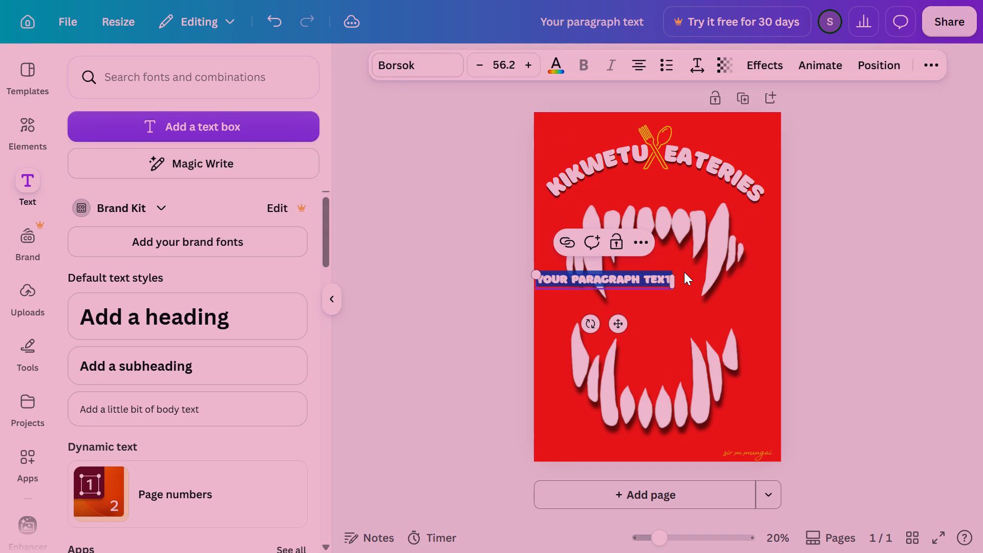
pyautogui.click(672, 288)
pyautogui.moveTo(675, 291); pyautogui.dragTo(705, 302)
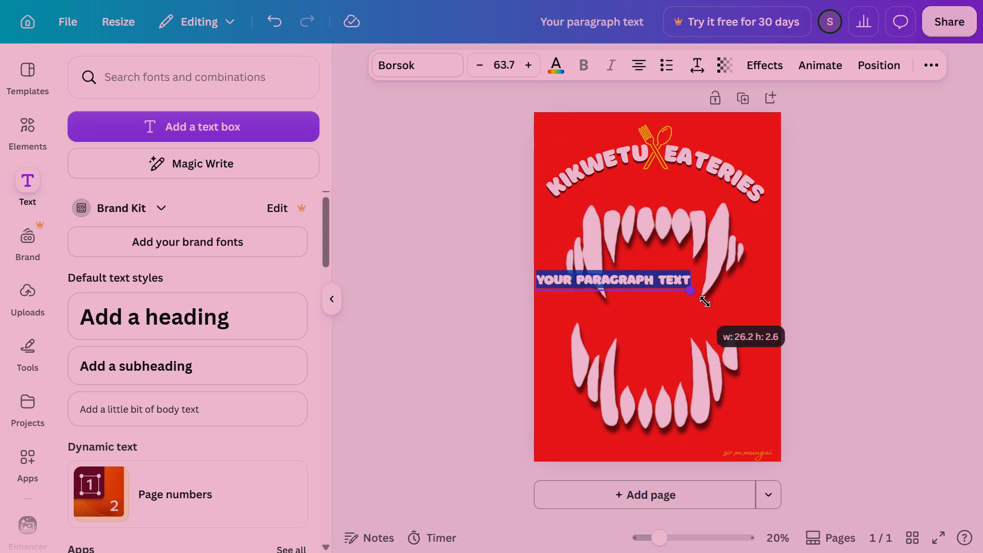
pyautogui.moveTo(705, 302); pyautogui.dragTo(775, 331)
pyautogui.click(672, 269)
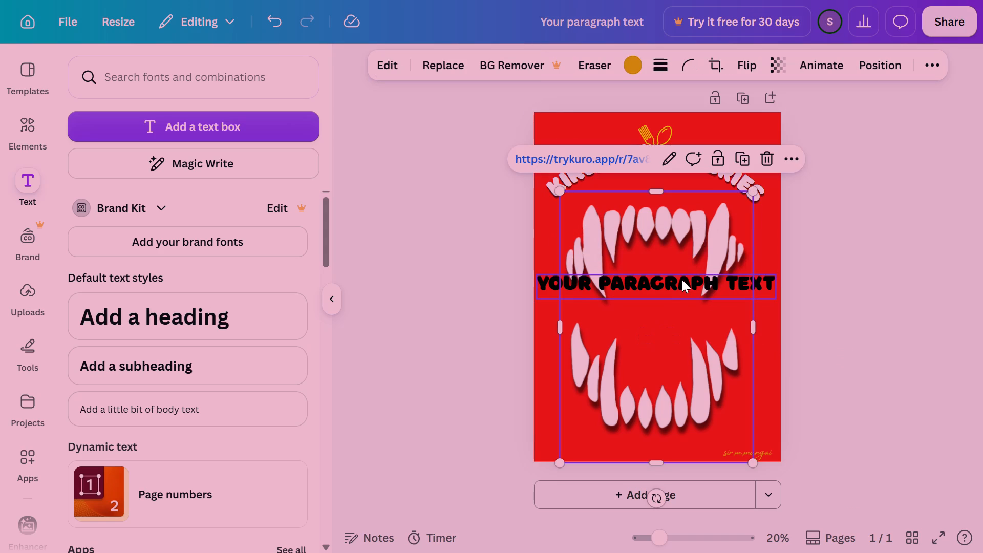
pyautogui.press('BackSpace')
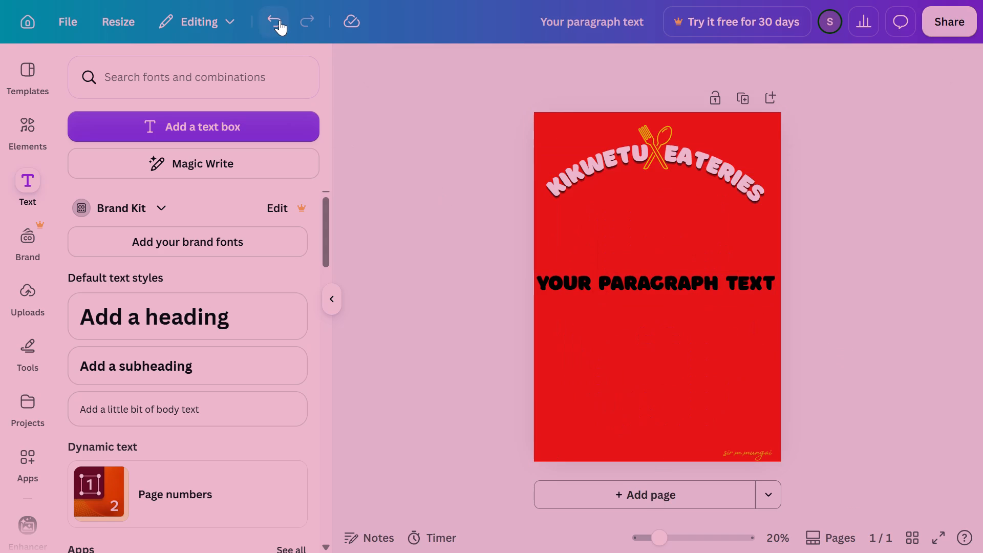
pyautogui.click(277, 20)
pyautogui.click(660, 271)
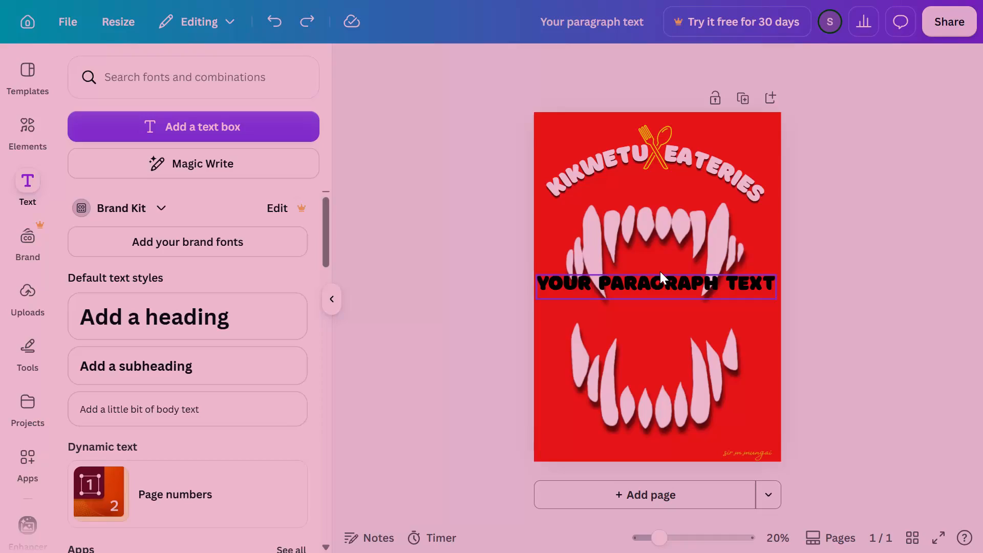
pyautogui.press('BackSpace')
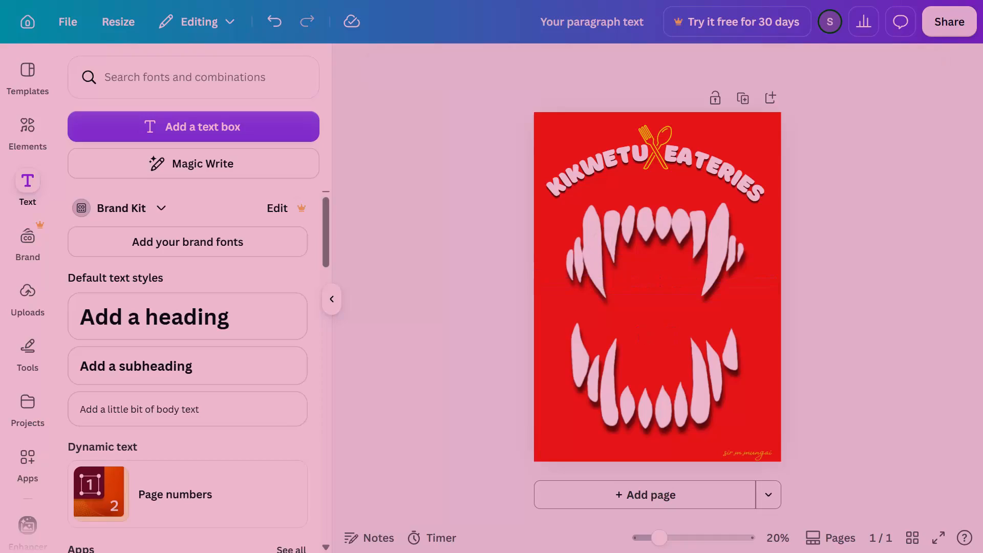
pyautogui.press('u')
# Add a new text box between the vampire teeth, remove its middle placeholder word, and enlarge its text to size 89.6.
pyautogui.click(294, 129)
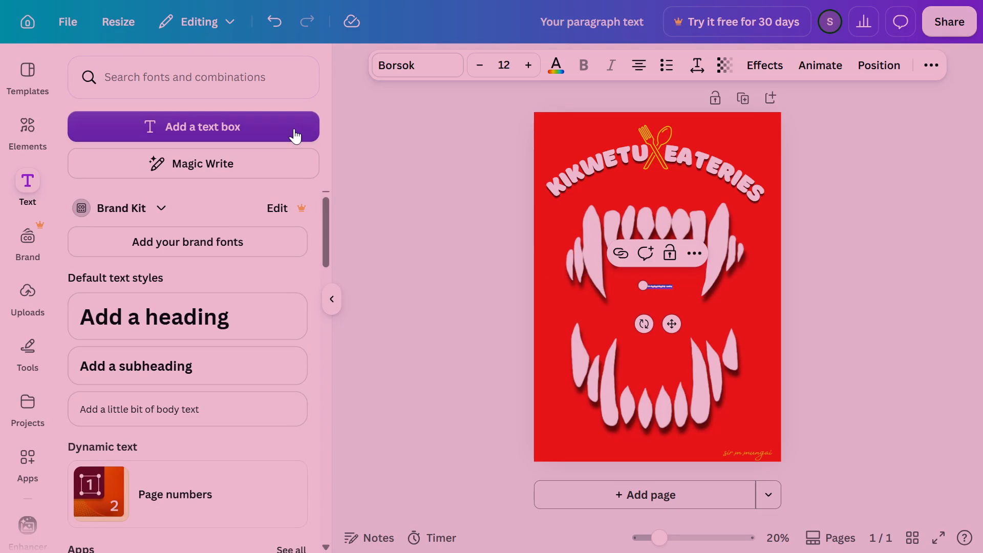
pyautogui.moveTo(669, 291); pyautogui.dragTo(677, 297)
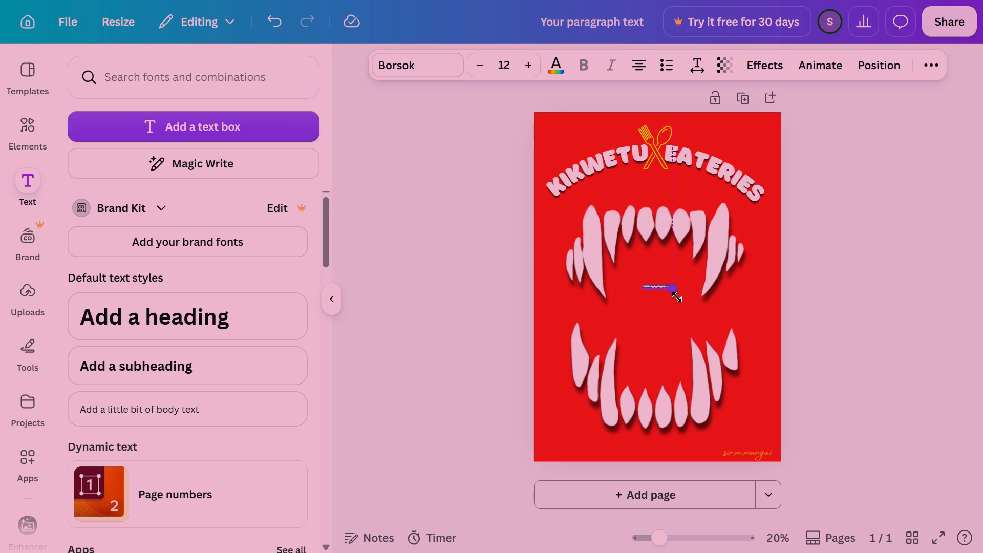
pyautogui.moveTo(677, 297); pyautogui.dragTo(735, 354)
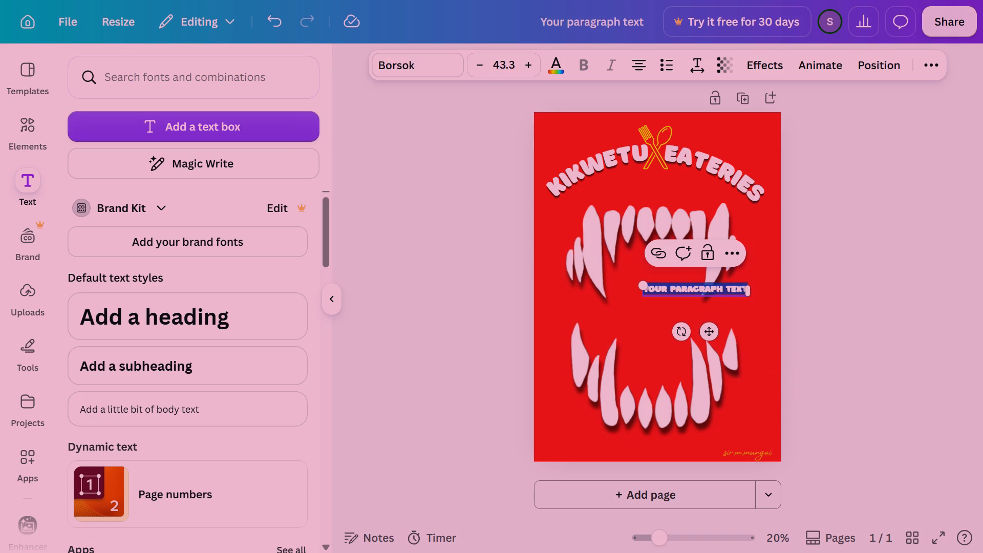
pyautogui.doubleClick(718, 294)
pyautogui.press('BackSpace')
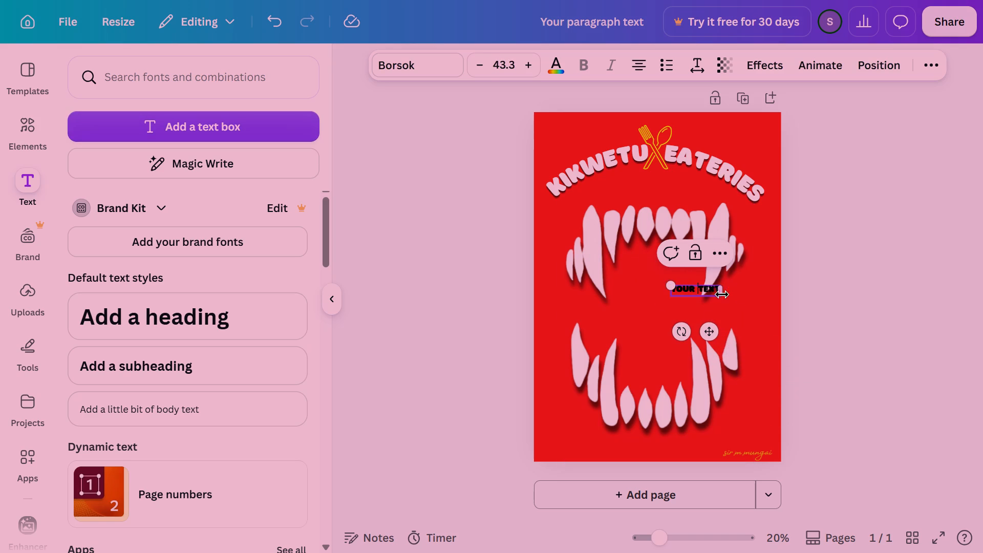
pyautogui.moveTo(722, 297); pyautogui.dragTo(769, 335)
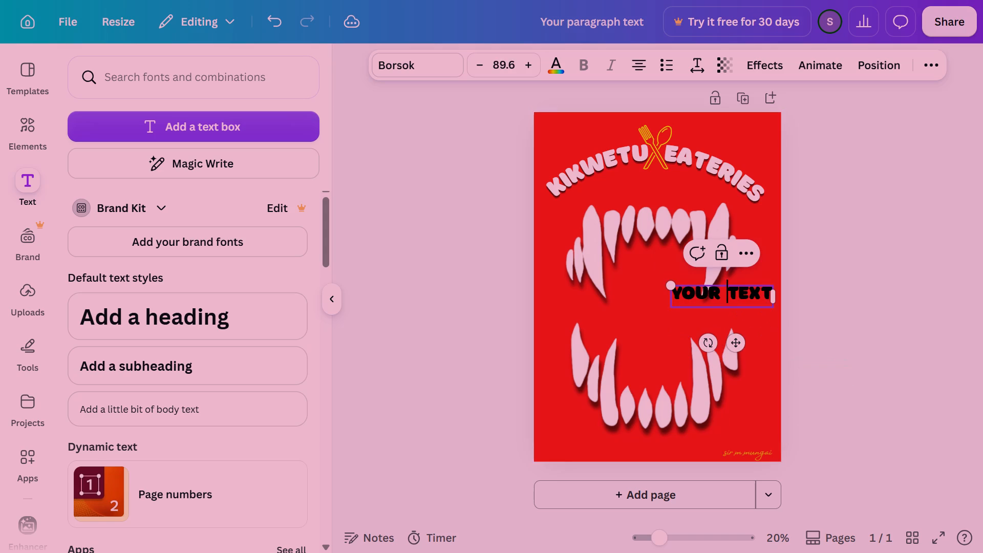
# Replace the remaining placeholder text with UKIJIFANYA, MTAMU and TUNAKUKULA on three separate lines.
pyautogui.click(770, 293)
pyautogui.press('BackSpace')
pyautogui.press('BackSpace')
pyautogui.press('BackSpace')
pyautogui.press('BackSpace')
pyautogui.press('BackSpace')
pyautogui.press('BackSpace')
pyautogui.press('BackSpace')
pyautogui.press('BackSpace')
pyautogui.press('BackSpace')
pyautogui.press('BackSpace')
pyautogui.press('BackSpace')
pyautogui.press('BackSpace')
pyautogui.press('BackSpace')
pyautogui.press('BackSpace')
pyautogui.press('BackSpace')
pyautogui.press('BackSpace')
pyautogui.press('BackSpace')
pyautogui.press('BackSpace')
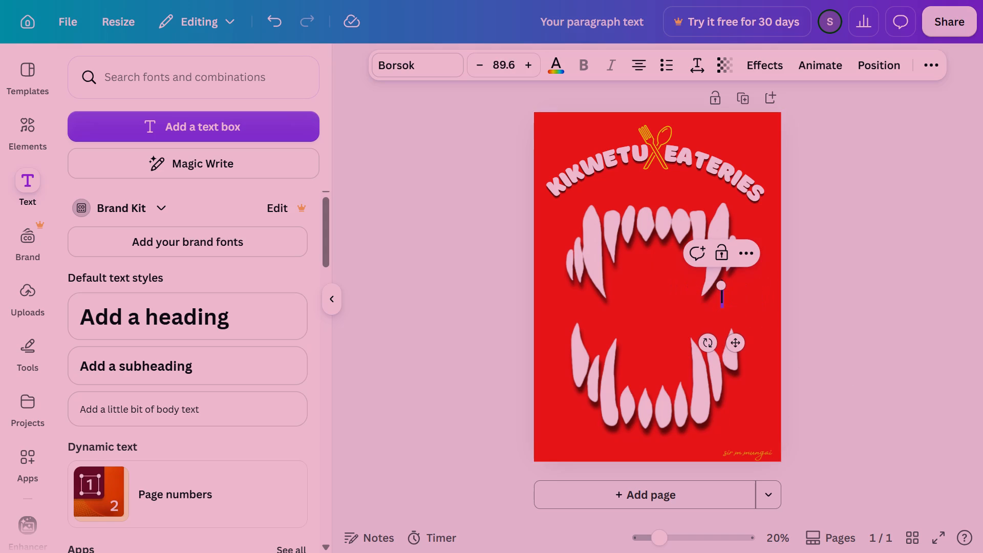
pyautogui.press('u')
pyautogui.write('KI')
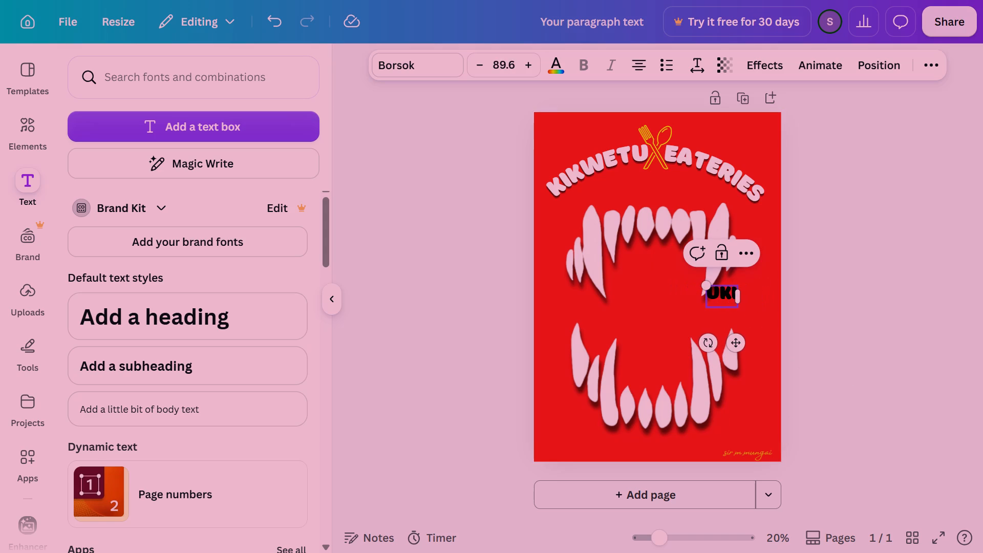
pyautogui.write('JIFANYA')
pyautogui.press('space')
pyautogui.press('BackSpace')
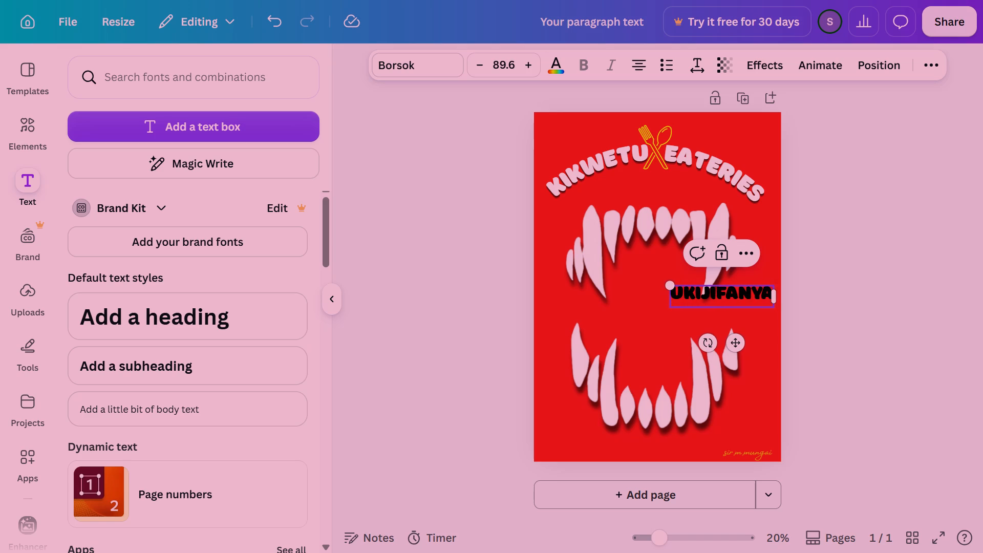
pyautogui.press('Return')
pyautogui.write('MTA')
pyautogui.write('MU')
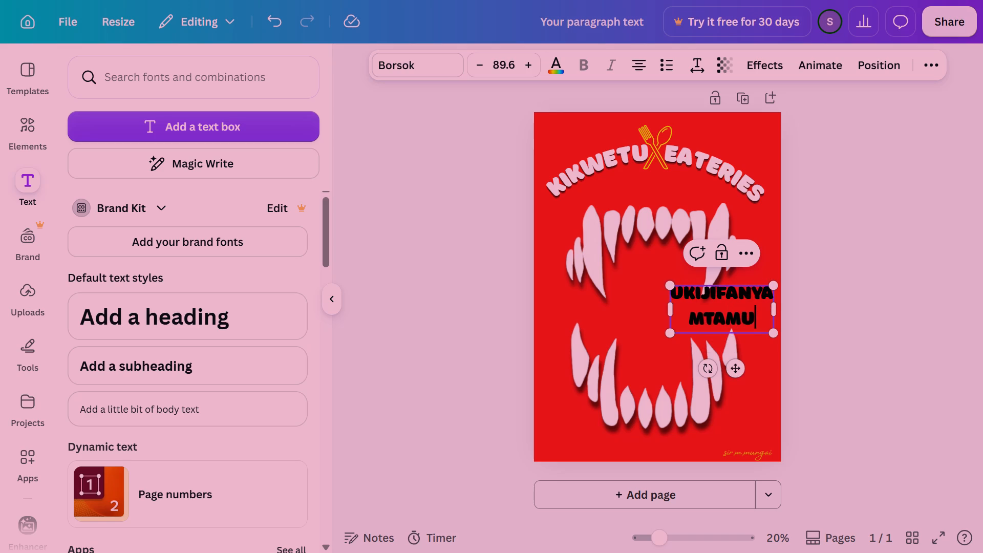
pyautogui.press('Return')
pyautogui.write('TU')
pyautogui.write('NA')
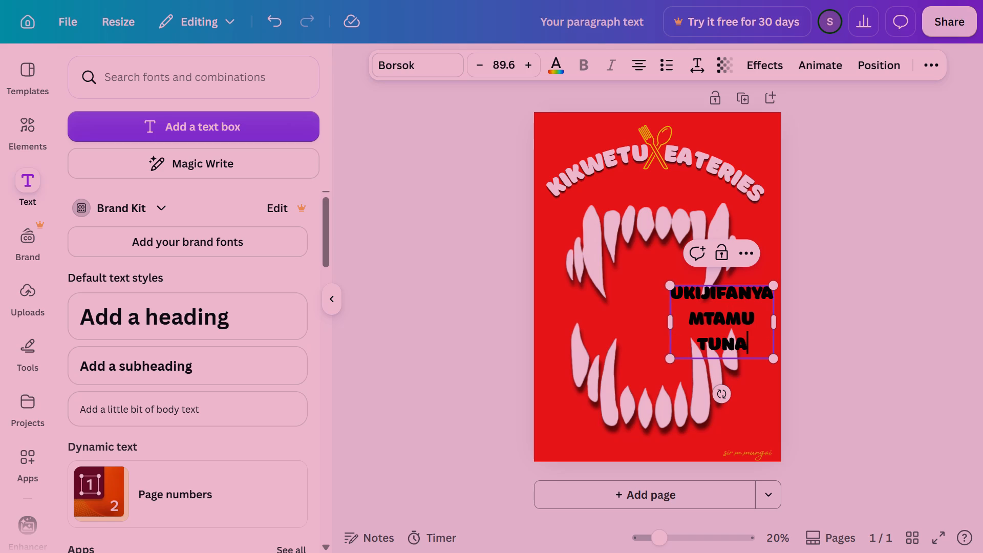
pyautogui.write('KUKULA')
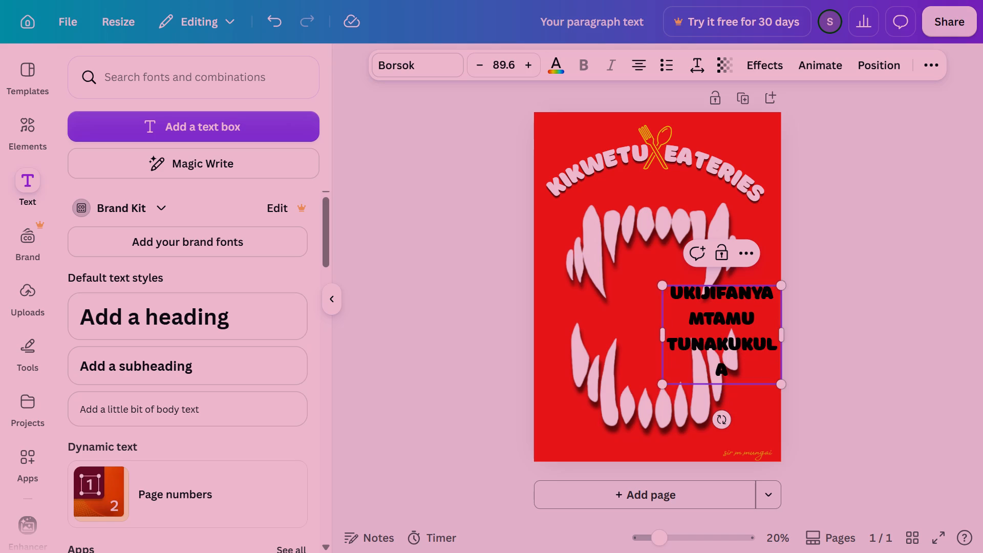
# Widen the slogan's text box so that TUNAKUKULA fits on a single line.
pyautogui.moveTo(659, 336); pyautogui.dragTo(644, 336)
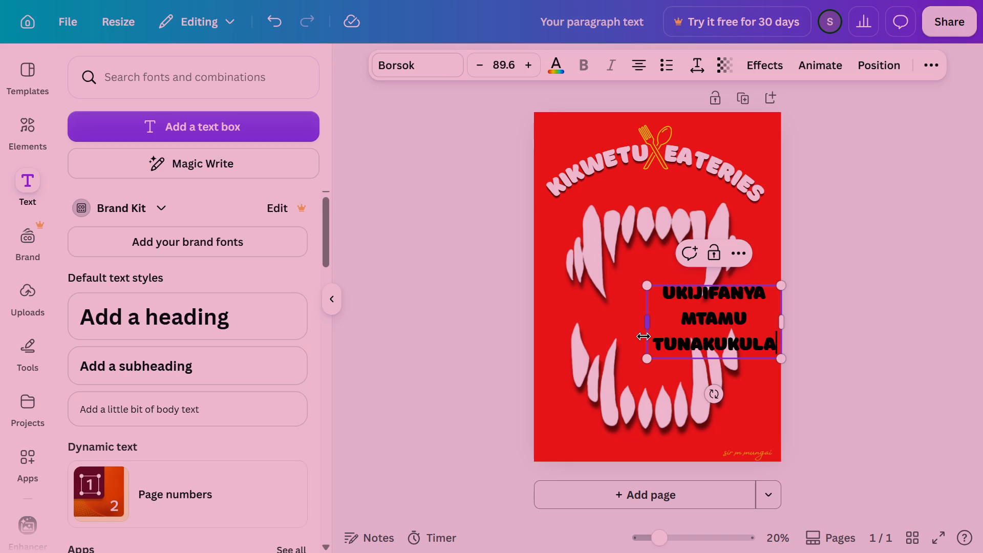
pyautogui.press('Left')
pyautogui.press('Left')
pyautogui.click(914, 248)
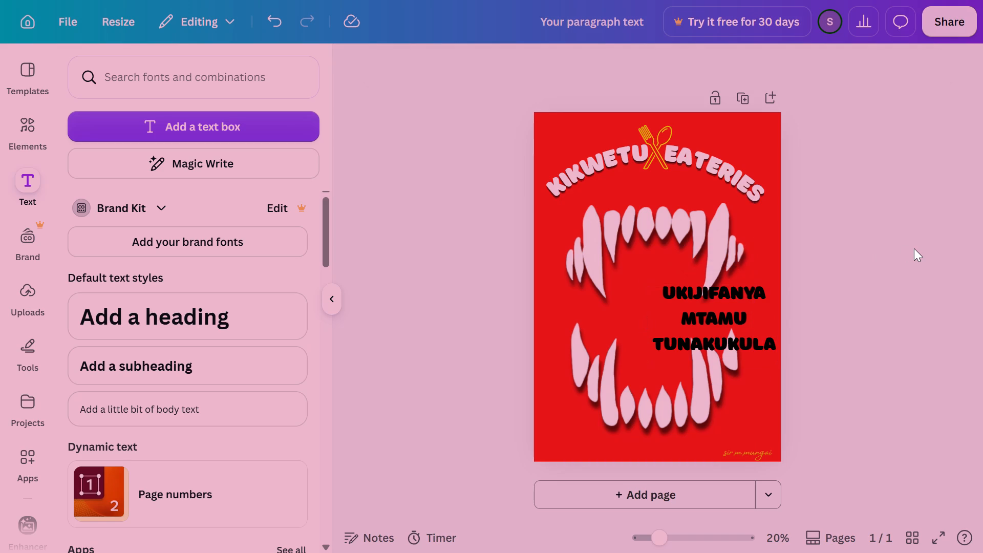
# Move the slogan to the gap between the upper and lower teeth and shrink it to font size 77.8.
pyautogui.moveTo(736, 297); pyautogui.dragTo(677, 289)
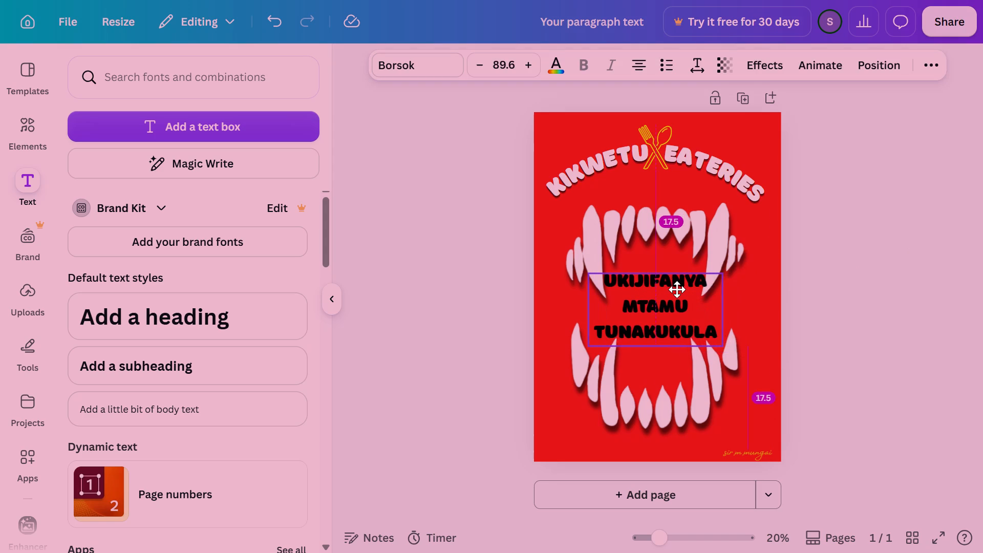
pyautogui.moveTo(677, 289); pyautogui.dragTo(676, 289)
pyautogui.moveTo(722, 349); pyautogui.dragTo(708, 332)
# Nudge the slogan right to the poster's vertical centerline, with a final small adjustment down and left.
pyautogui.press('Right')
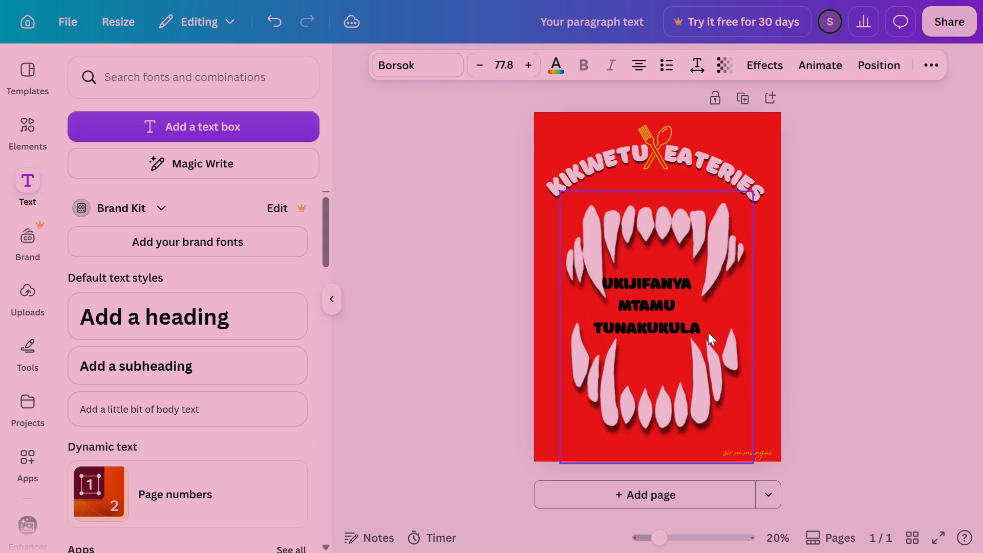
pyautogui.press('Right')
pyautogui.press('Right')
pyautogui.press('Right')
pyautogui.press('Right')
pyautogui.press('Right')
pyautogui.press('Right')
pyautogui.press('Right')
pyautogui.press('Right')
pyautogui.press('Right')
pyautogui.press('Right')
pyautogui.press('Right')
pyautogui.press('Right')
pyautogui.press('Right')
pyautogui.press('Right')
pyautogui.press('Right')
pyautogui.press('Right')
pyautogui.press('Right')
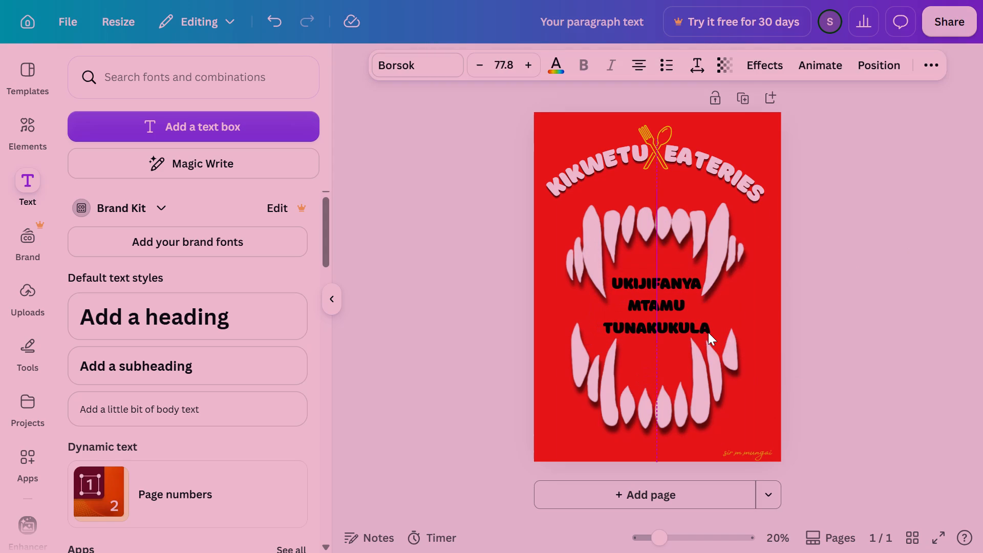
pyautogui.press('Down')
pyautogui.press('Left')
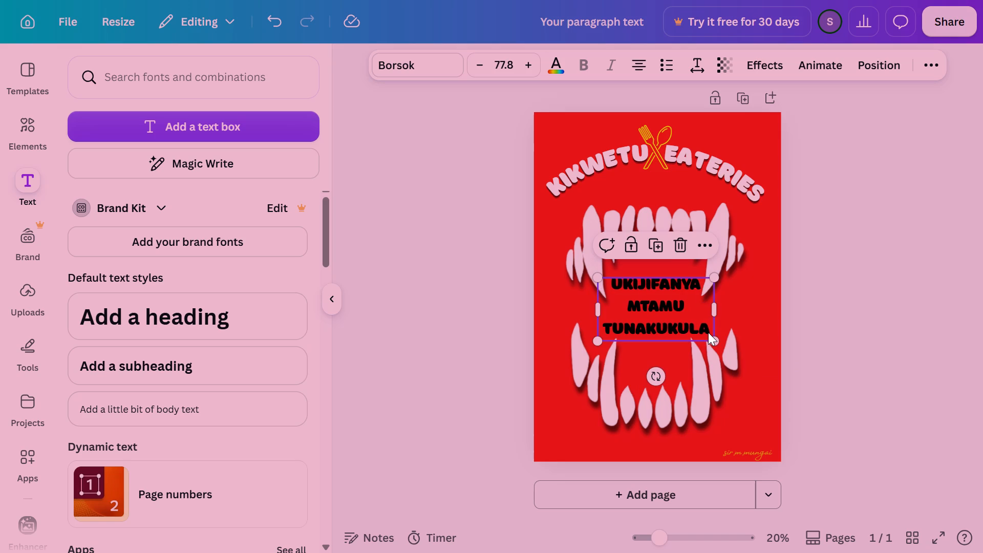
# Try the Wedges font from the Rounded fonts on the slogan, and finally choose Zoika.
pyautogui.click(446, 58)
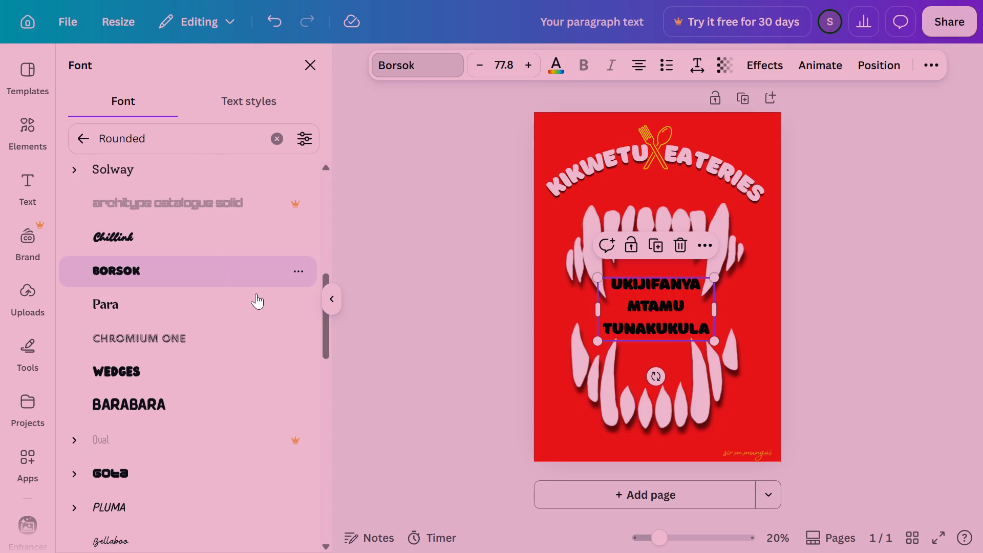
pyautogui.click(191, 361)
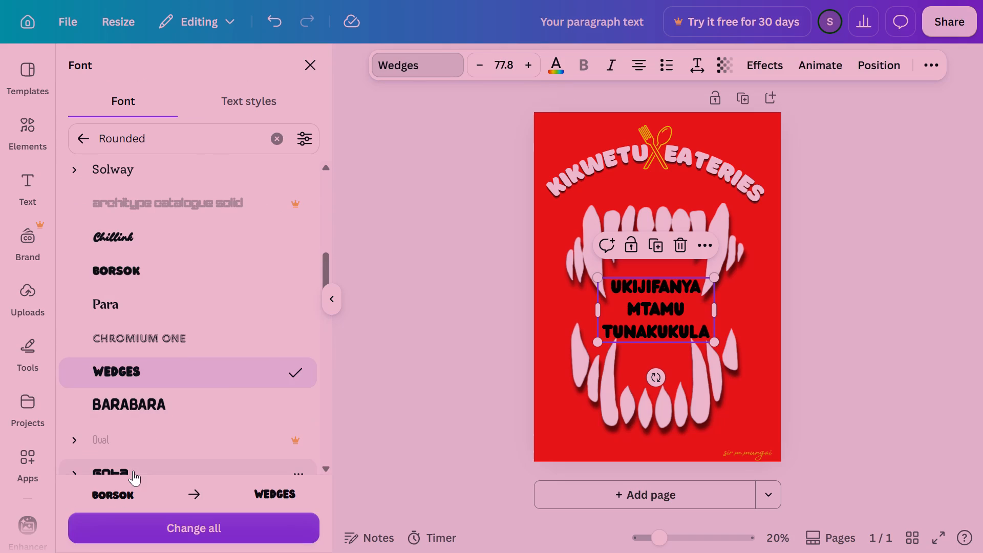
pyautogui.moveTo(327, 264); pyautogui.dragTo(323, 291)
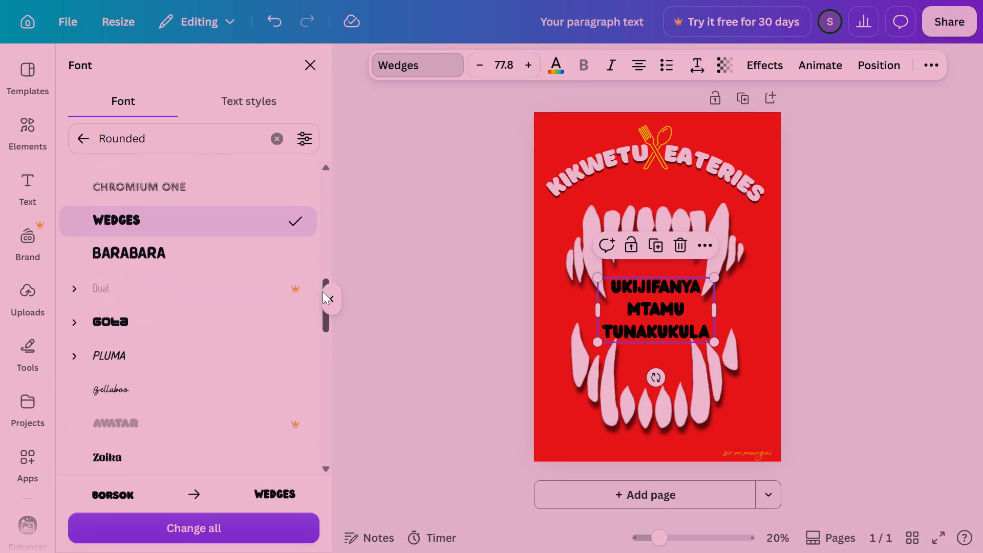
pyautogui.moveTo(323, 291); pyautogui.dragTo(322, 307)
pyautogui.click(156, 252)
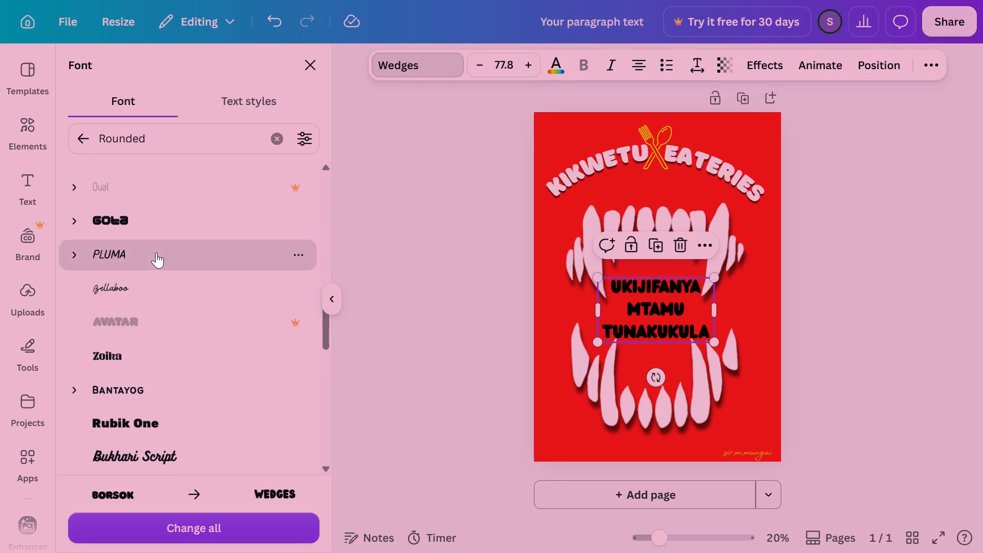
pyautogui.click(133, 356)
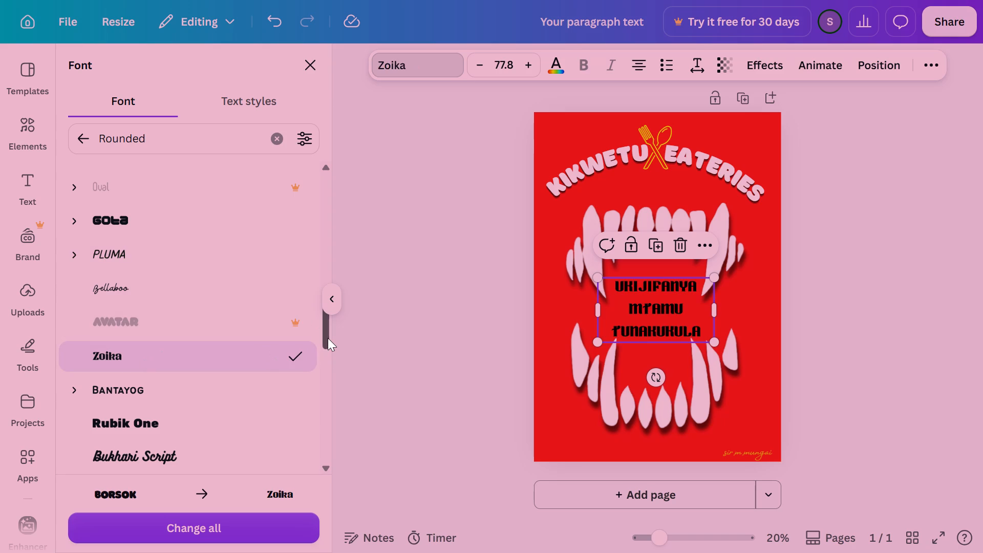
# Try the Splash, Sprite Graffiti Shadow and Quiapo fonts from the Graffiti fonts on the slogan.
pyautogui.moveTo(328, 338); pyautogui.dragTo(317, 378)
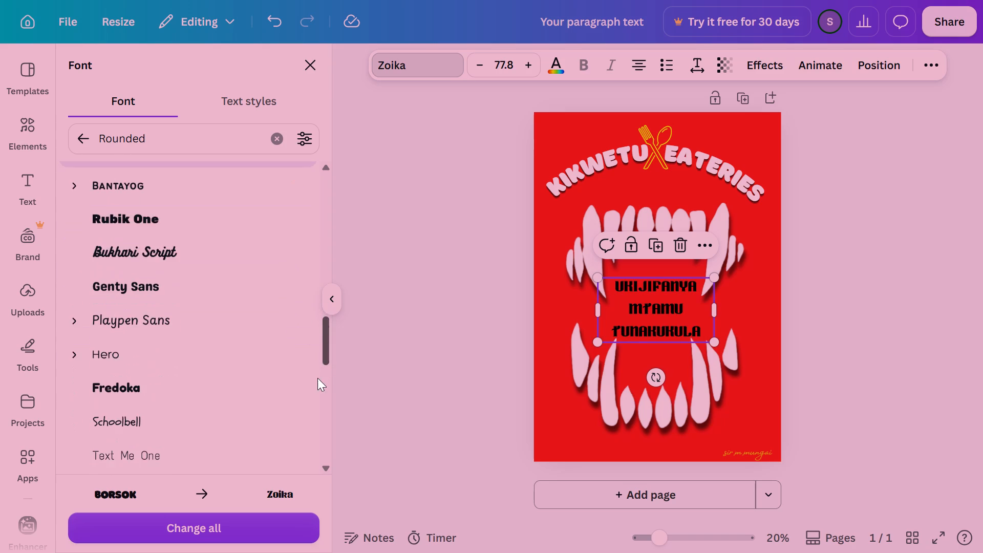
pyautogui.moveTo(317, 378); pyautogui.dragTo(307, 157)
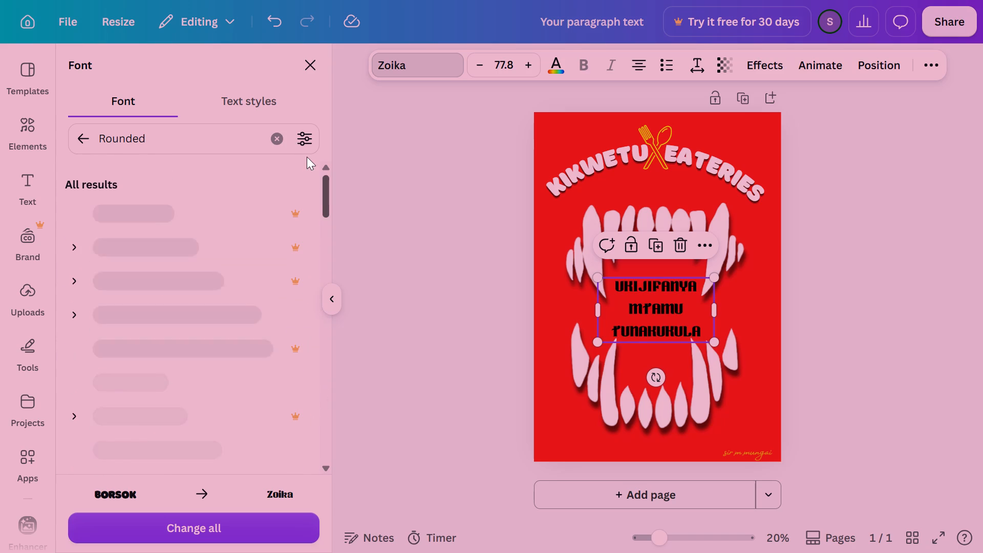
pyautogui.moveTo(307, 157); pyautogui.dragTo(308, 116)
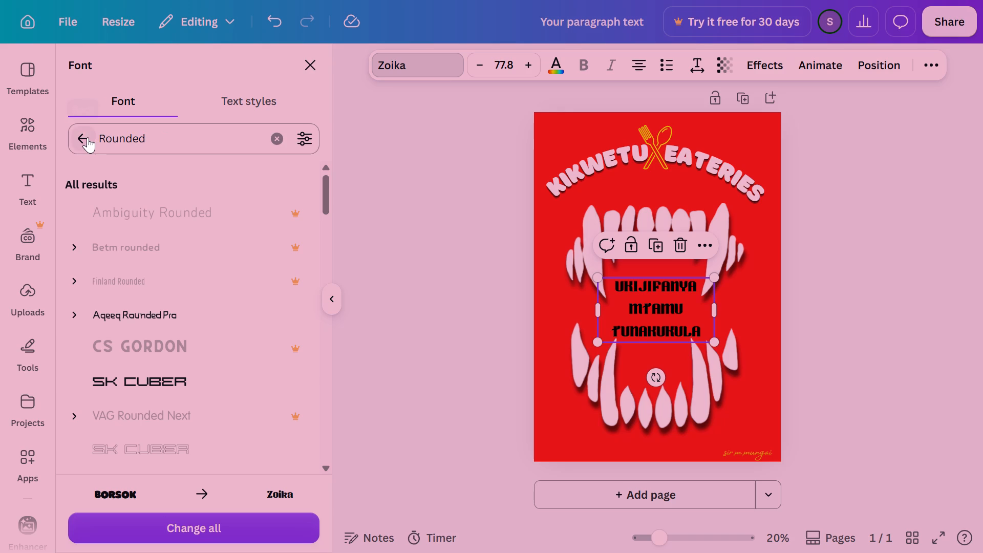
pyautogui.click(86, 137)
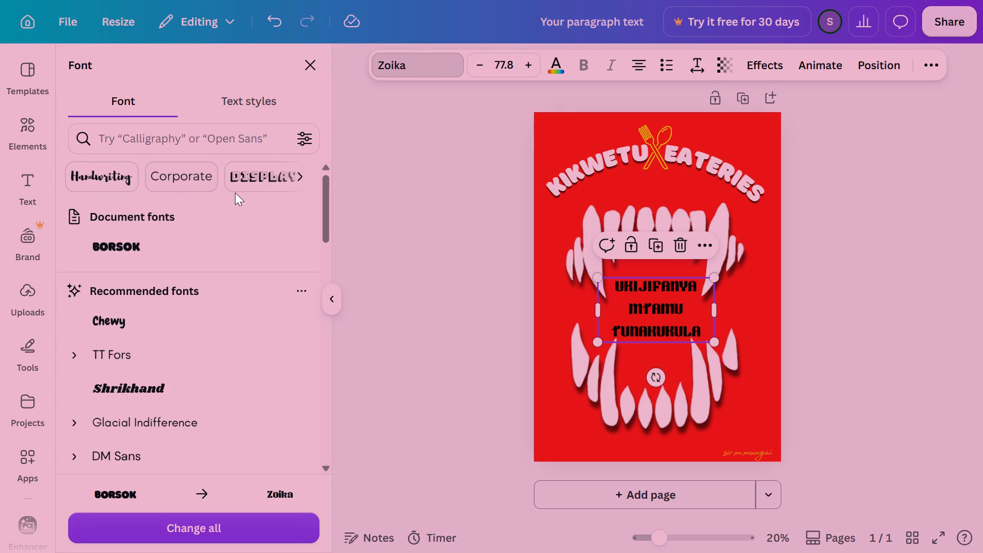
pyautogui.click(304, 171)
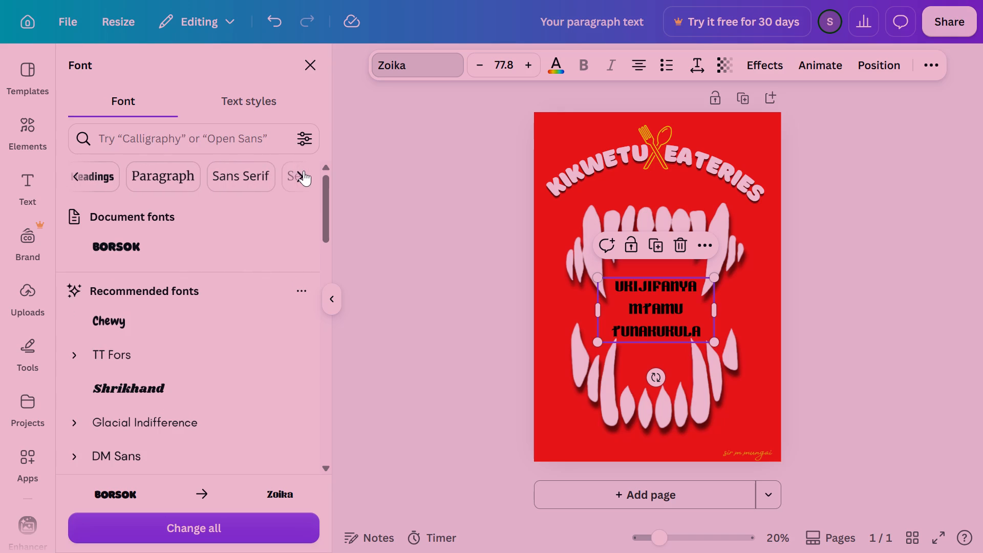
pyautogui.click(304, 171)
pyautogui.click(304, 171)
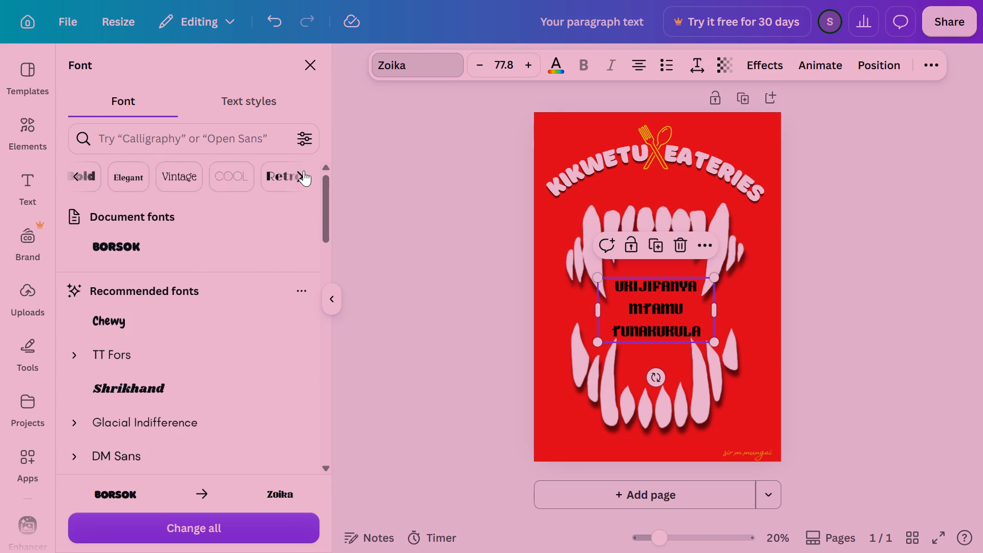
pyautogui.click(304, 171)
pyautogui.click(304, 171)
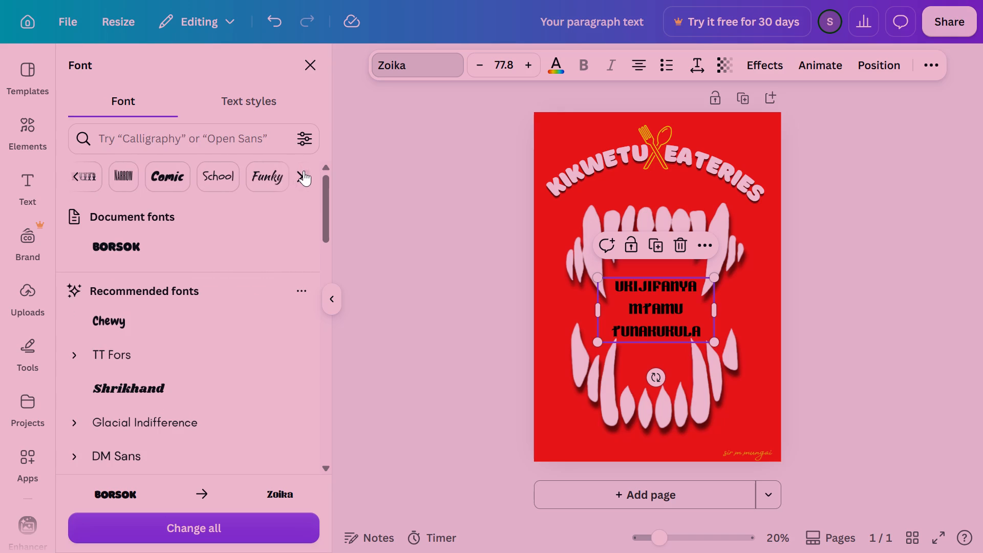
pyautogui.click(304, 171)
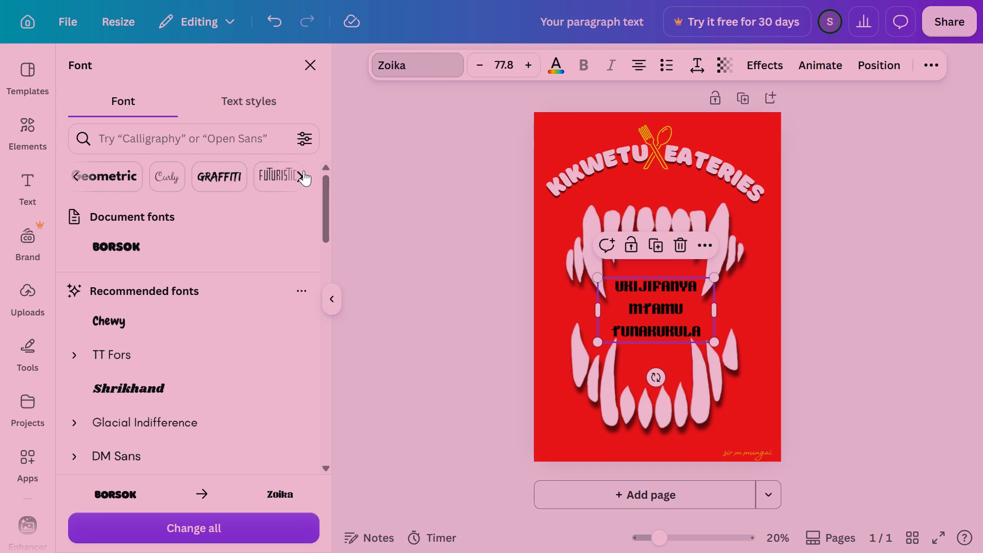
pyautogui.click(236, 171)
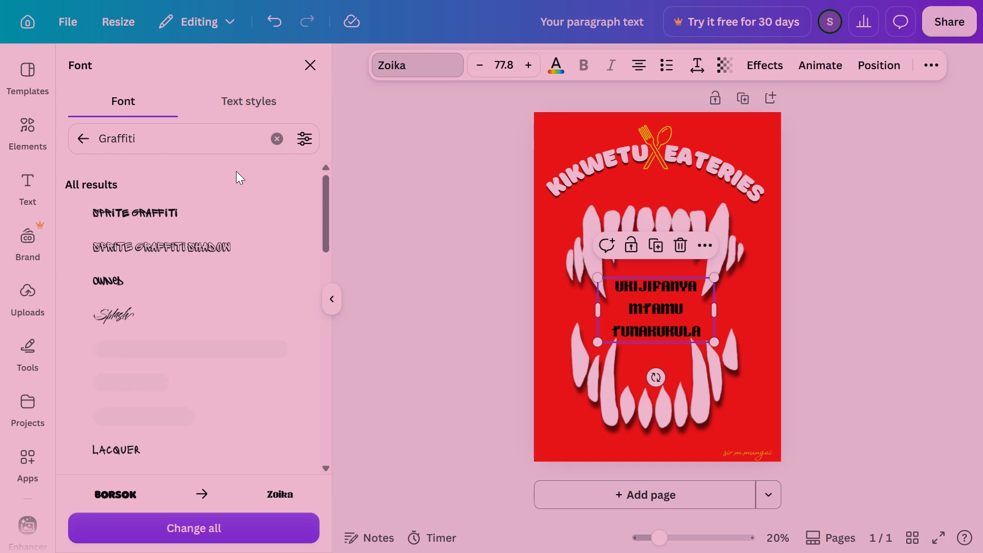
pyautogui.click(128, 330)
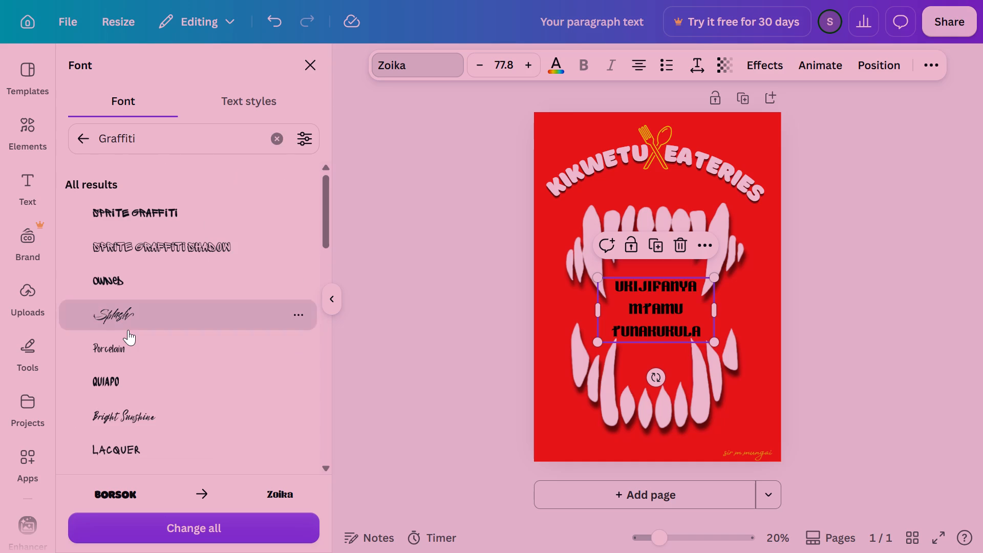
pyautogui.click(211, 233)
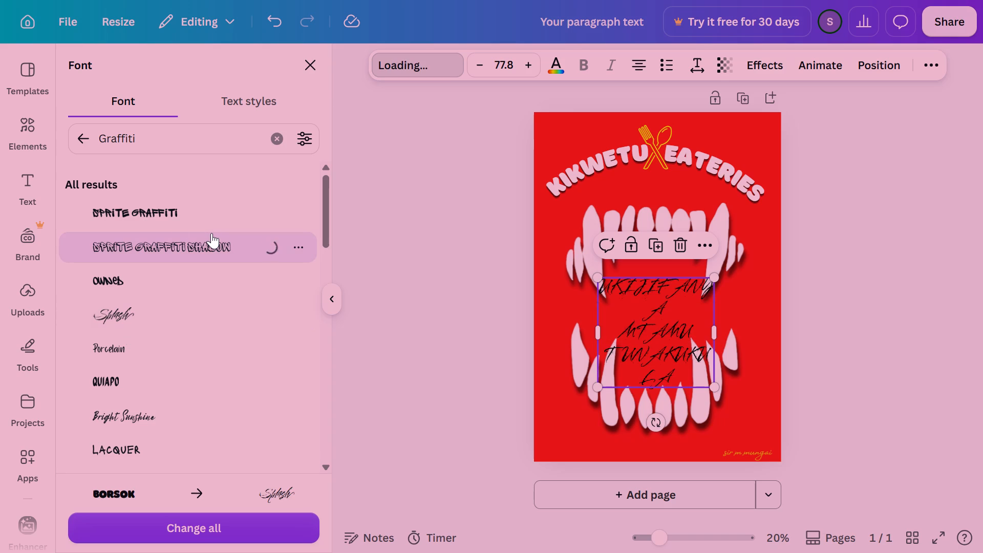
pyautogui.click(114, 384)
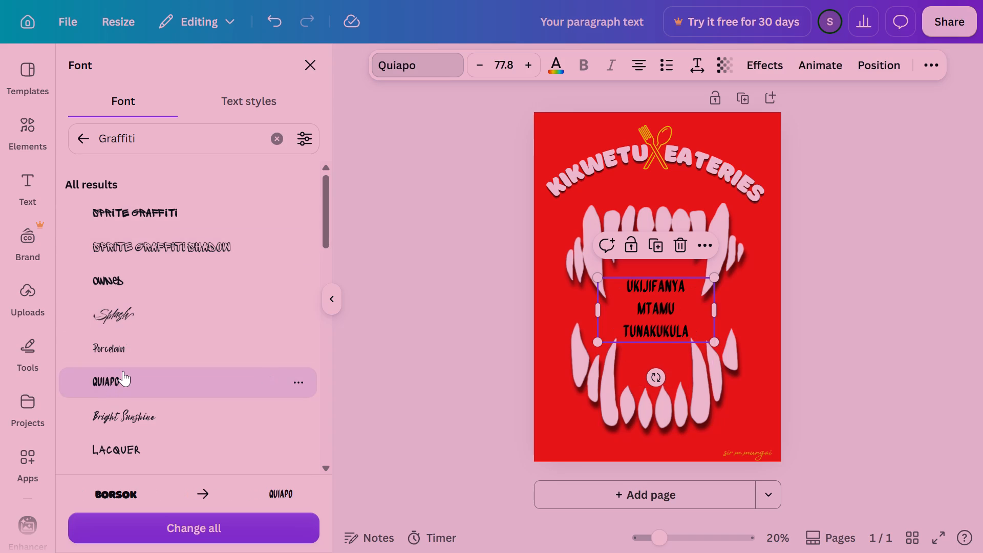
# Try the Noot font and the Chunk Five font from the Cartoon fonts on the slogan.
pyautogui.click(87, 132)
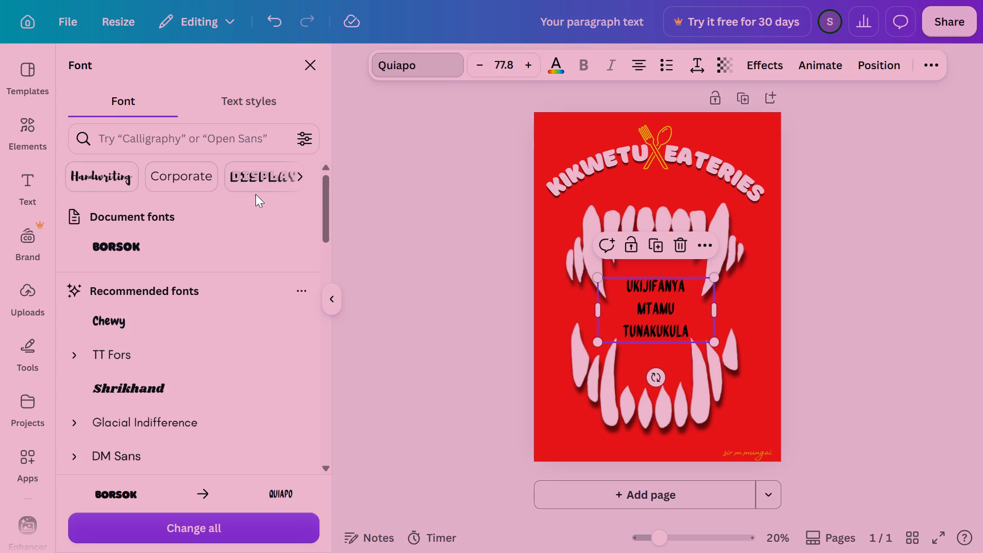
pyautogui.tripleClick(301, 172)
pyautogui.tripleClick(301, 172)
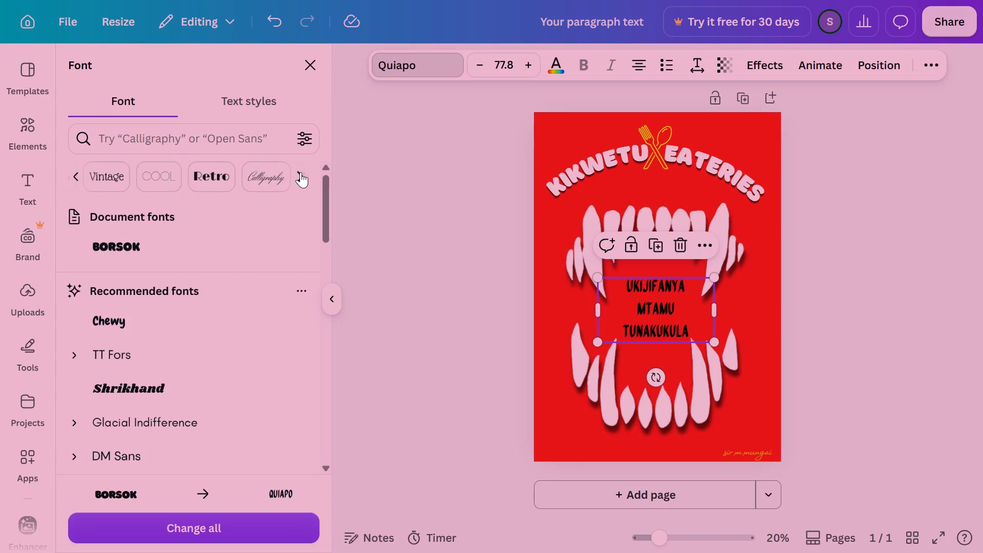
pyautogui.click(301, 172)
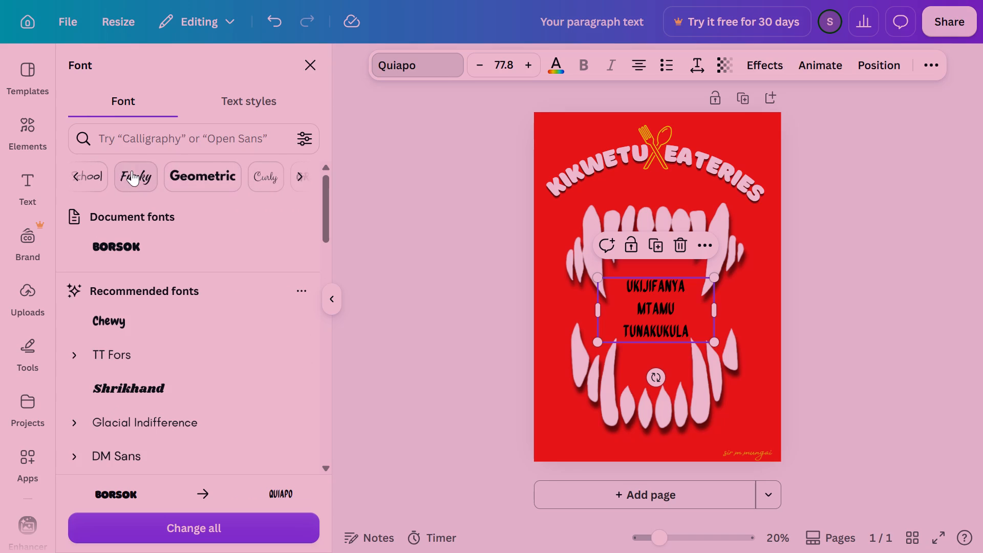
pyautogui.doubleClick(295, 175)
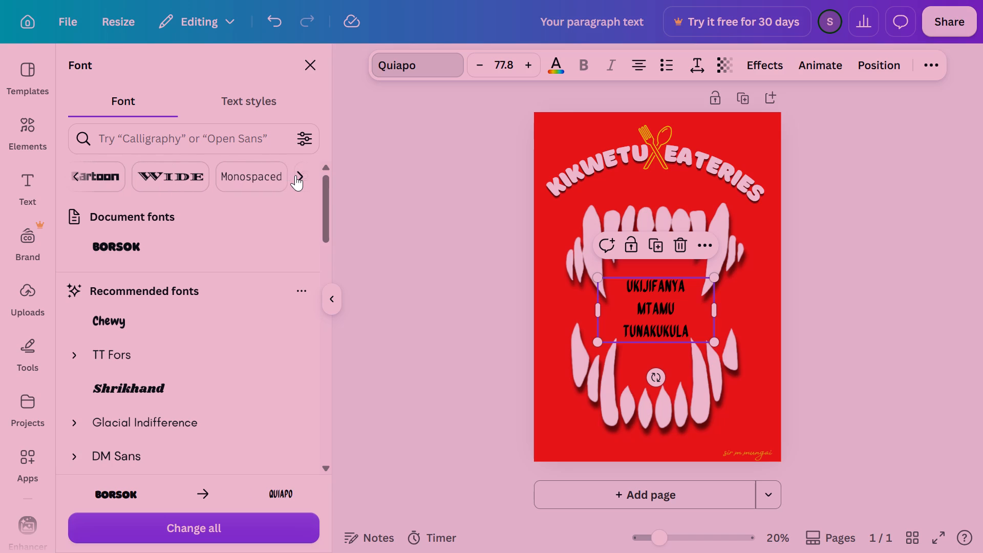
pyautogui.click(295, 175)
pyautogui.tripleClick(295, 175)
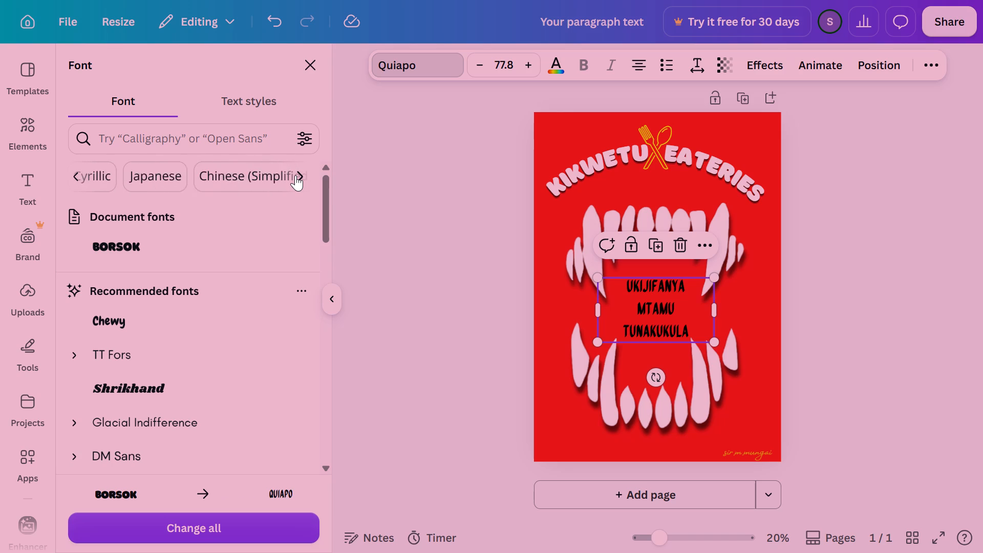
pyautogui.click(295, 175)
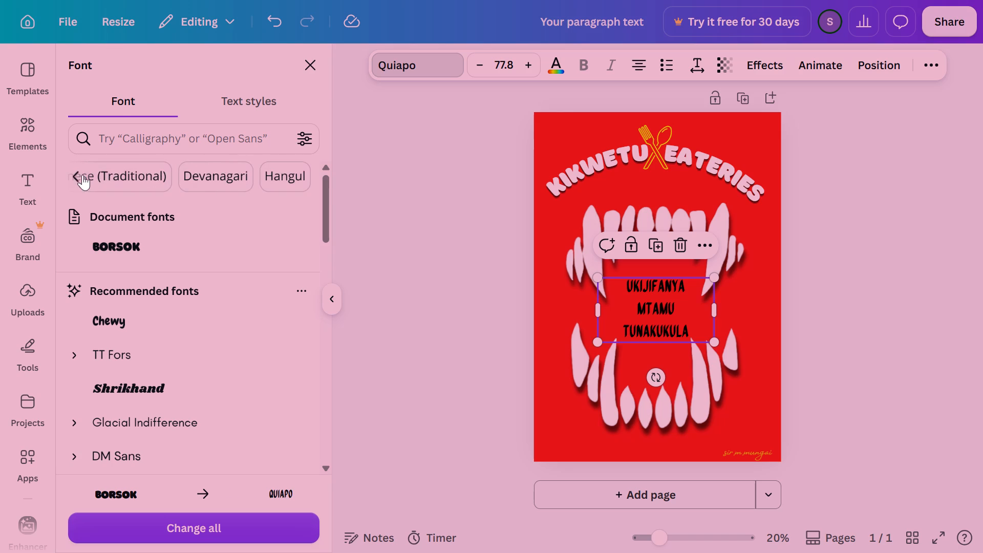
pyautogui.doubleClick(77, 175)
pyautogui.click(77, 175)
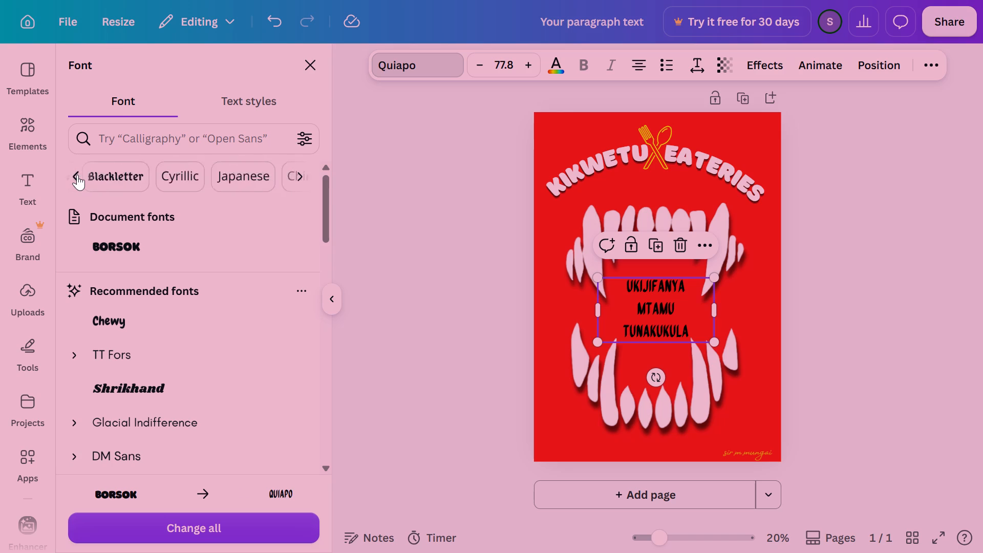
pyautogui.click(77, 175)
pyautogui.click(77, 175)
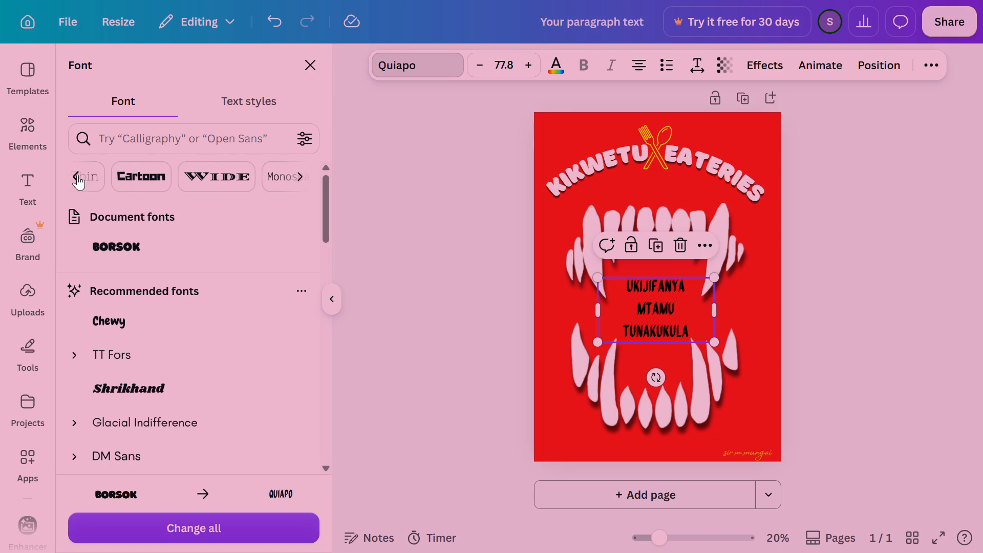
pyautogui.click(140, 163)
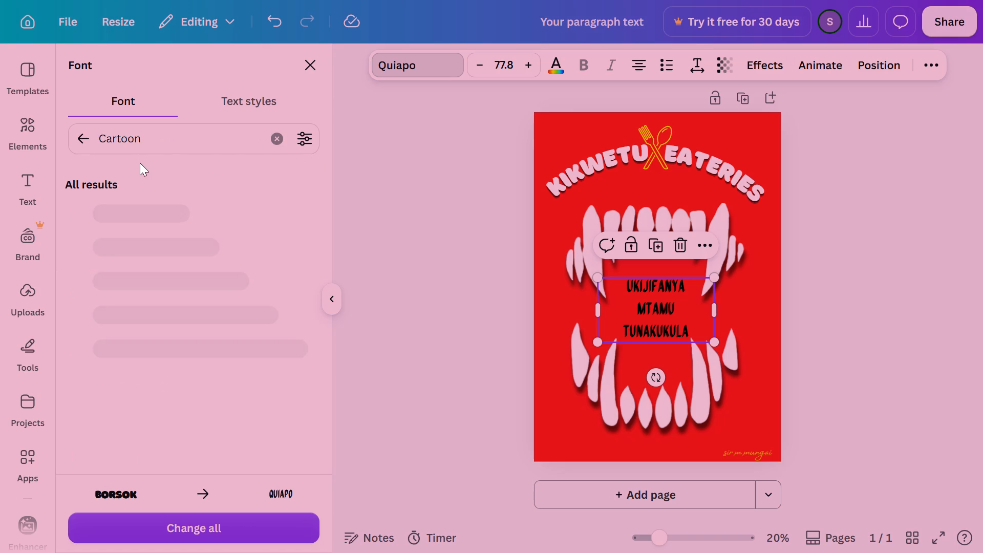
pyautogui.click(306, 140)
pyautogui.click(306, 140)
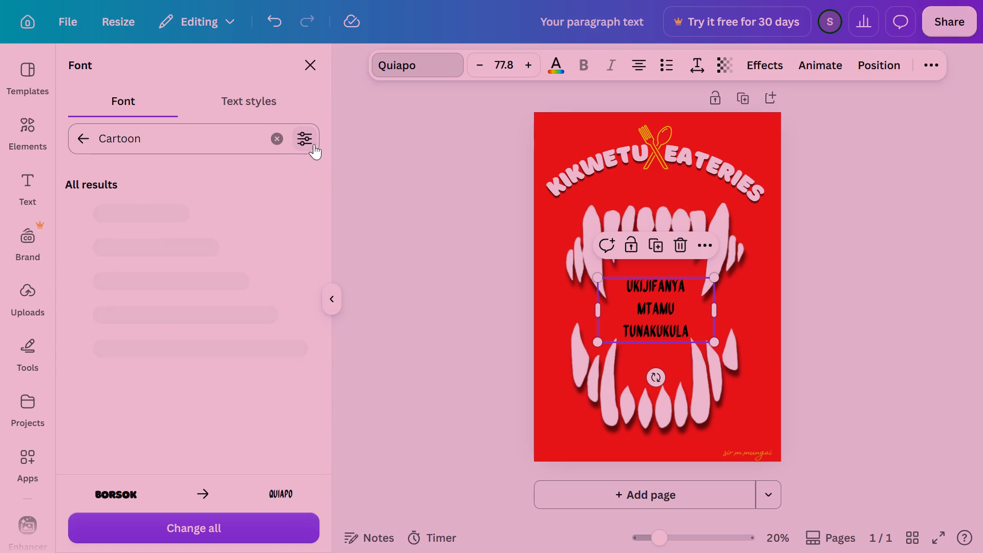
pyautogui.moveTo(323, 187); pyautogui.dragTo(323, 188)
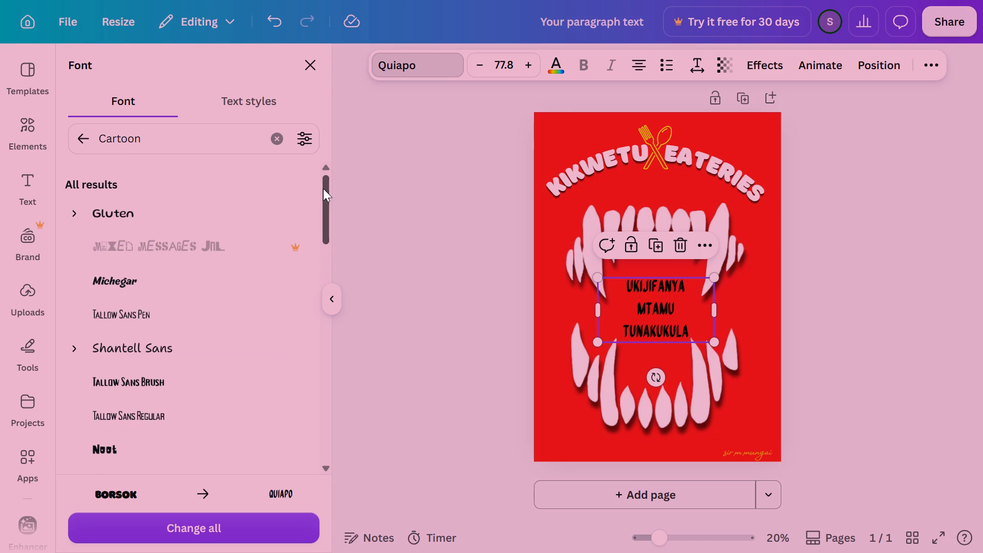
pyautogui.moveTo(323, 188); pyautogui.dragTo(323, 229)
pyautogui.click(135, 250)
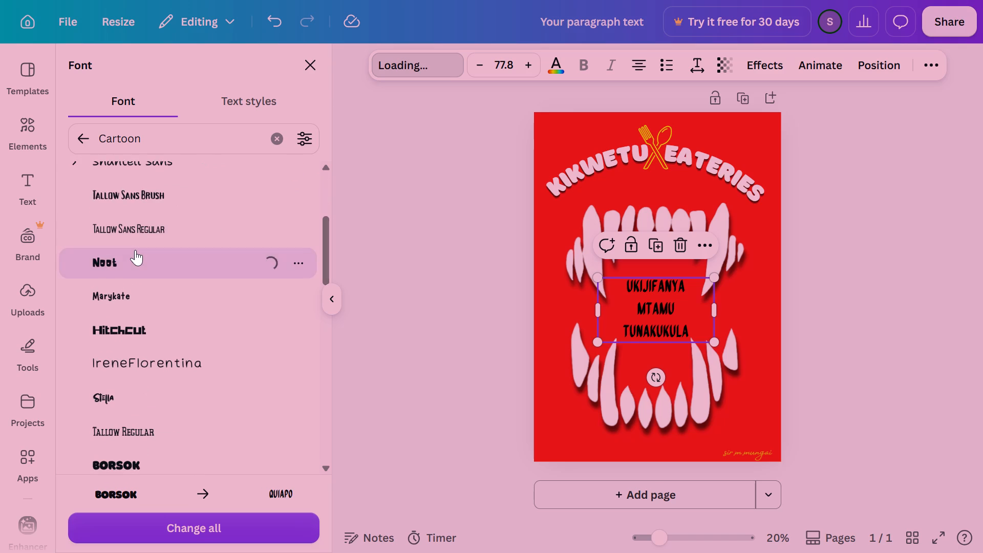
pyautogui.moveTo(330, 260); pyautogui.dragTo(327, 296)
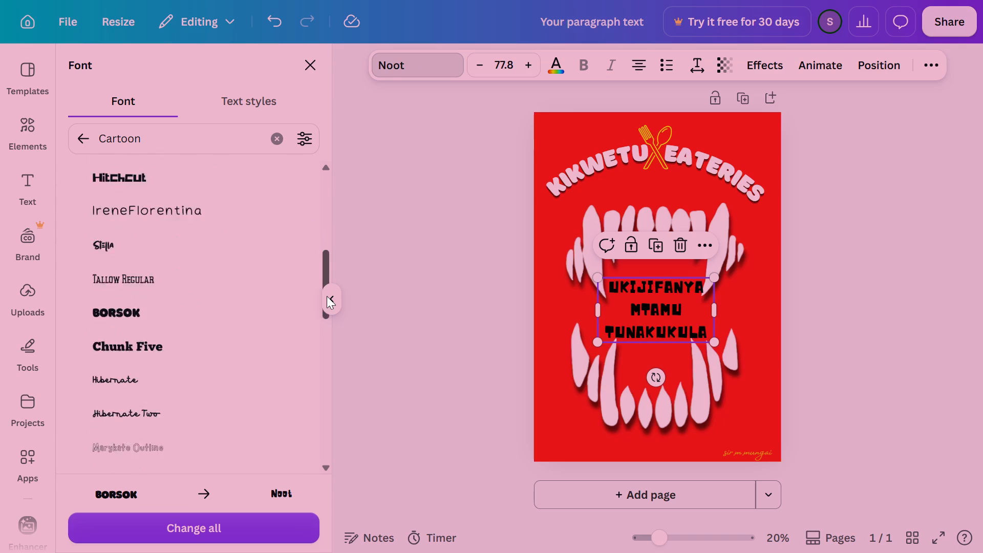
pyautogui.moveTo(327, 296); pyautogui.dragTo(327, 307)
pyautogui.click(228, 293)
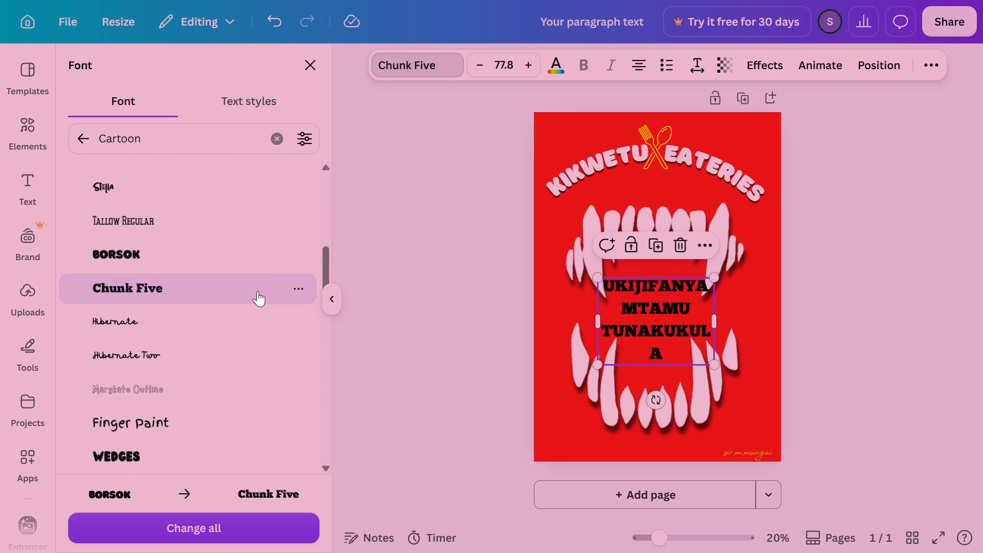
# Try the Lot font from the Bold fonts on the slogan, and finally choose Bernoru Expanded.
pyautogui.moveTo(323, 264); pyautogui.dragTo(322, 172)
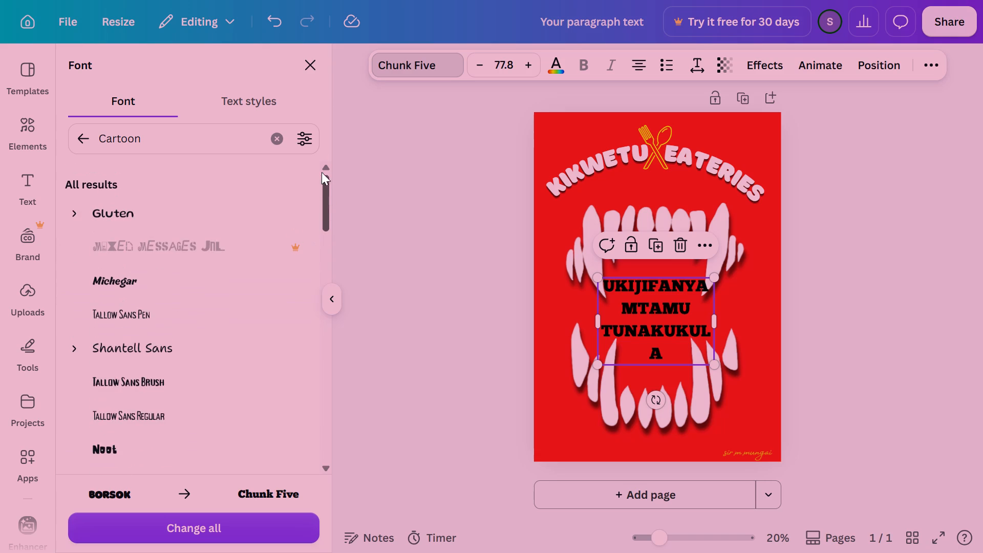
pyautogui.moveTo(322, 172); pyautogui.dragTo(314, 138)
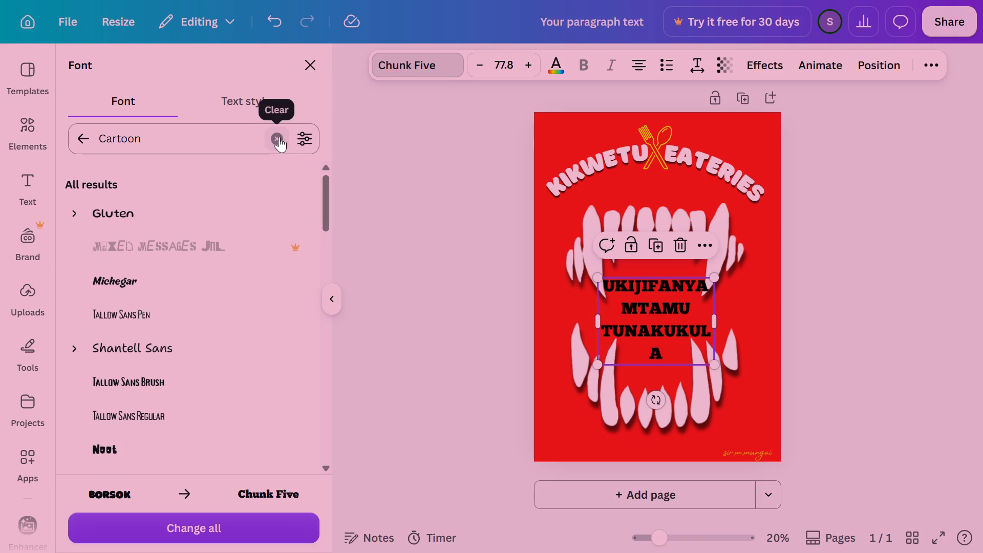
pyautogui.click(282, 134)
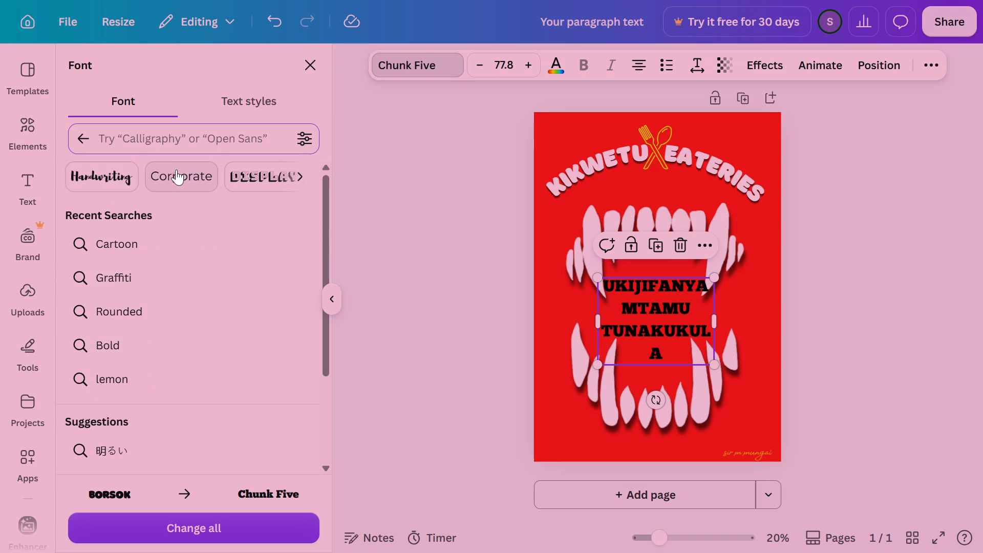
pyautogui.doubleClick(302, 175)
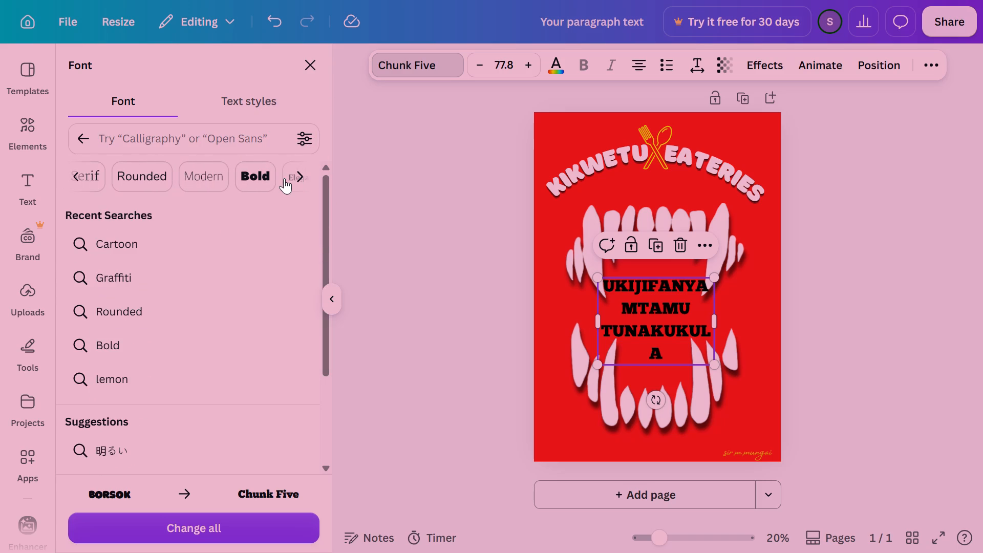
pyautogui.click(255, 179)
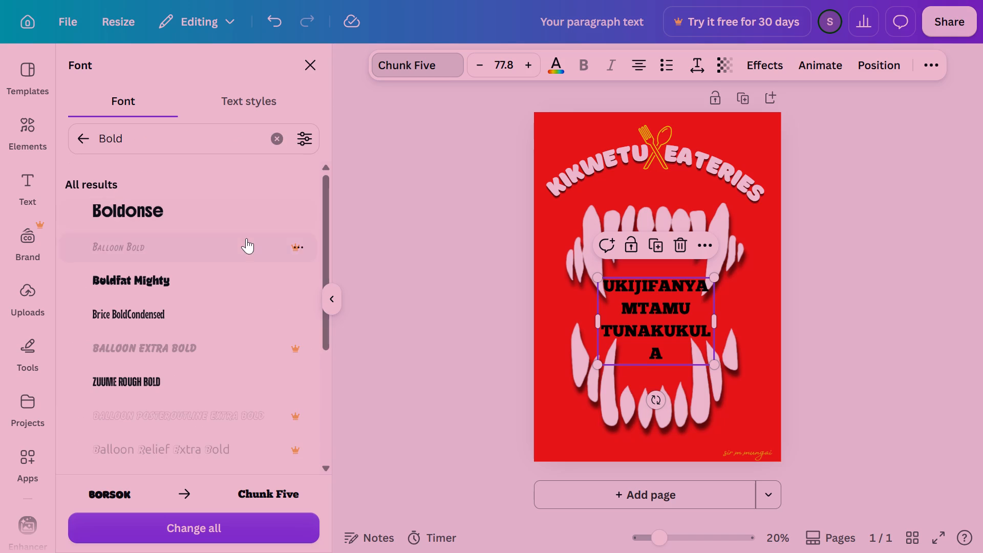
pyautogui.moveTo(329, 214); pyautogui.dragTo(325, 341)
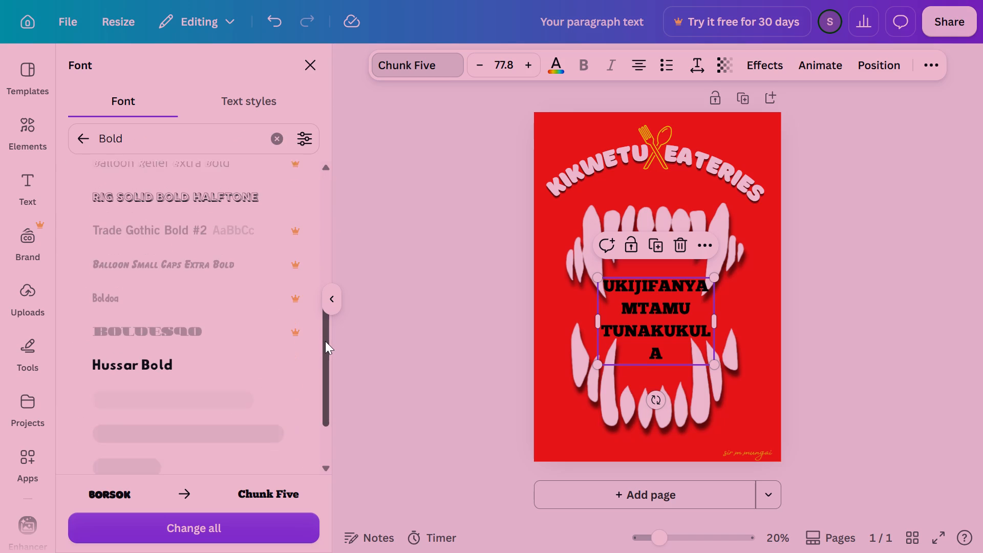
pyautogui.moveTo(325, 341); pyautogui.dragTo(319, 417)
pyautogui.moveTo(325, 336); pyautogui.dragTo(328, 367)
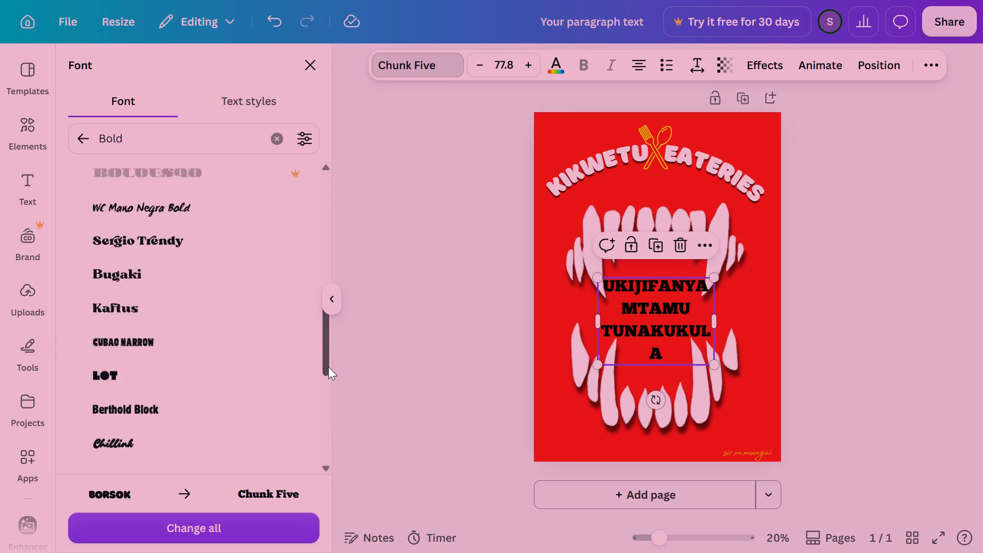
pyautogui.moveTo(328, 367); pyautogui.dragTo(328, 369)
pyautogui.click(247, 343)
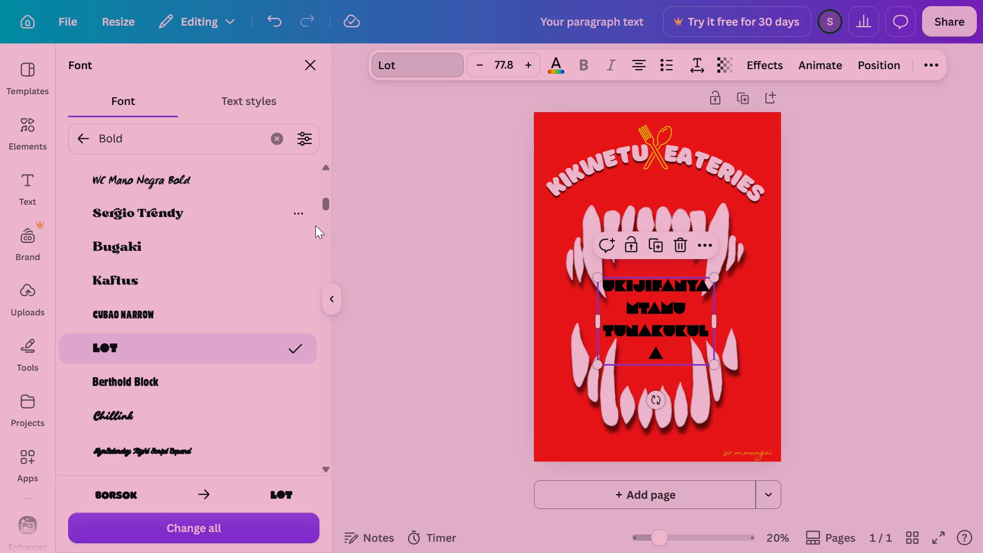
pyautogui.moveTo(325, 207); pyautogui.dragTo(325, 220)
pyautogui.click(186, 324)
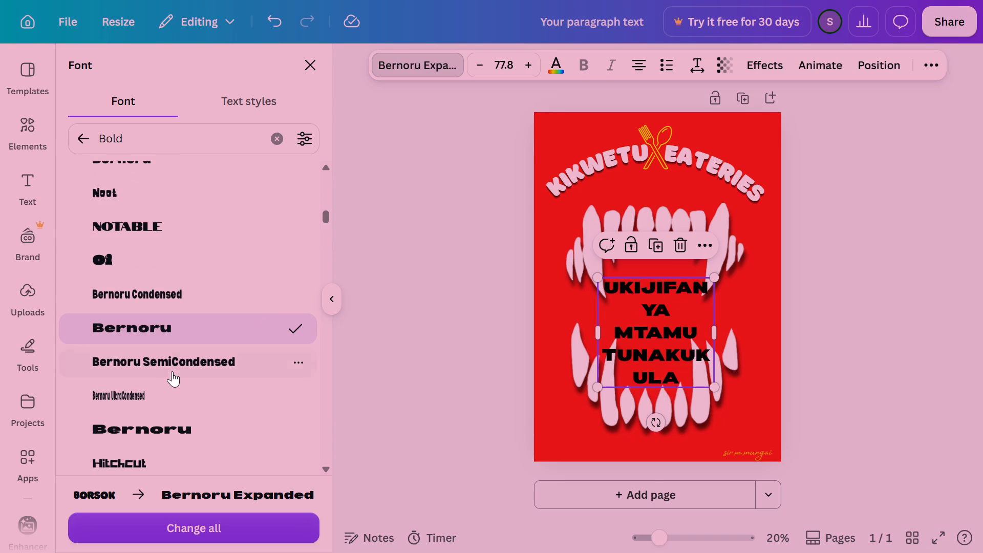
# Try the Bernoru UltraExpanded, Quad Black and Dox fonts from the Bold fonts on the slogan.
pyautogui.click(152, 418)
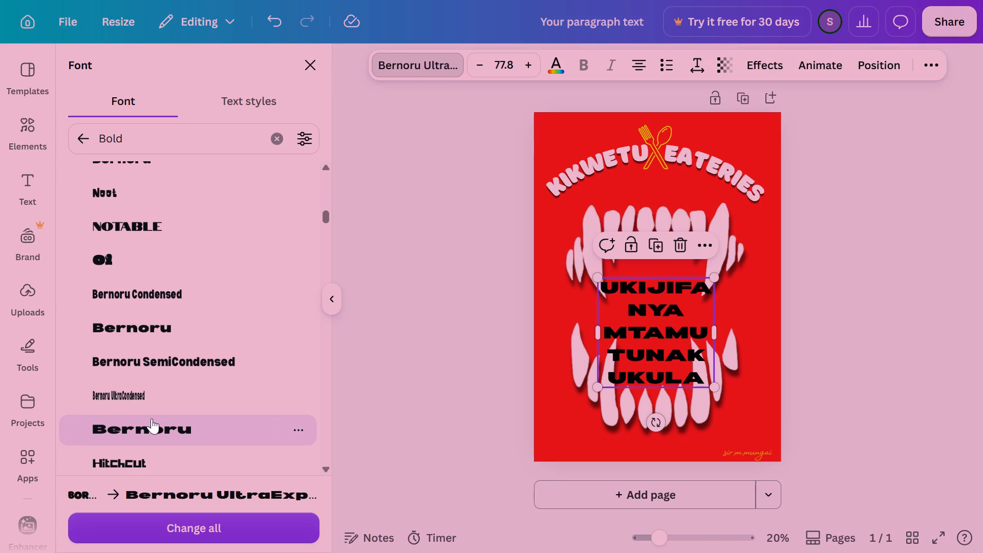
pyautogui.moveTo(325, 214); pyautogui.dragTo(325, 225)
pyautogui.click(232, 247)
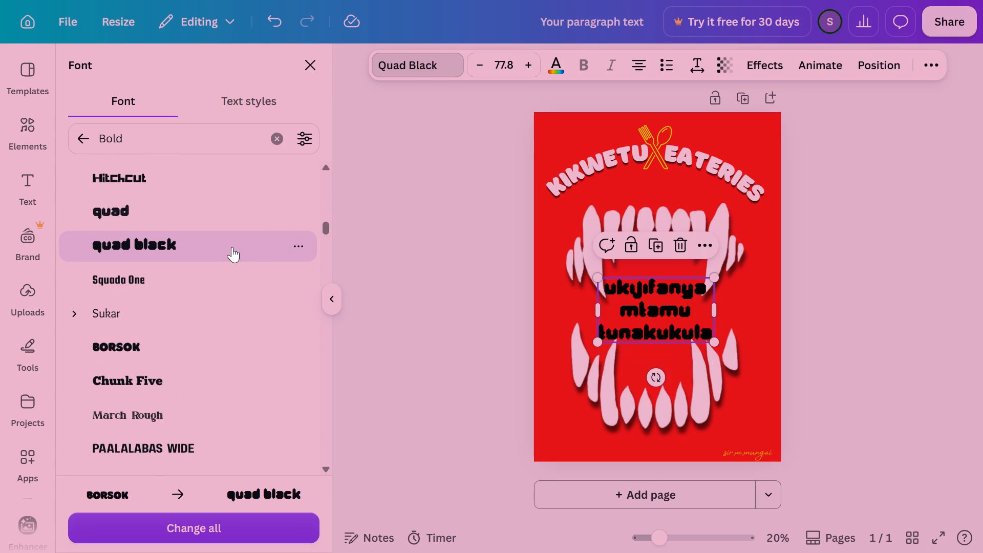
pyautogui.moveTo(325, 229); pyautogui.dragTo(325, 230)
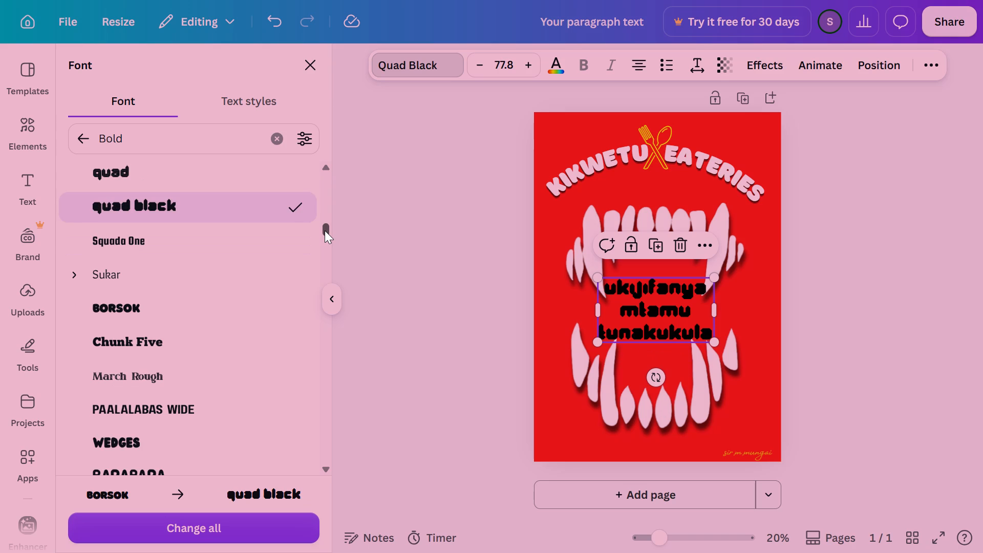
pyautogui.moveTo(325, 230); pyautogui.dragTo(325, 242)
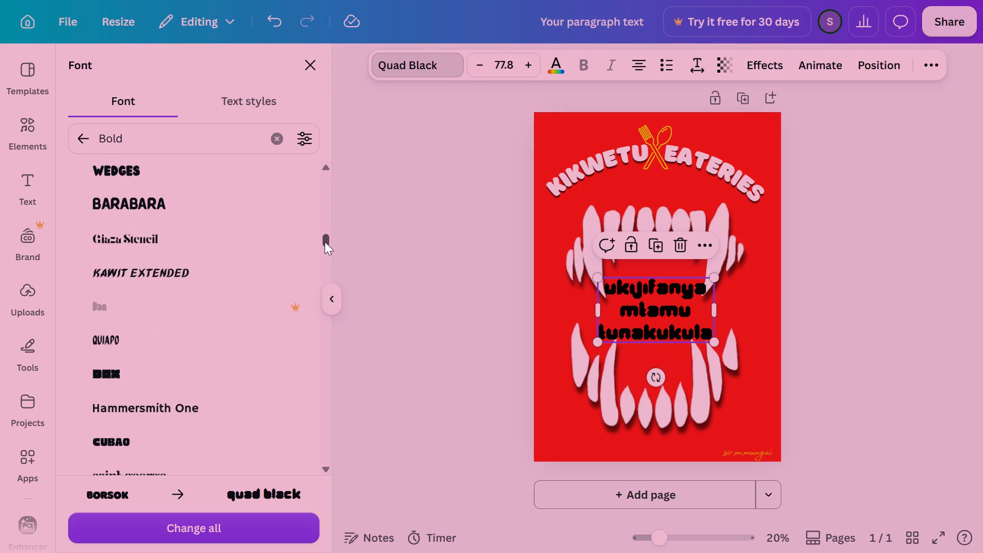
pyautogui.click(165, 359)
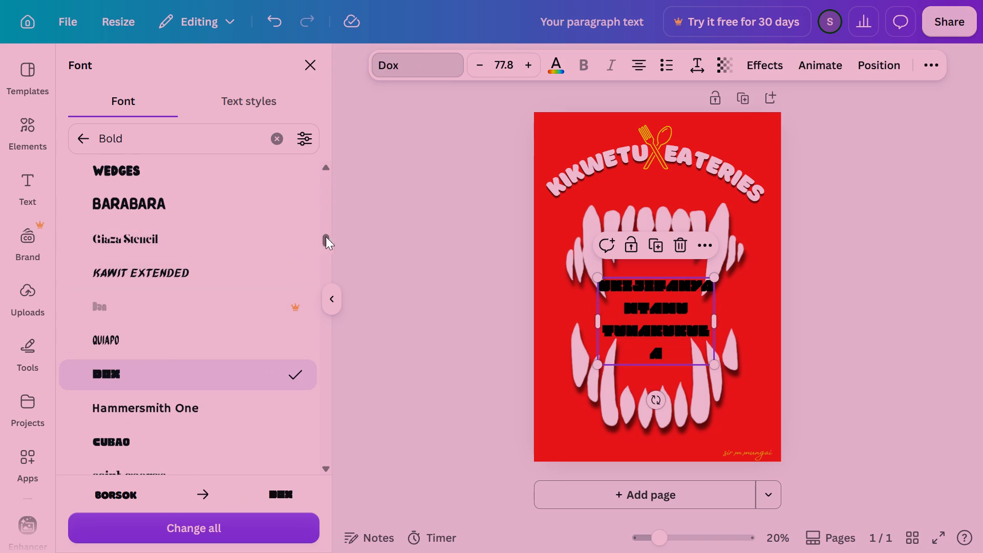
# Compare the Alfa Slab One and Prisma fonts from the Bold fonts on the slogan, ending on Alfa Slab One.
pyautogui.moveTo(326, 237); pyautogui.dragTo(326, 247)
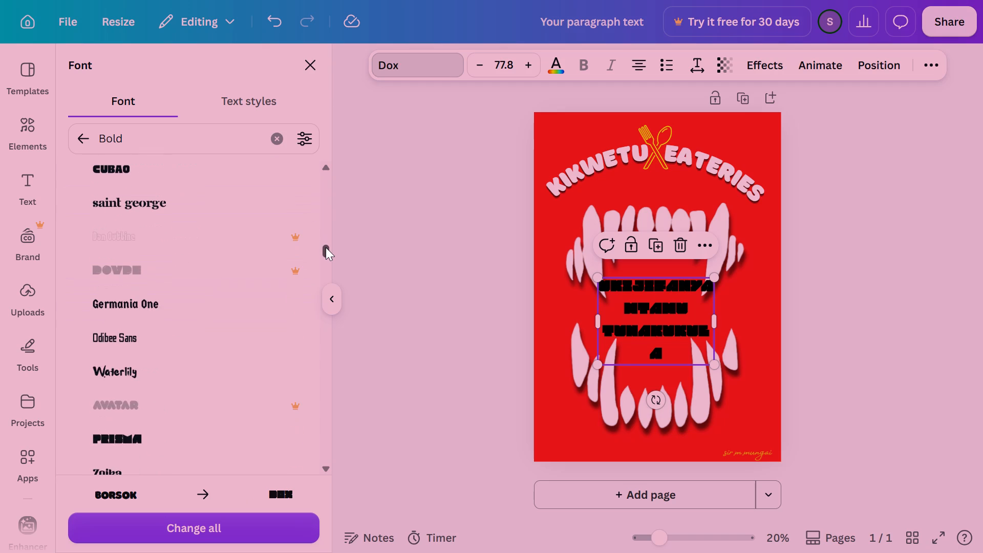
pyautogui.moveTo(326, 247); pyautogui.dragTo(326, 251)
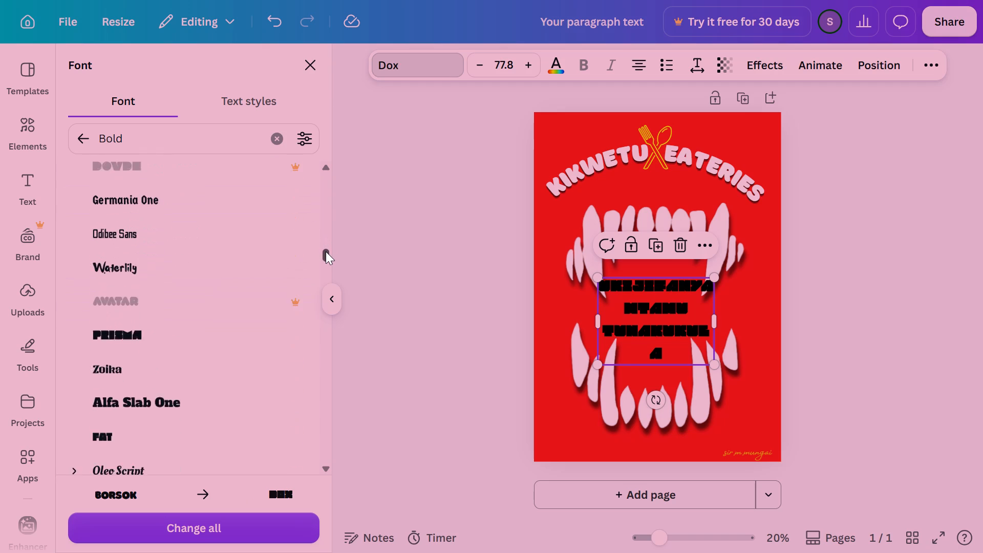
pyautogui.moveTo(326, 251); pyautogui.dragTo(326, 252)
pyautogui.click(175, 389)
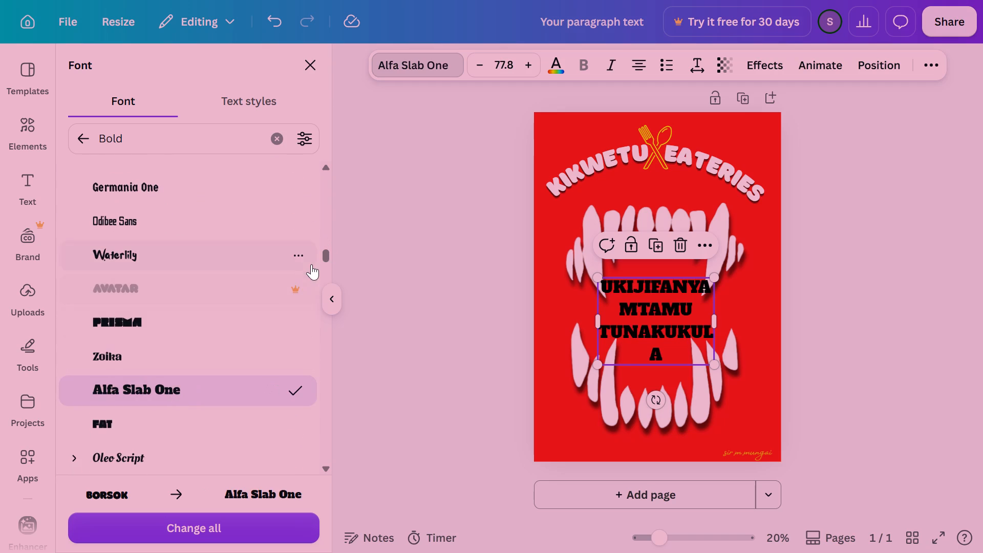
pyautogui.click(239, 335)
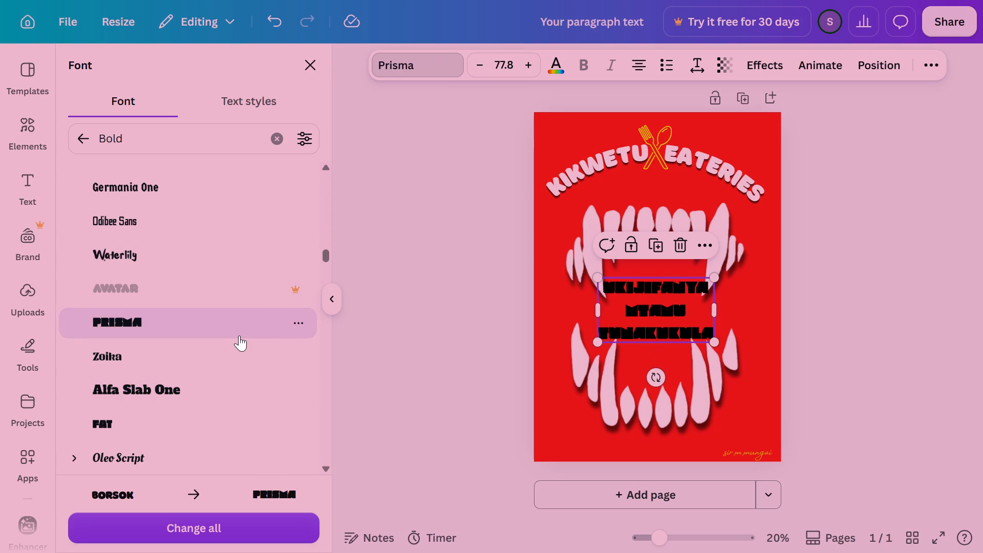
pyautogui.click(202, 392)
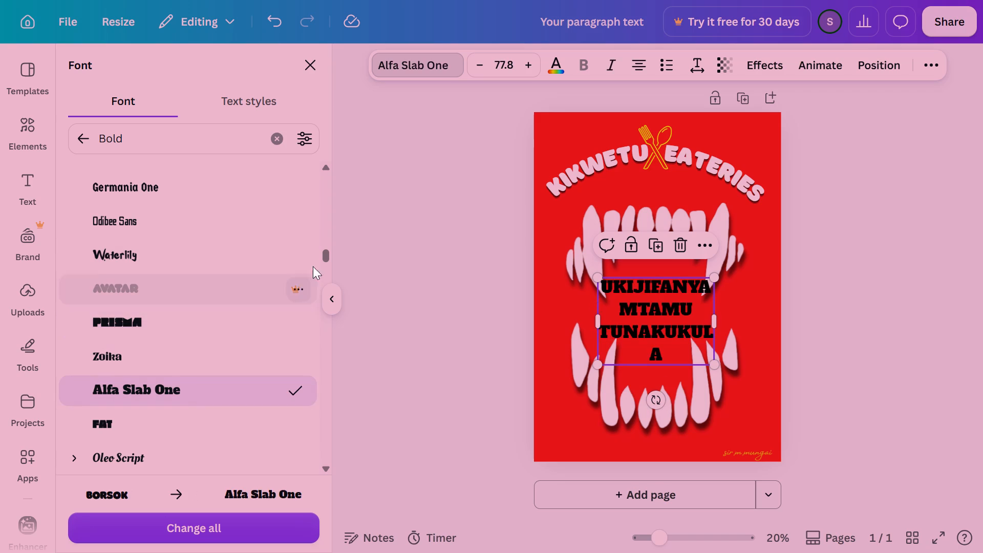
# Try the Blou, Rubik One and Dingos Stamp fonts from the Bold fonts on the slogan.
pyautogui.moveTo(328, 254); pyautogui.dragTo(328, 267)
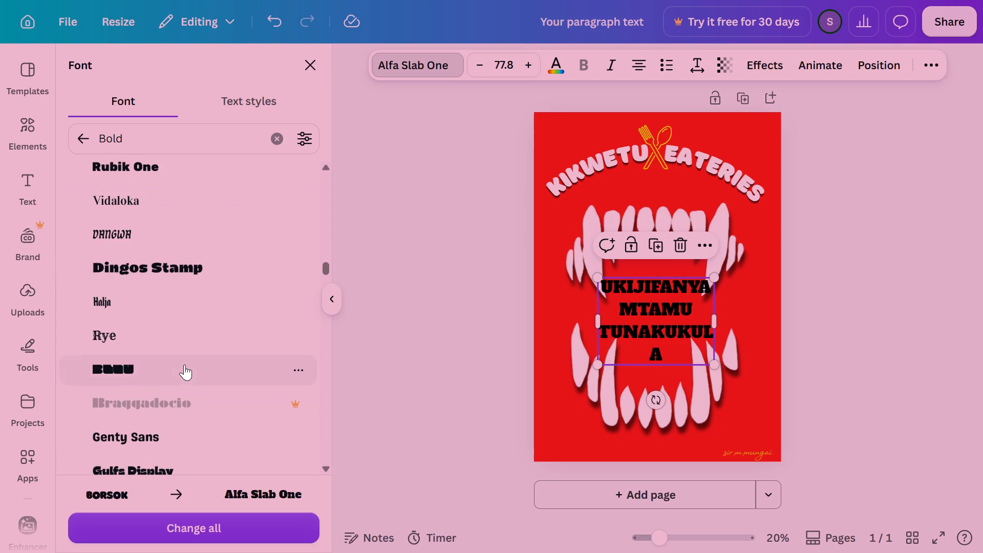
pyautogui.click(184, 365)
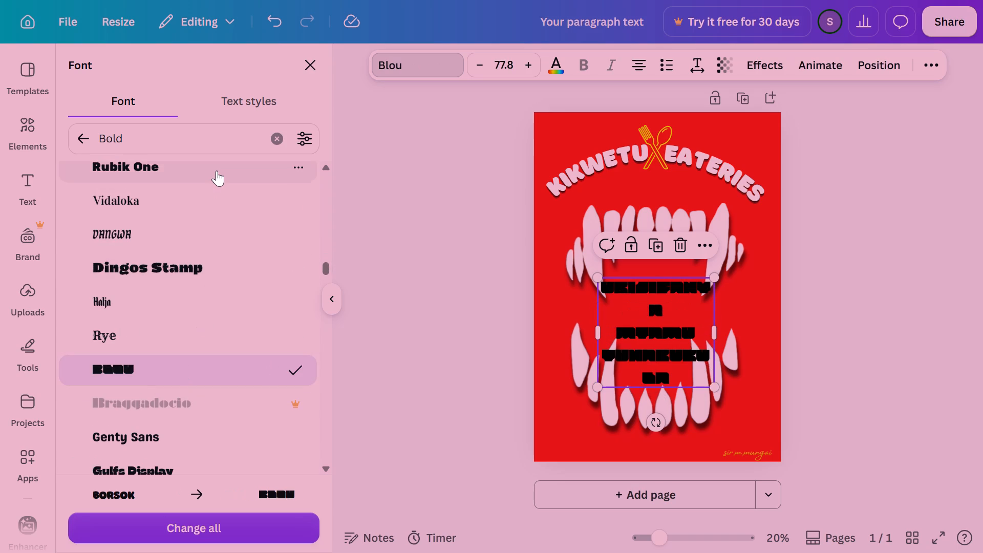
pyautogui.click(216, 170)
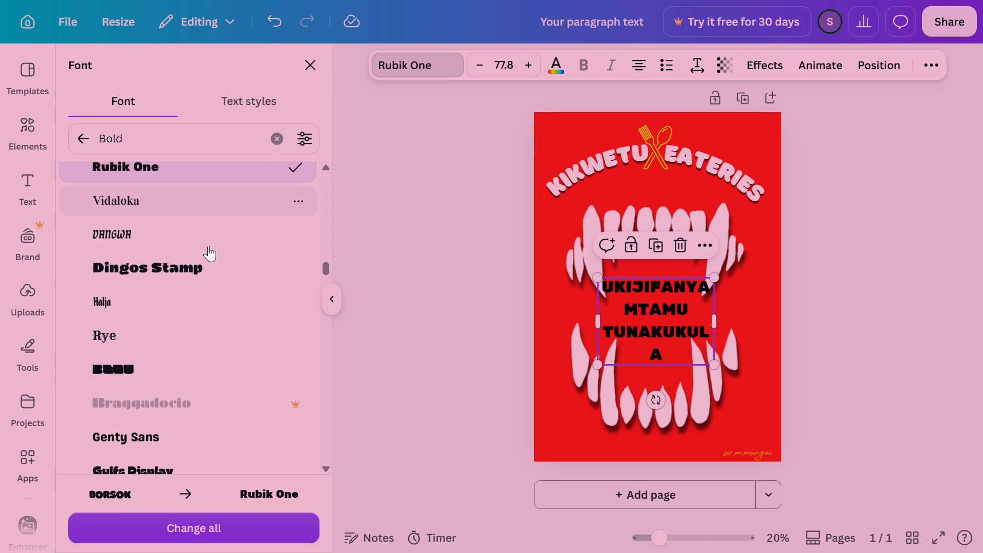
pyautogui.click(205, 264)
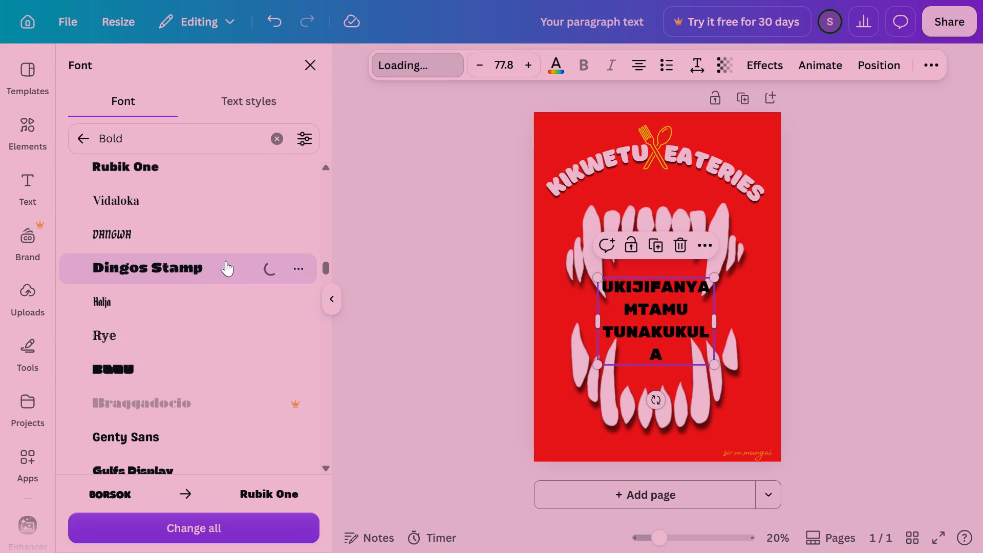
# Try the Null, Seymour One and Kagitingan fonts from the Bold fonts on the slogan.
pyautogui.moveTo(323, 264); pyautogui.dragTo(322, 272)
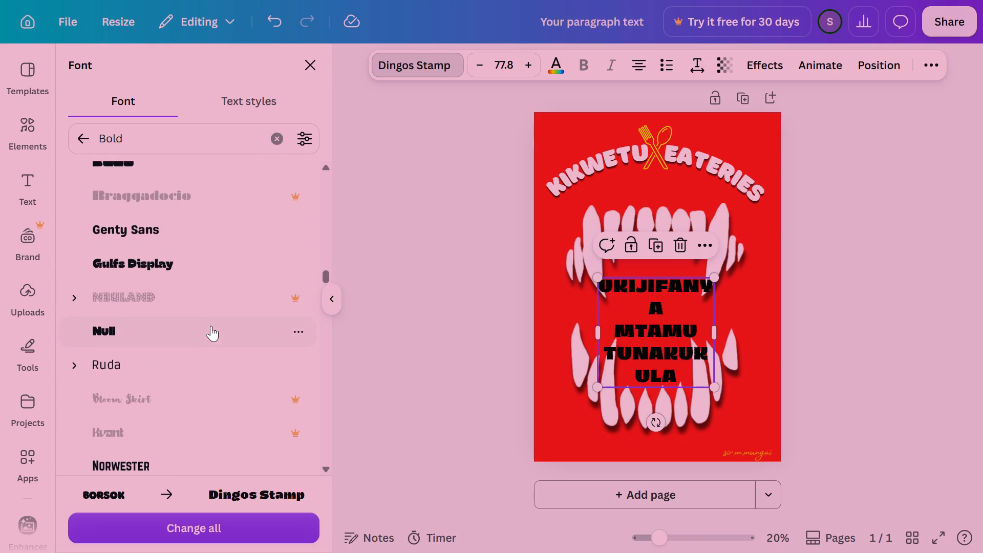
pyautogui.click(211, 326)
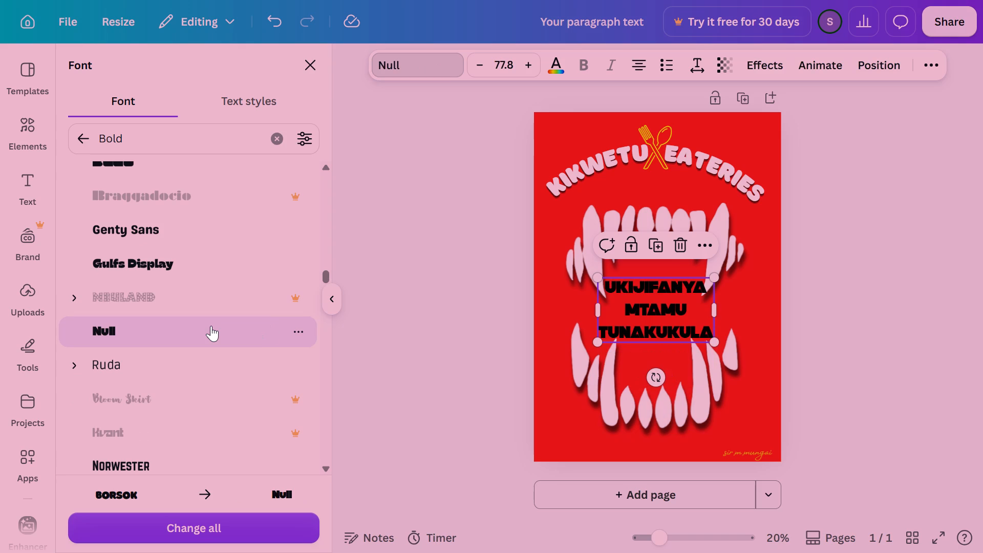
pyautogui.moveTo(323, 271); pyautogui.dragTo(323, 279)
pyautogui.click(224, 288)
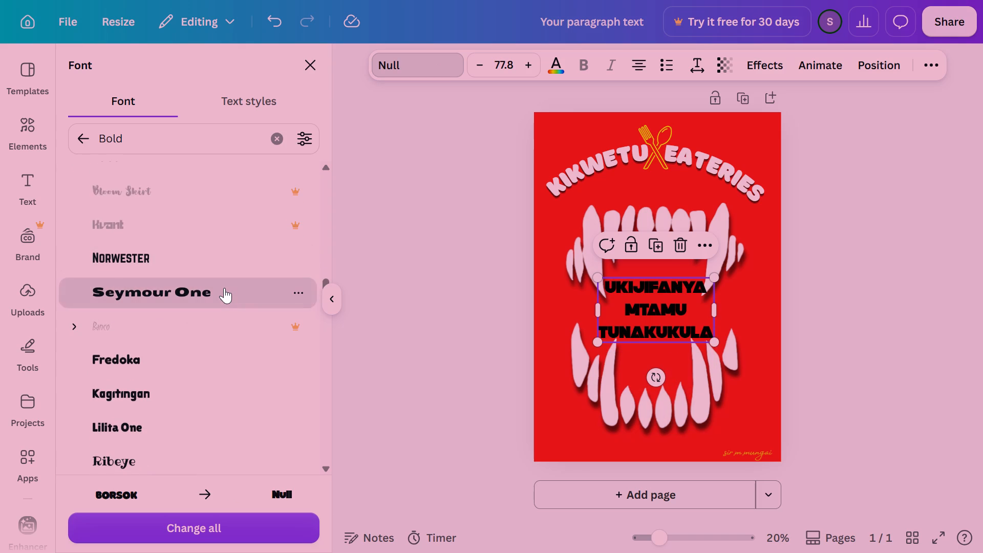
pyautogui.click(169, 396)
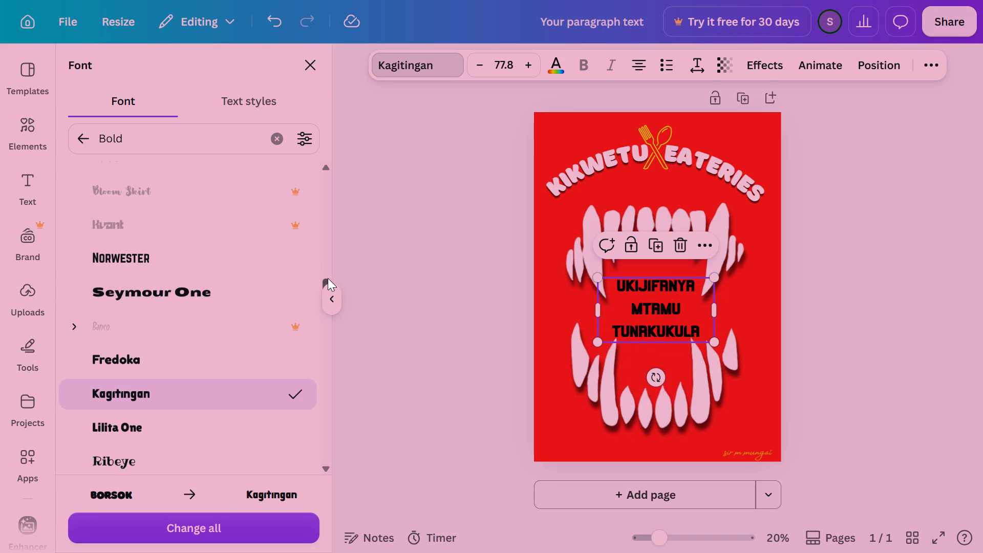
# Compare the Null and Gulfs Display fonts on the slogan, and finally choose Null.
pyautogui.moveTo(328, 278); pyautogui.dragTo(328, 272)
pyautogui.click(226, 275)
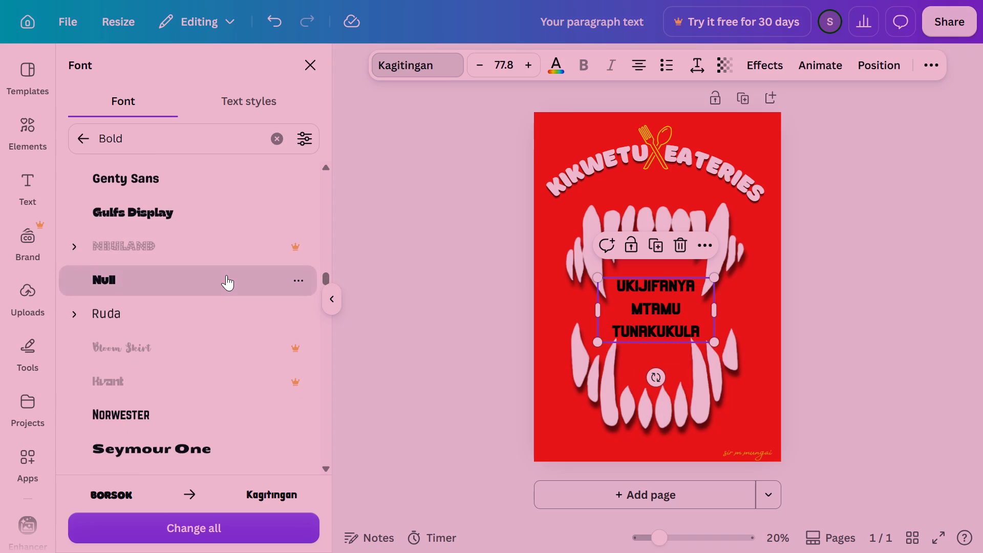
pyautogui.click(218, 208)
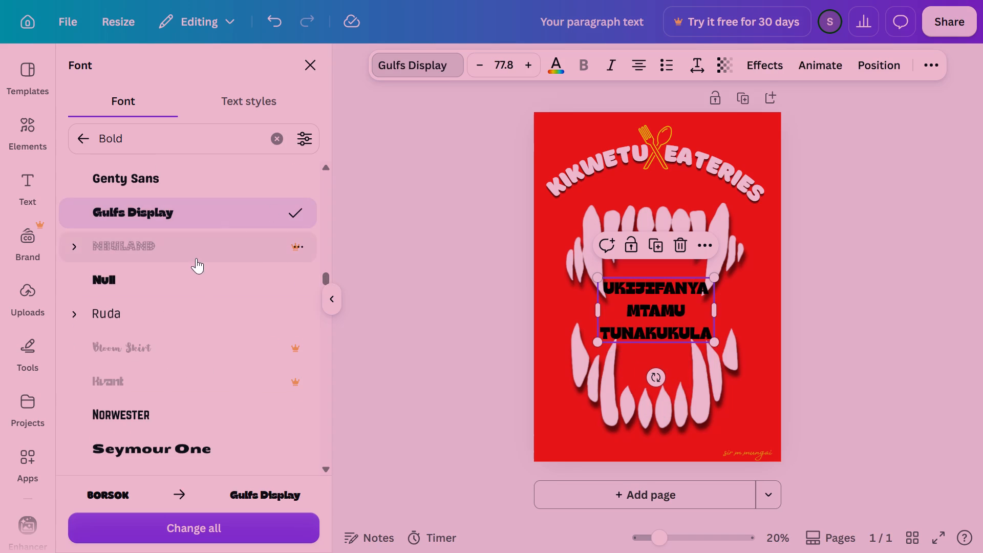
pyautogui.click(180, 279)
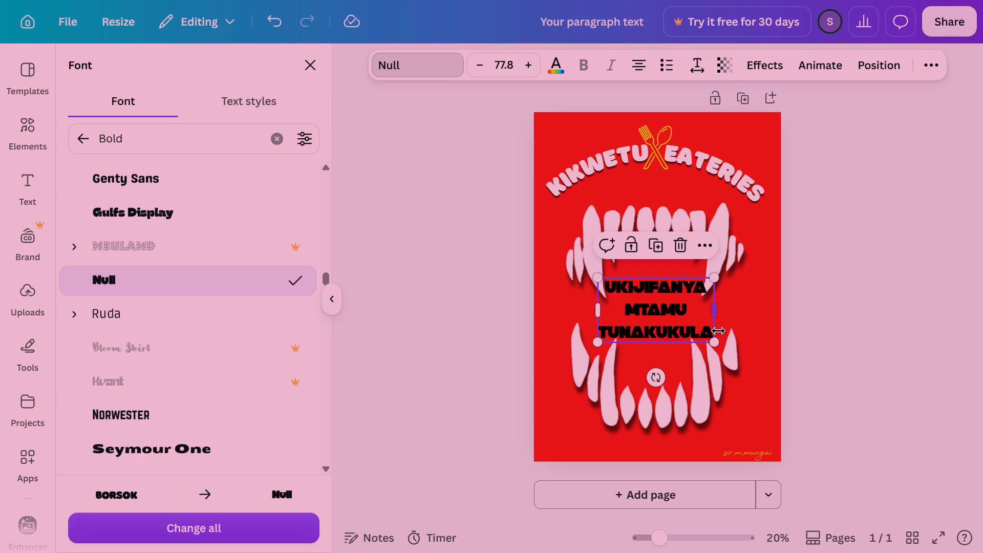
pyautogui.click(918, 315)
pyautogui.click(918, 315)
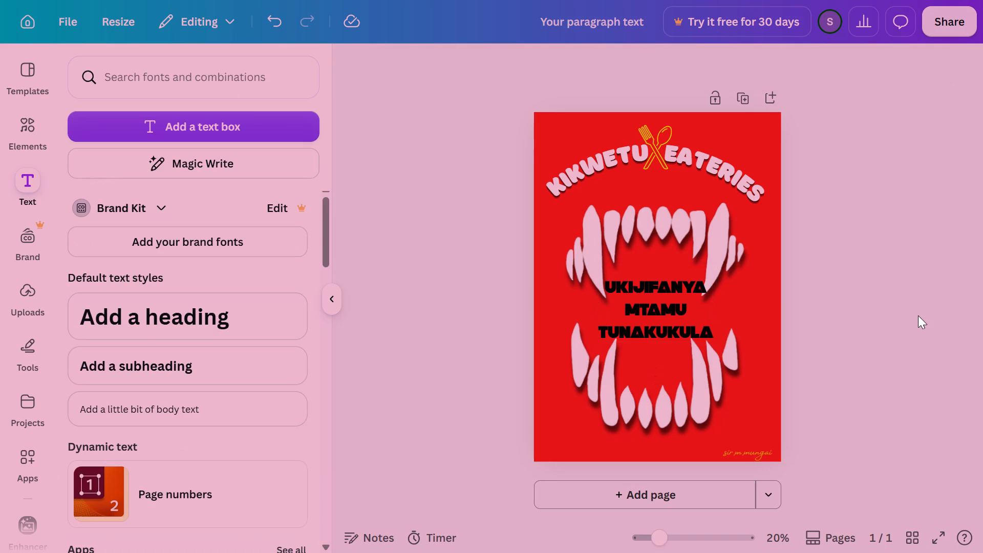
# Reduce the slogan's font size to 68.8.
pyautogui.click(670, 299)
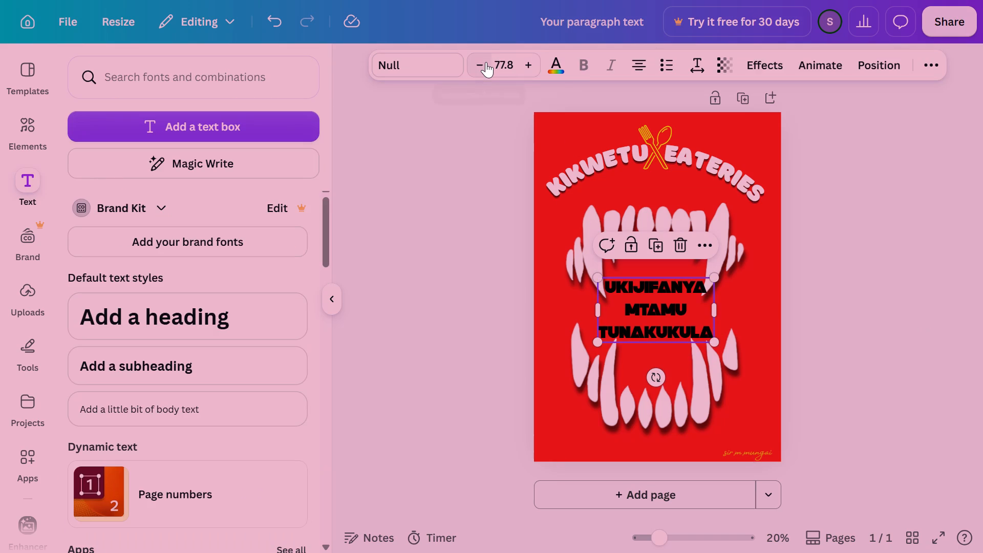
pyautogui.tripleClick(486, 62)
pyautogui.tripleClick(486, 62)
pyautogui.doubleClick(486, 62)
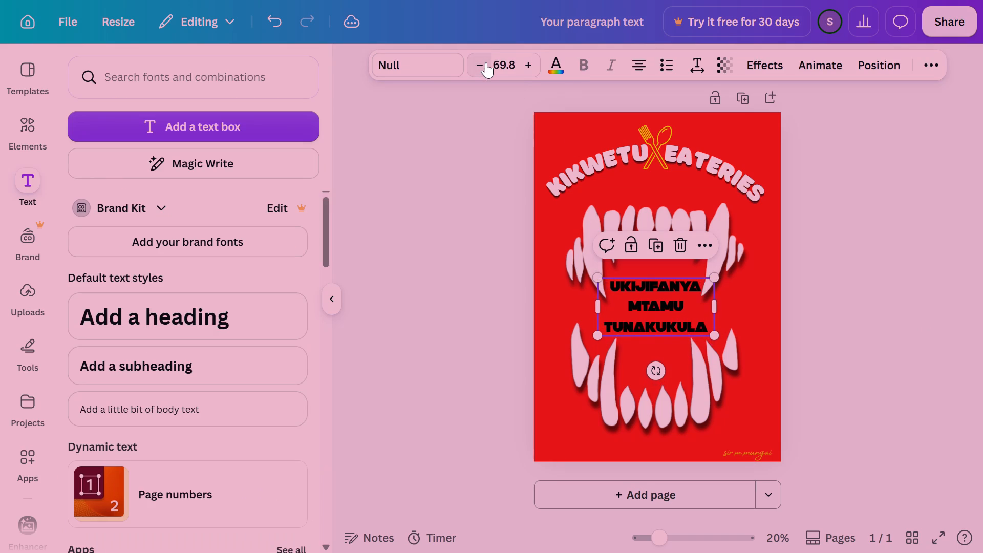
pyautogui.click(486, 62)
pyautogui.click(932, 185)
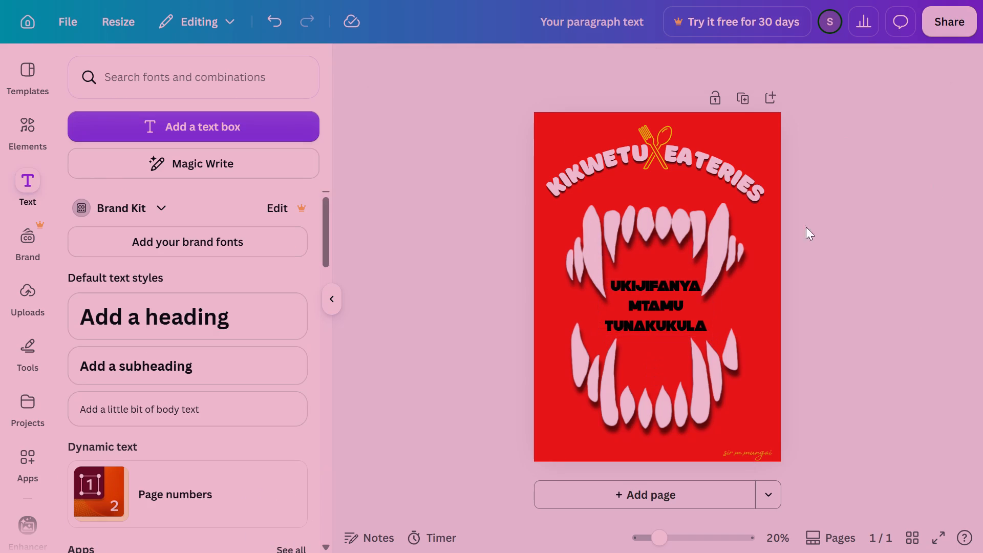
# Nudge the slogan slightly down between the upper and lower teeth, in three small moves.
pyautogui.click(649, 288)
pyautogui.press('Down')
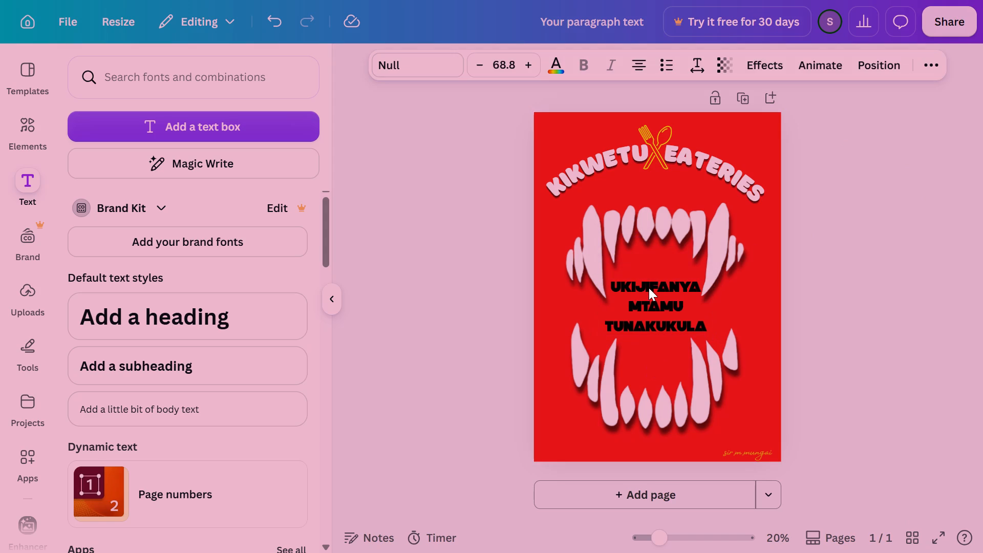
pyautogui.press('Down')
pyautogui.press('Down')
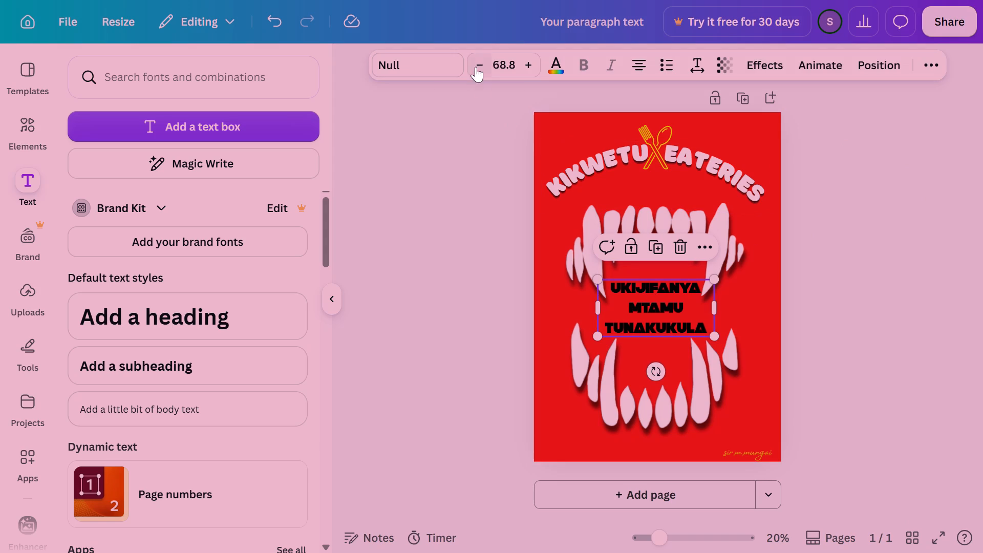
# Reduce the slogan's font size to 64.8.
pyautogui.tripleClick(474, 63)
pyautogui.click(474, 63)
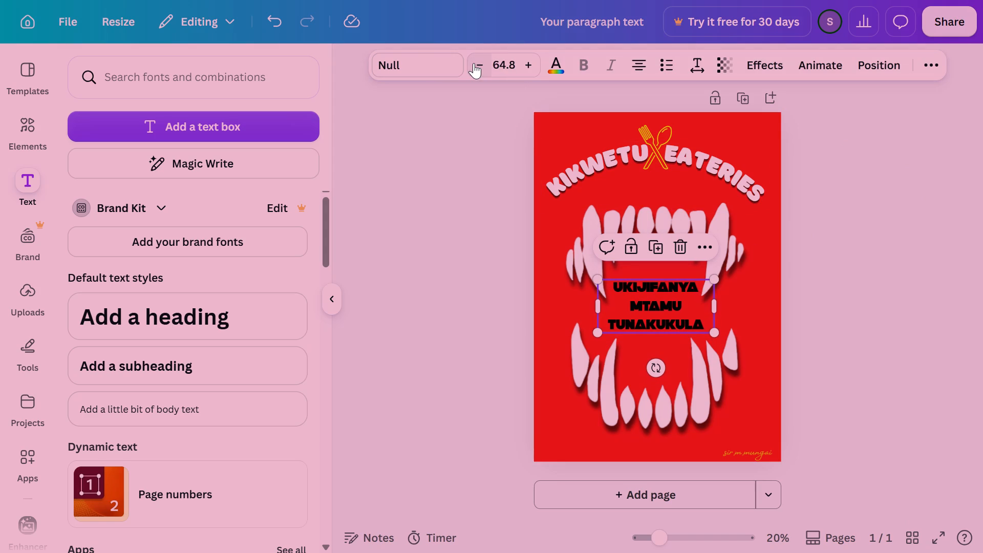
# Change the slogan's text color to the yellow already used in the design.
pyautogui.click(553, 60)
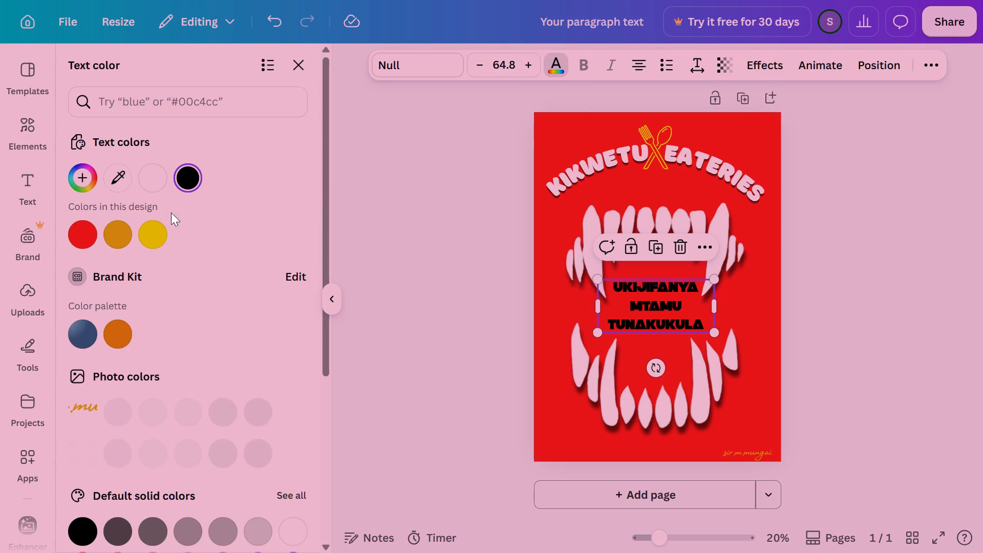
pyautogui.click(146, 238)
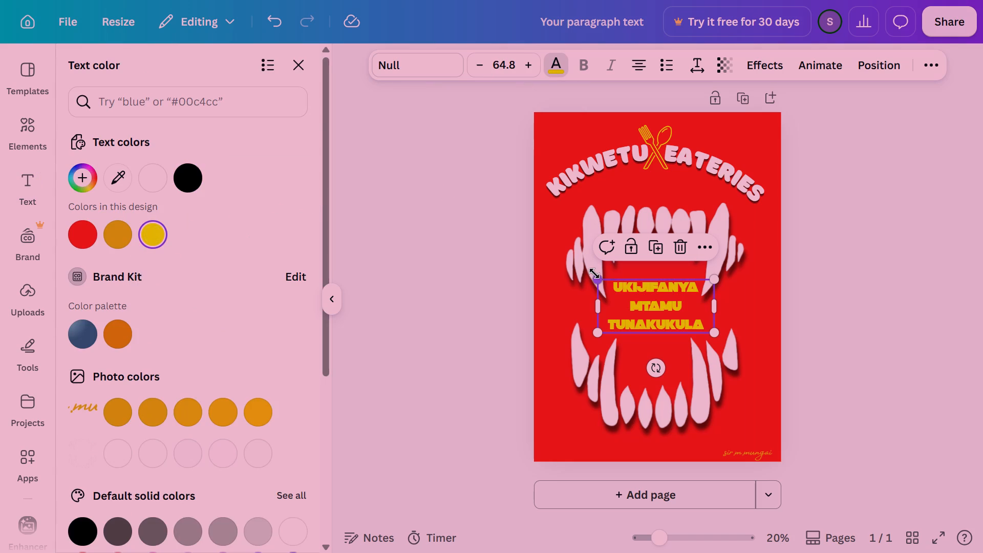
pyautogui.click(856, 294)
pyautogui.click(856, 294)
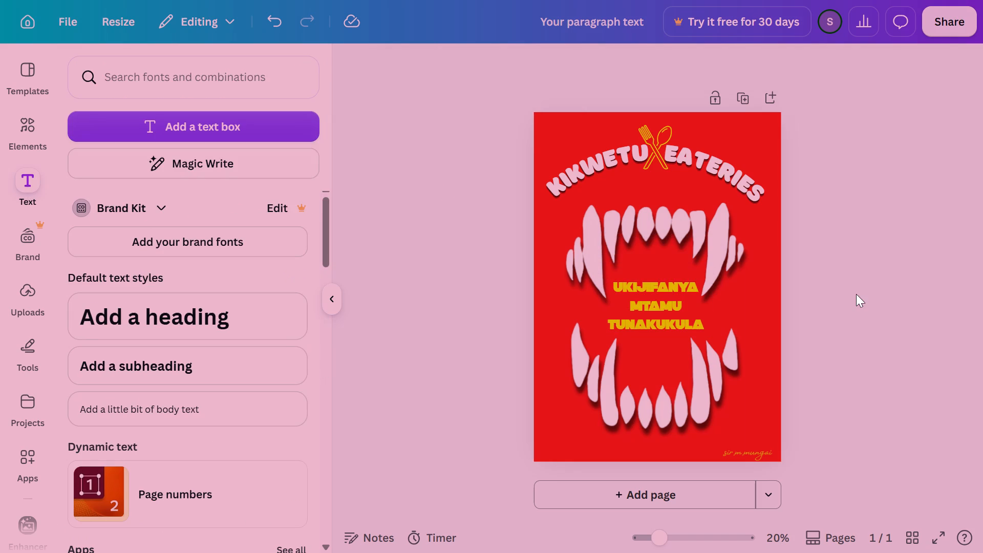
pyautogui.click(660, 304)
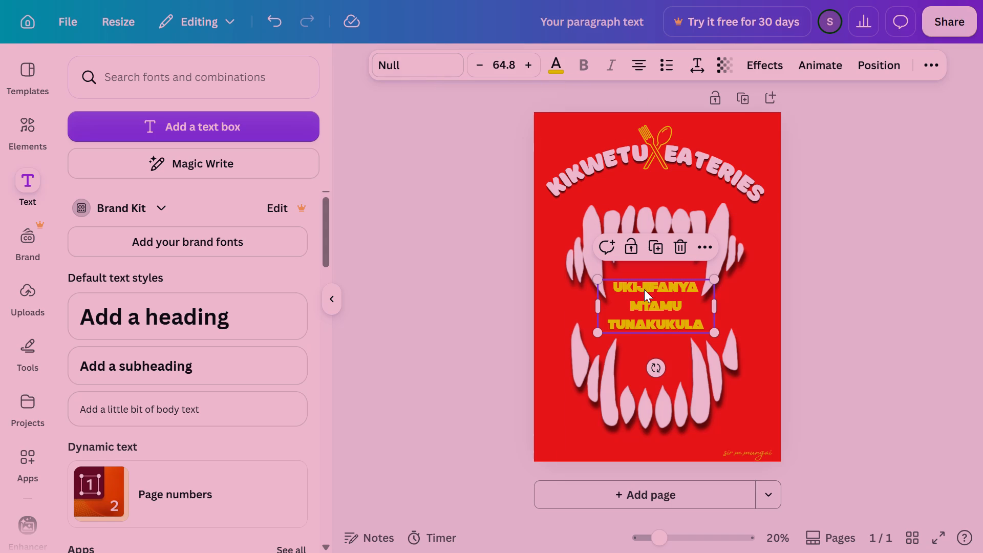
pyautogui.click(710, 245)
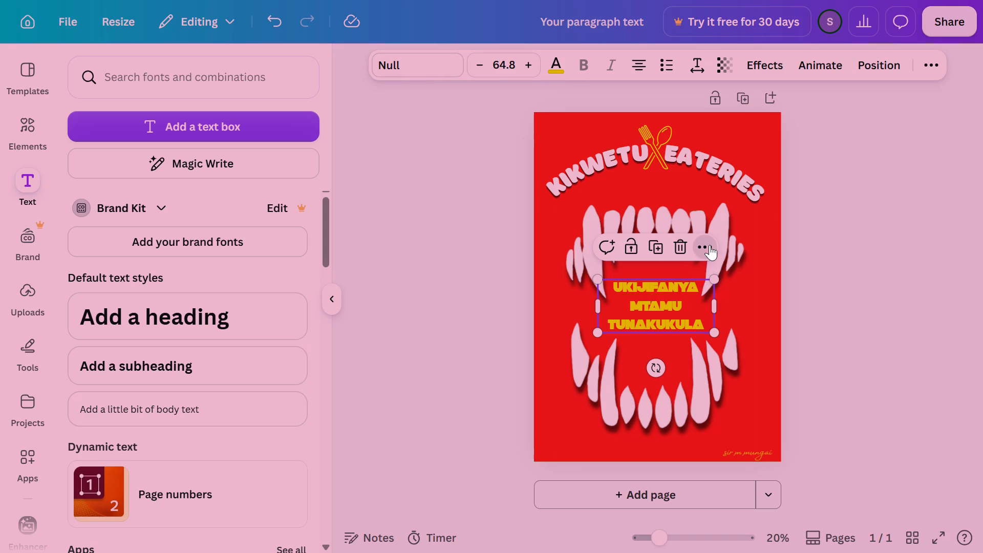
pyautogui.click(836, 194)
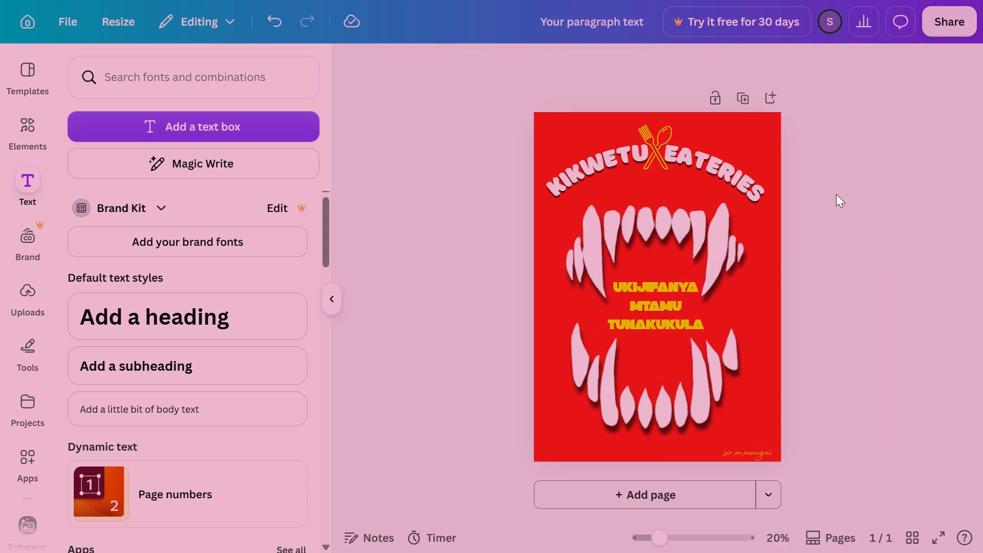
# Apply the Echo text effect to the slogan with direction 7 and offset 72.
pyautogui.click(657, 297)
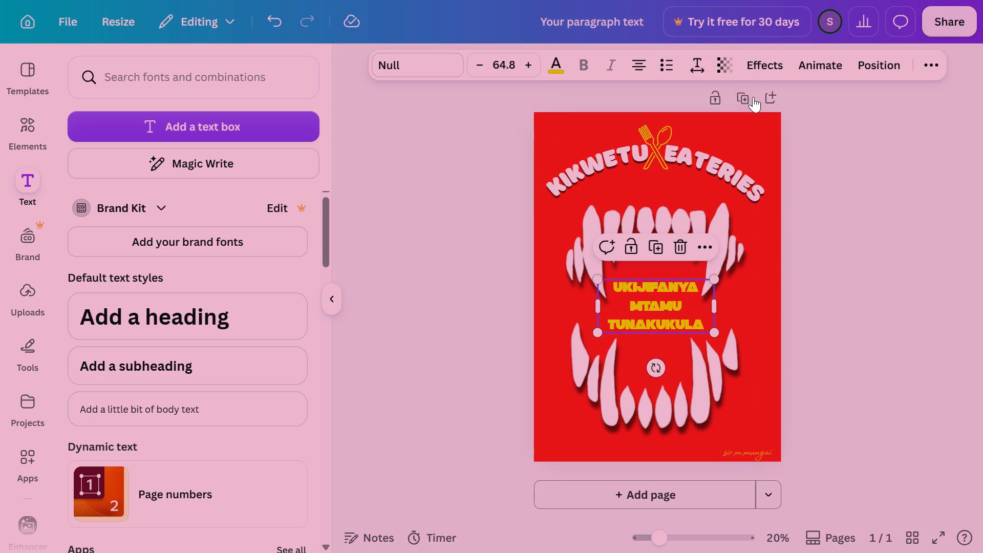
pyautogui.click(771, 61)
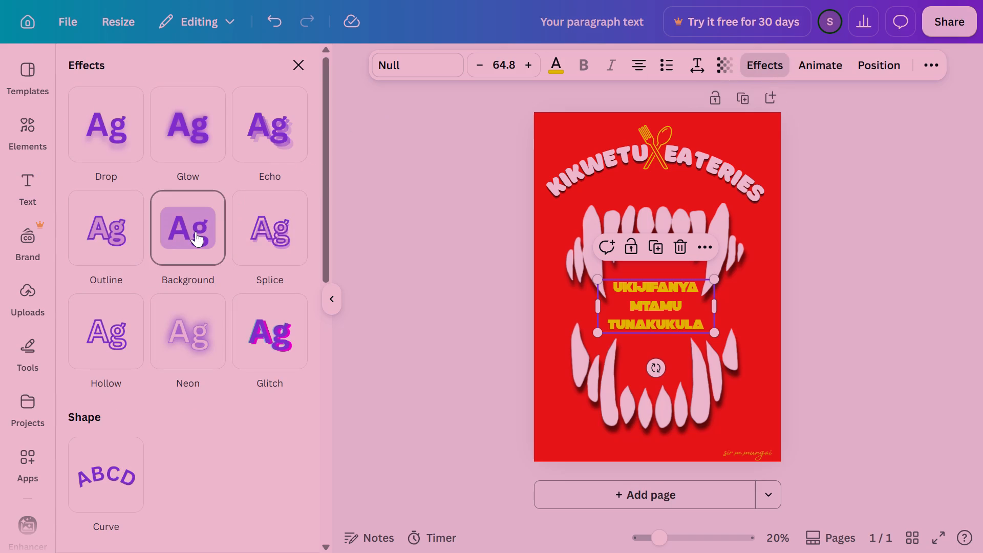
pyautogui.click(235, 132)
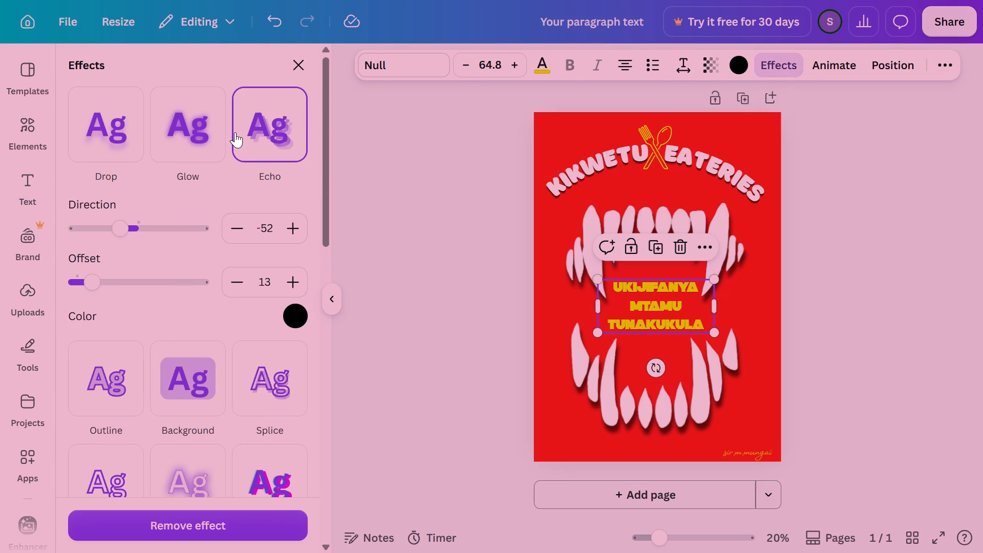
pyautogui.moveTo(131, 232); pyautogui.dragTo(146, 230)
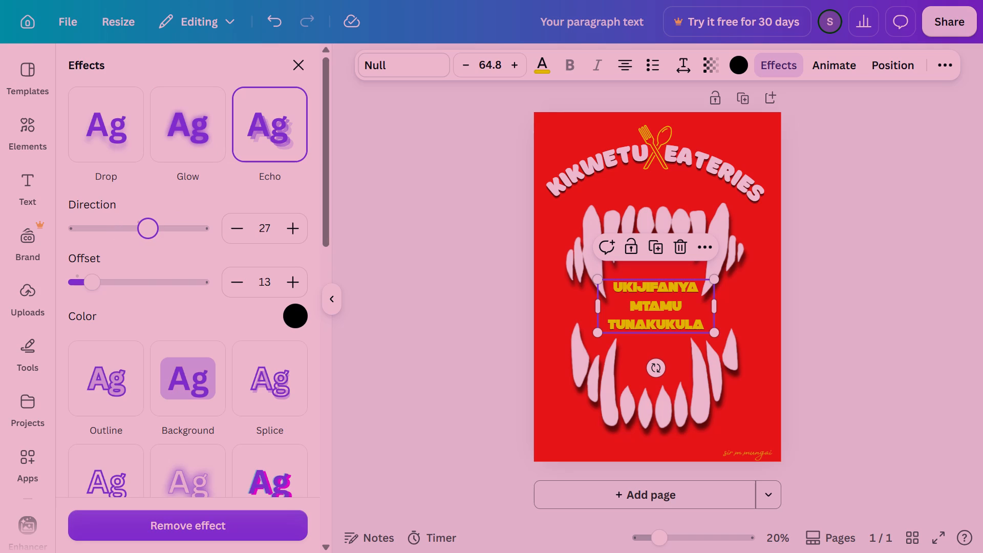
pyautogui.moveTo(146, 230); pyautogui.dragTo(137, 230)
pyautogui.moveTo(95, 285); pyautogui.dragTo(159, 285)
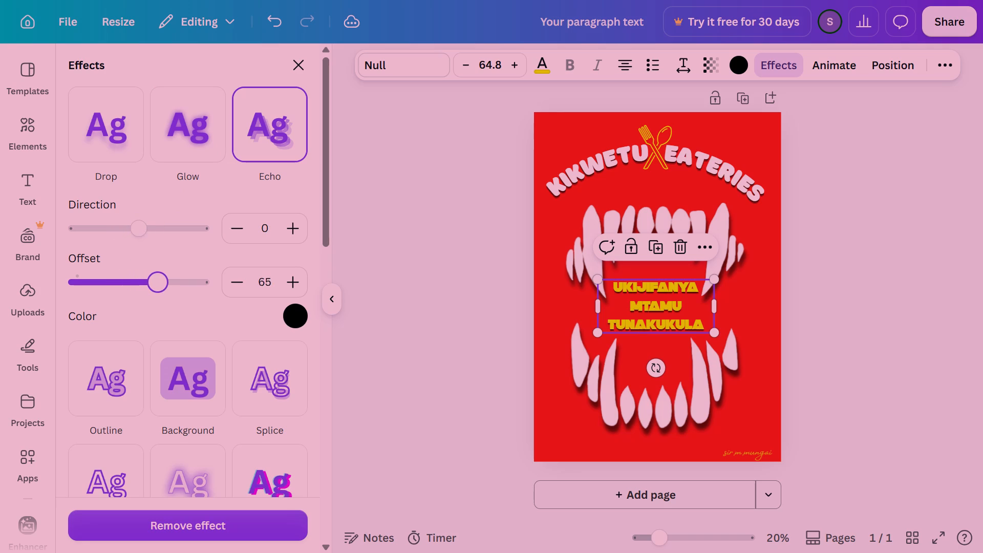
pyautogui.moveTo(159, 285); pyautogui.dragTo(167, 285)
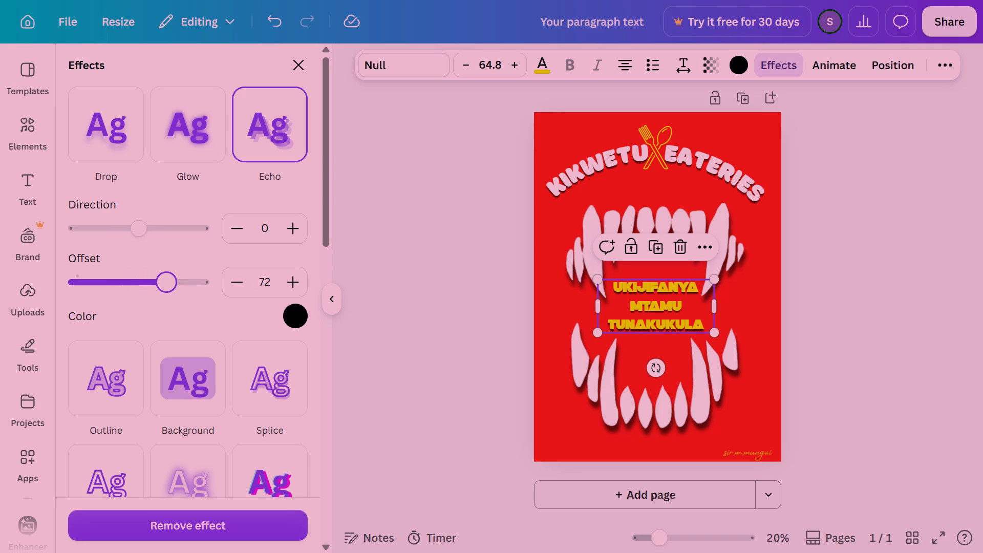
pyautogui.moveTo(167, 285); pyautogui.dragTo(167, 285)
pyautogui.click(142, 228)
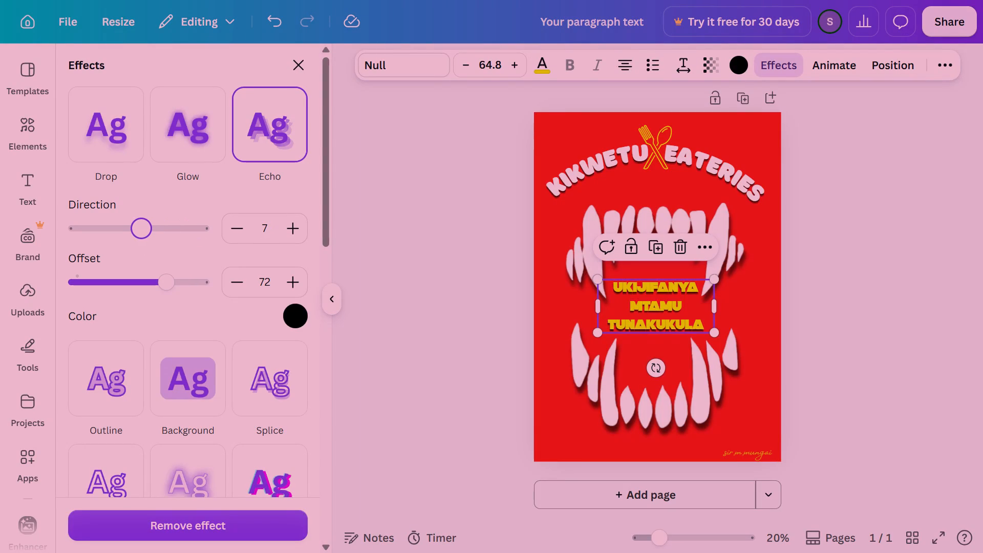
# Look through the available text effect styles for the slogan, including the shape and advanced ones.
pyautogui.moveTo(324, 154); pyautogui.dragTo(333, 291)
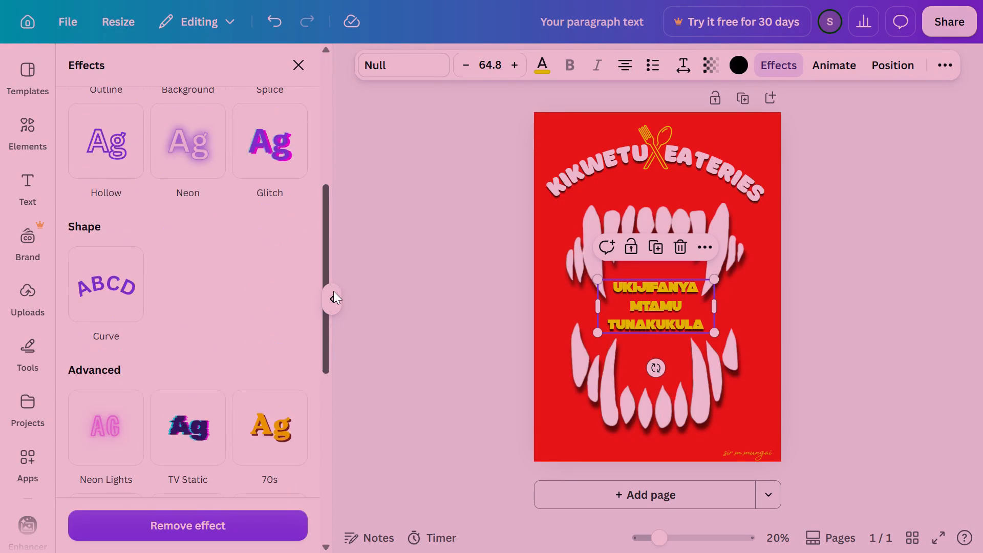
pyautogui.moveTo(333, 291); pyautogui.dragTo(312, 124)
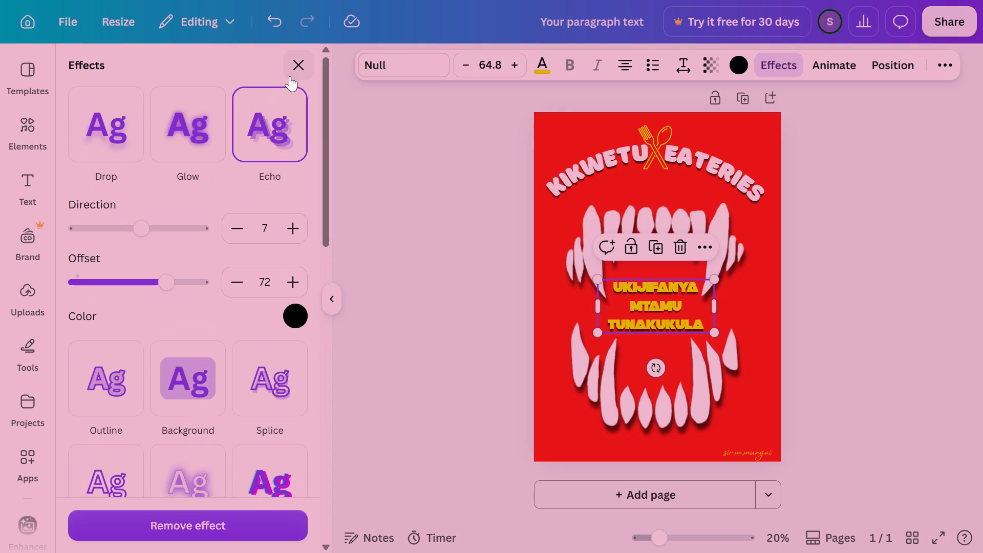
pyautogui.click(290, 76)
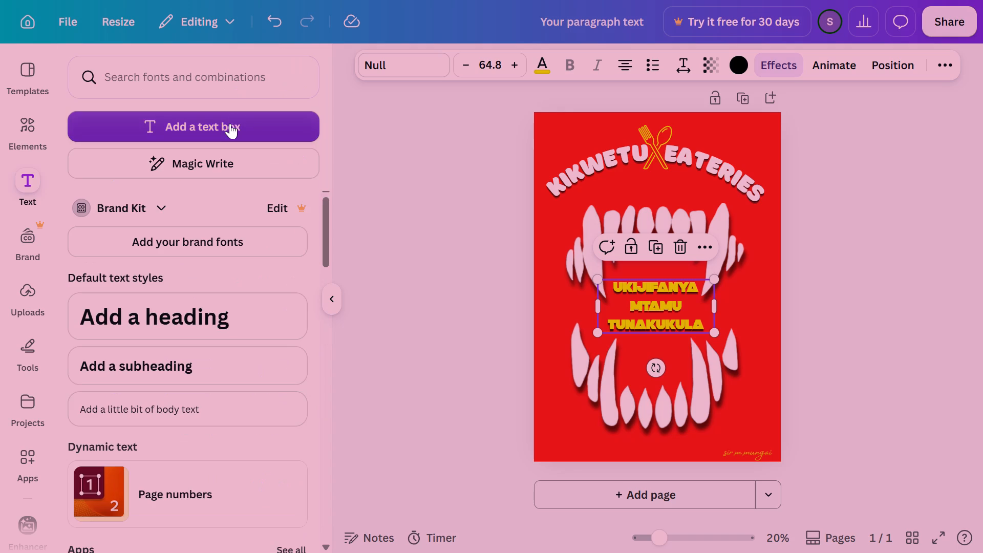
pyautogui.click(760, 56)
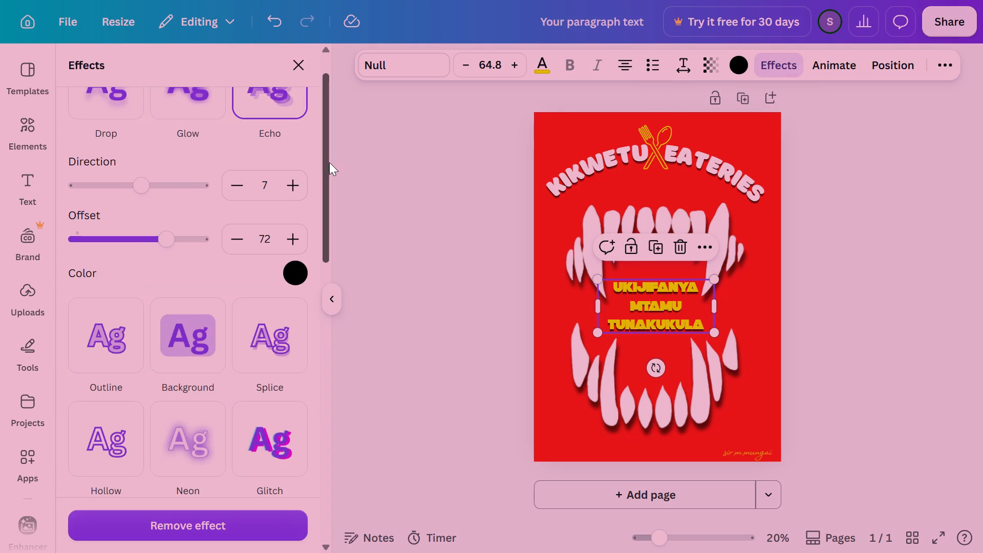
pyautogui.moveTo(325, 170); pyautogui.dragTo(270, 472)
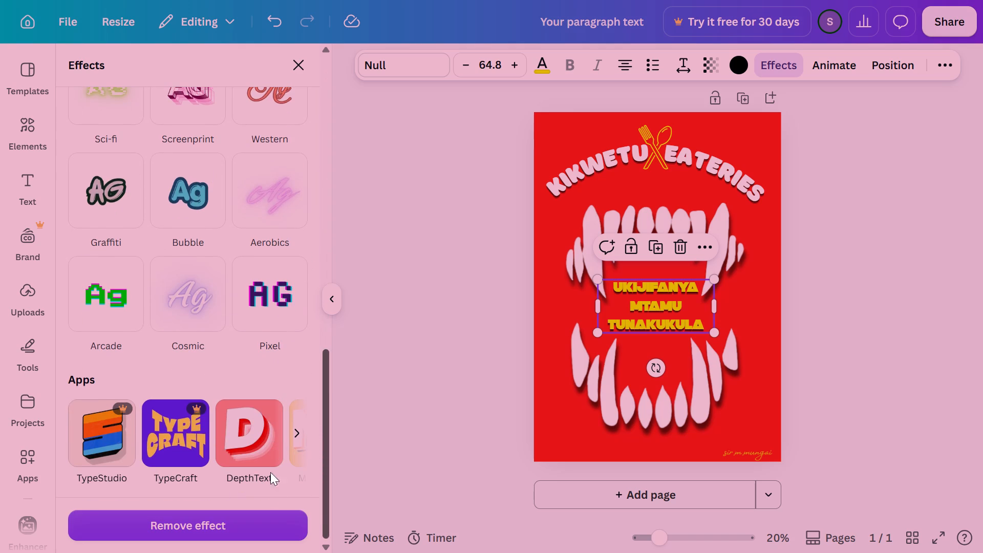
pyautogui.moveTo(270, 472); pyautogui.dragTo(272, 325)
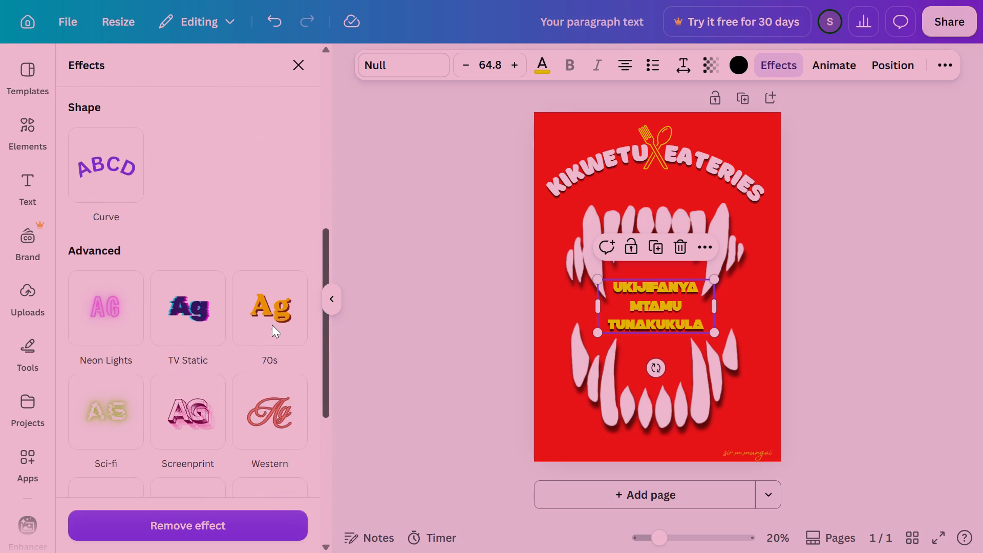
pyautogui.moveTo(272, 325); pyautogui.dragTo(282, 114)
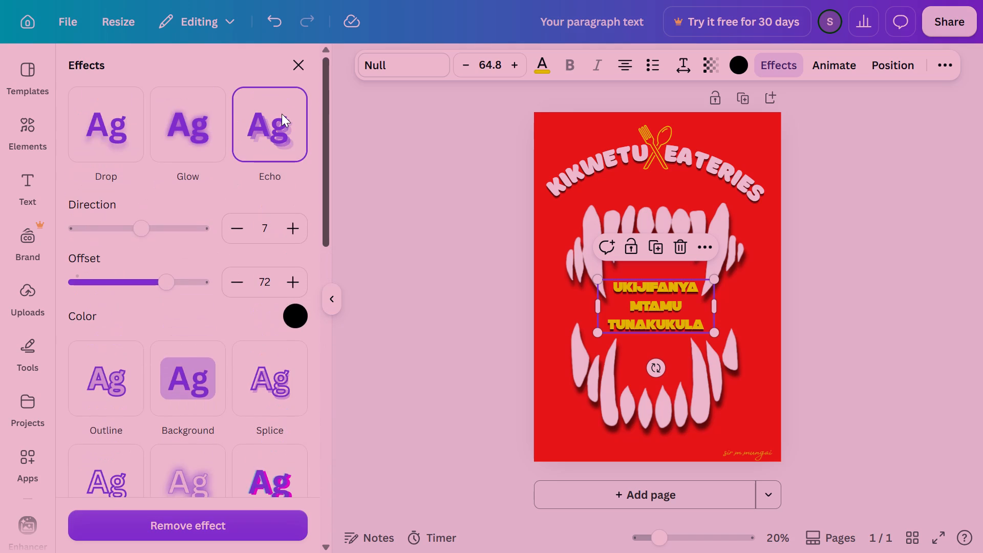
pyautogui.moveTo(282, 114); pyautogui.dragTo(280, 99)
pyautogui.click(295, 67)
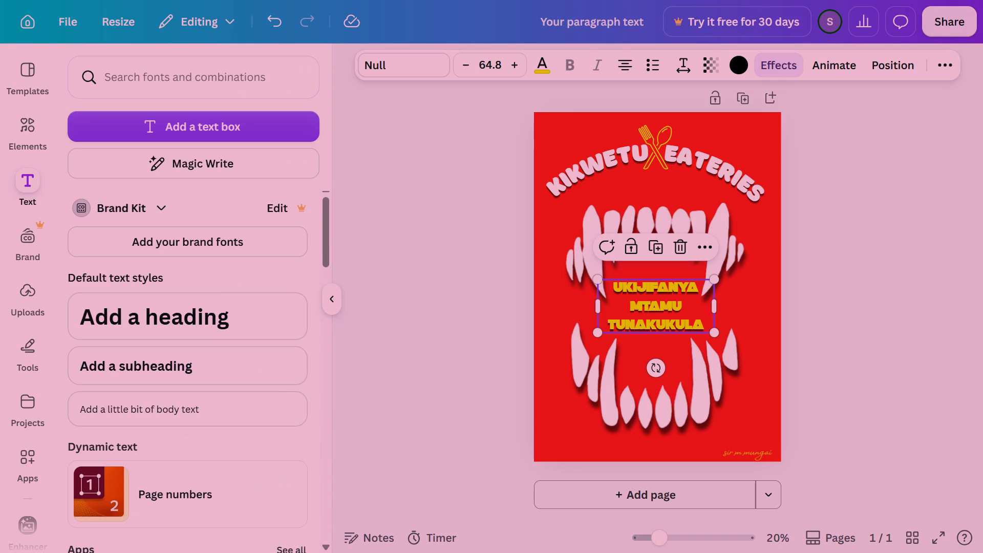
pyautogui.click(935, 254)
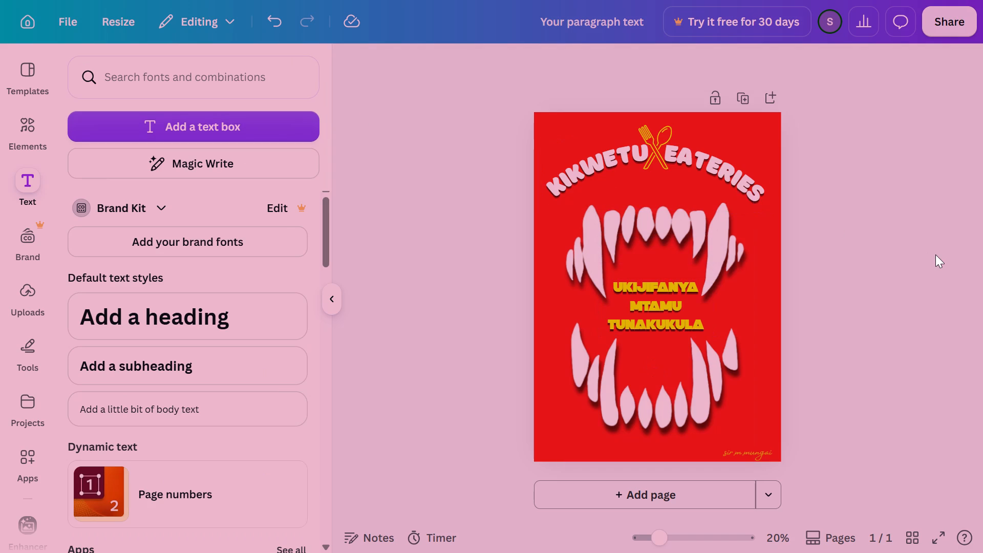
pyautogui.click(960, 276)
# Reduce the slogan's font size to 62.8.
pyautogui.click(672, 305)
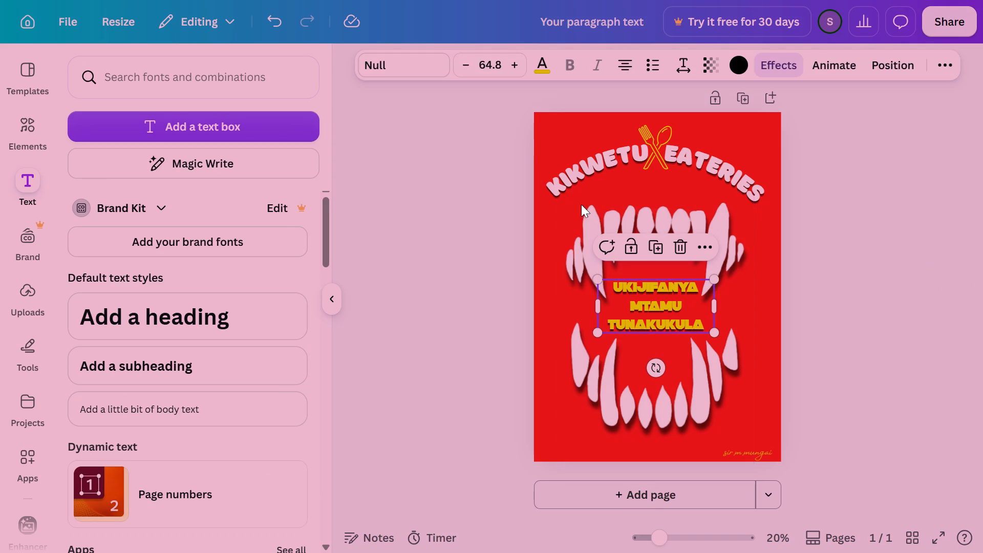
pyautogui.click(458, 67)
pyautogui.click(458, 67)
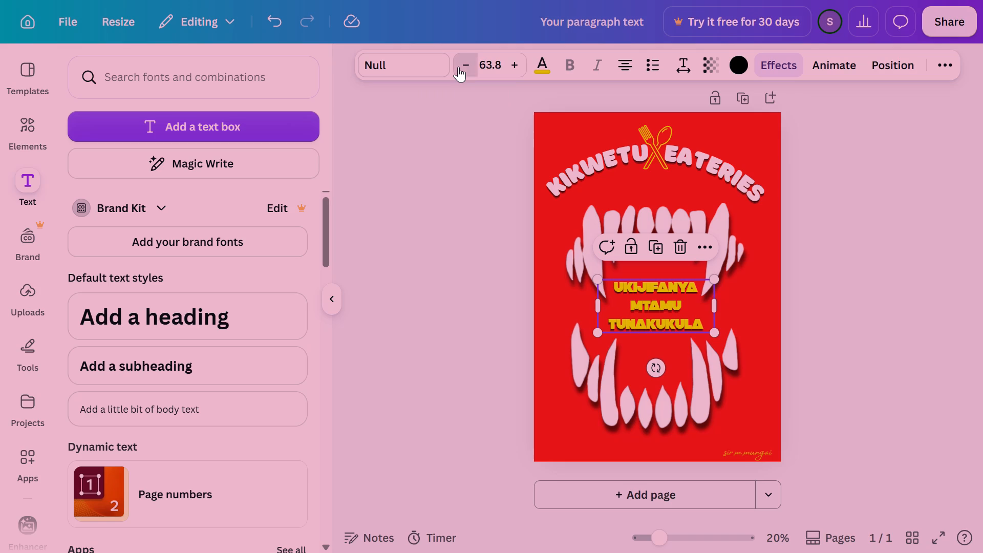
pyautogui.click(943, 264)
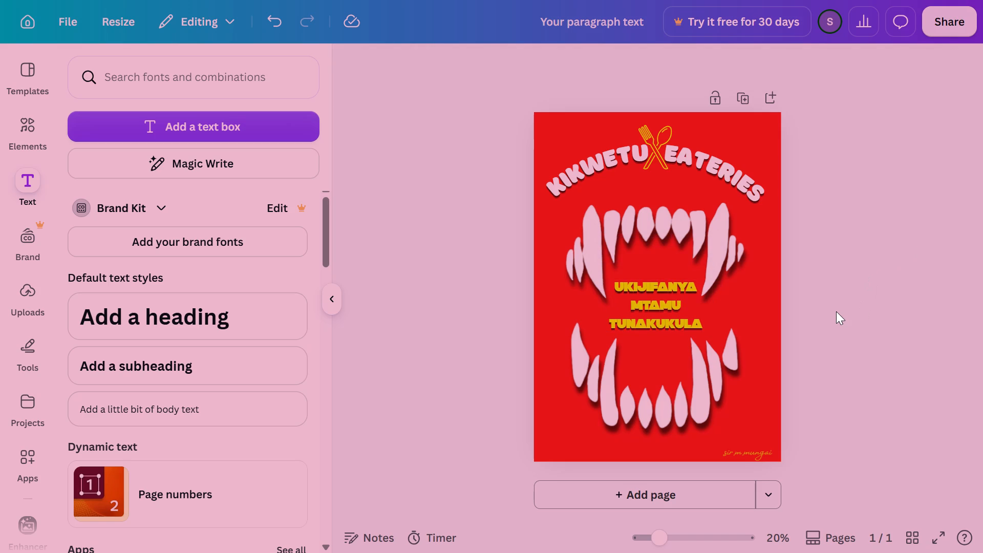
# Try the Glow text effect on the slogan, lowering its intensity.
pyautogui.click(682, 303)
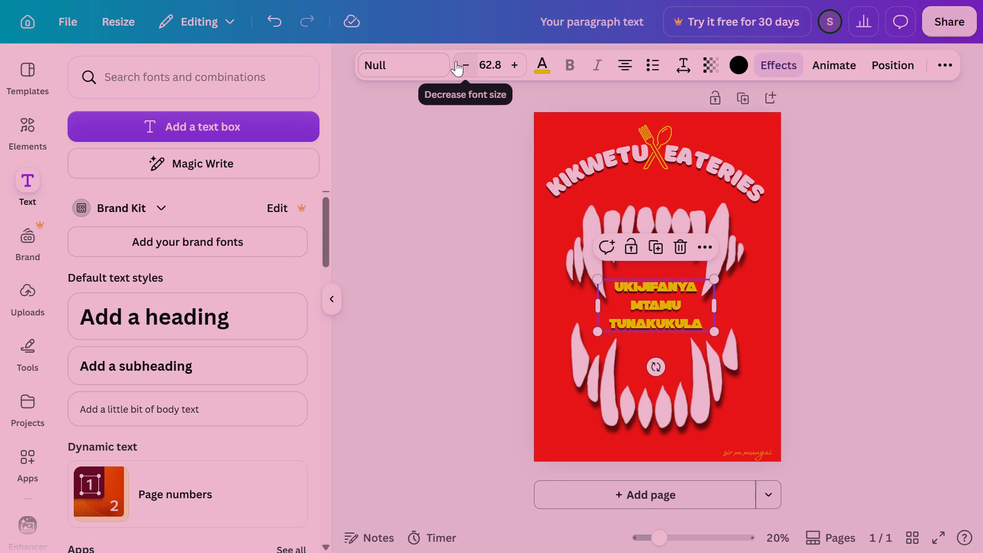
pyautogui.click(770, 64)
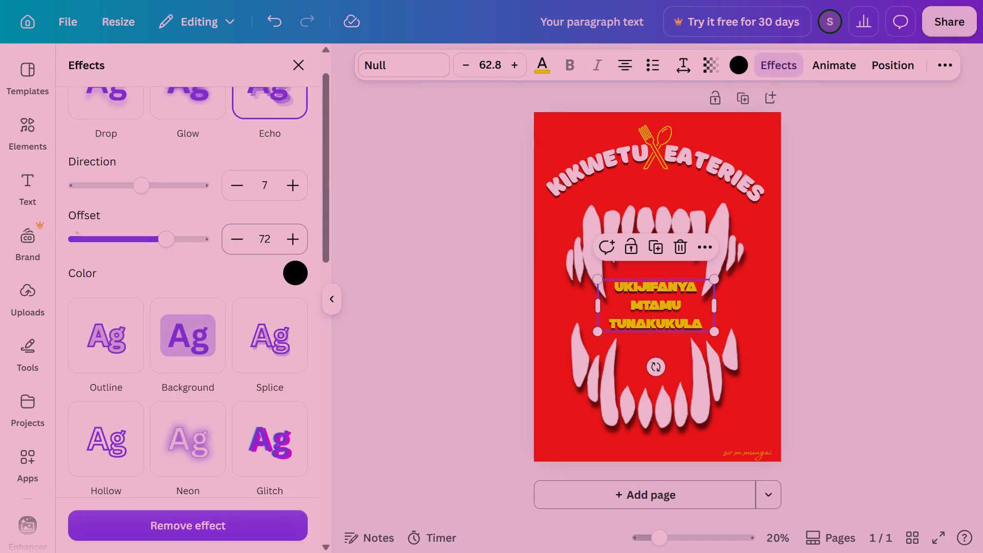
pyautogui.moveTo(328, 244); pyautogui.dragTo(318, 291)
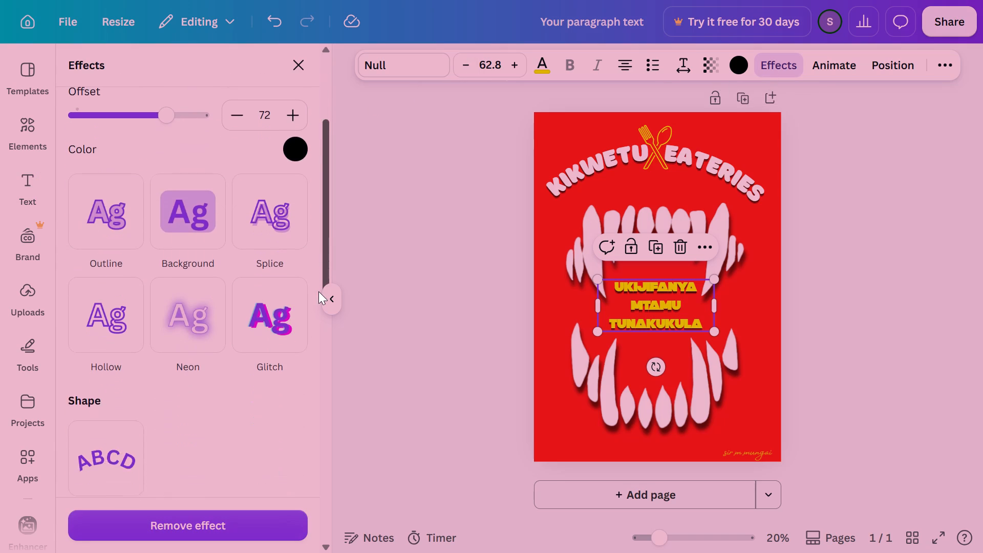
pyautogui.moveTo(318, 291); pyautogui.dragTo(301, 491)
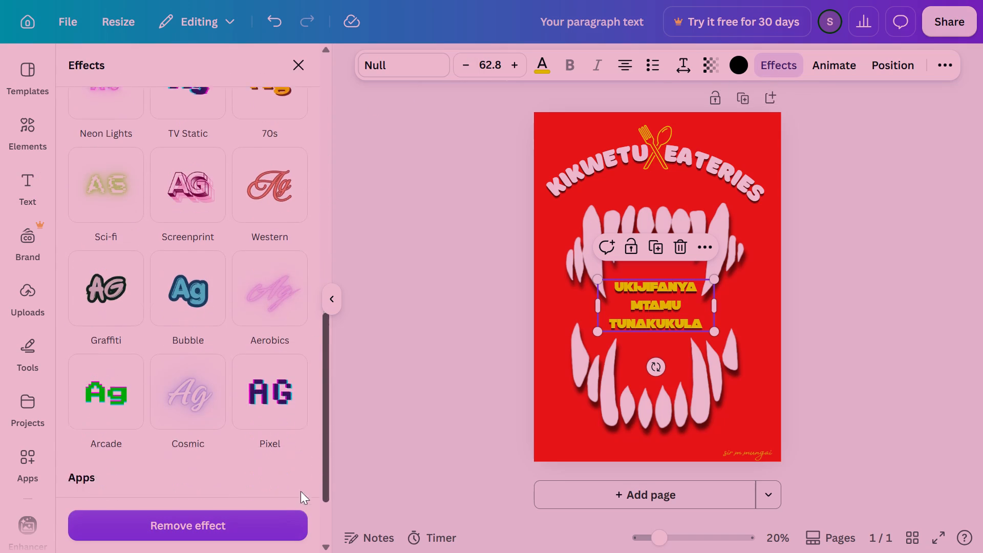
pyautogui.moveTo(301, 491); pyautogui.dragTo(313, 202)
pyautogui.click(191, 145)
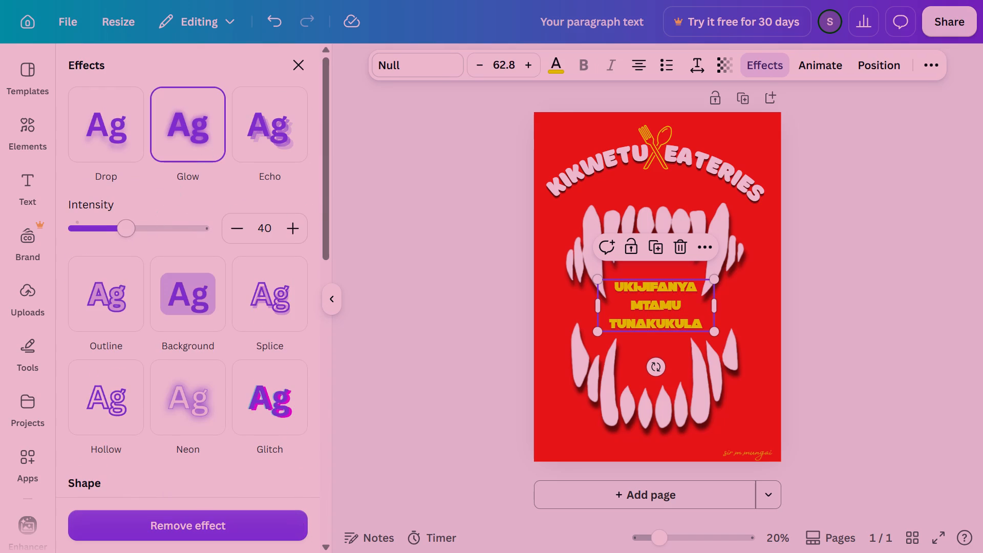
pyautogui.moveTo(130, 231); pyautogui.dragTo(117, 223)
# Apply the Echo text effect to the slogan, with direction 9 and offset 90.
pyautogui.click(272, 140)
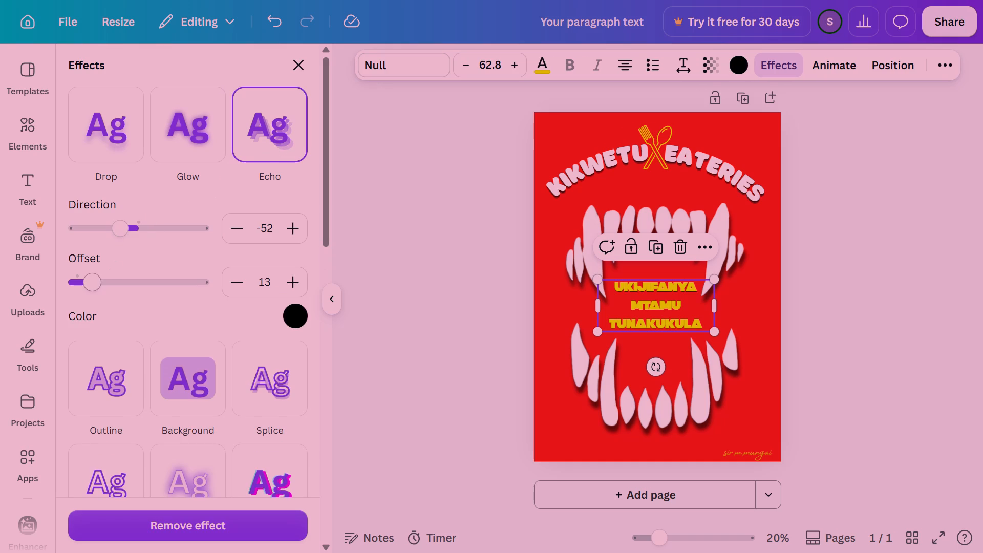
pyautogui.moveTo(90, 281); pyautogui.dragTo(236, 270)
pyautogui.moveTo(118, 230); pyautogui.dragTo(87, 235)
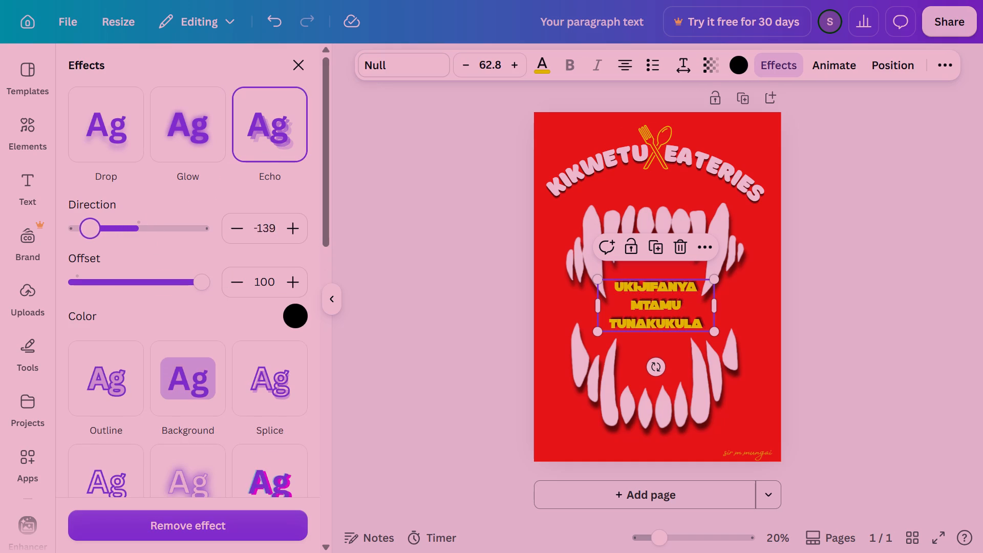
pyautogui.moveTo(87, 235); pyautogui.dragTo(41, 236)
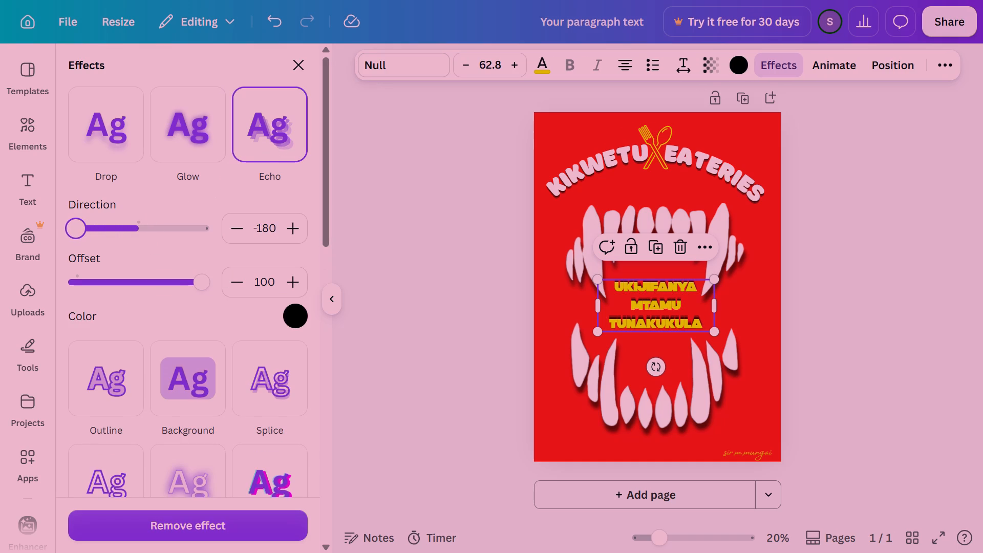
pyautogui.moveTo(41, 236); pyautogui.dragTo(238, 238)
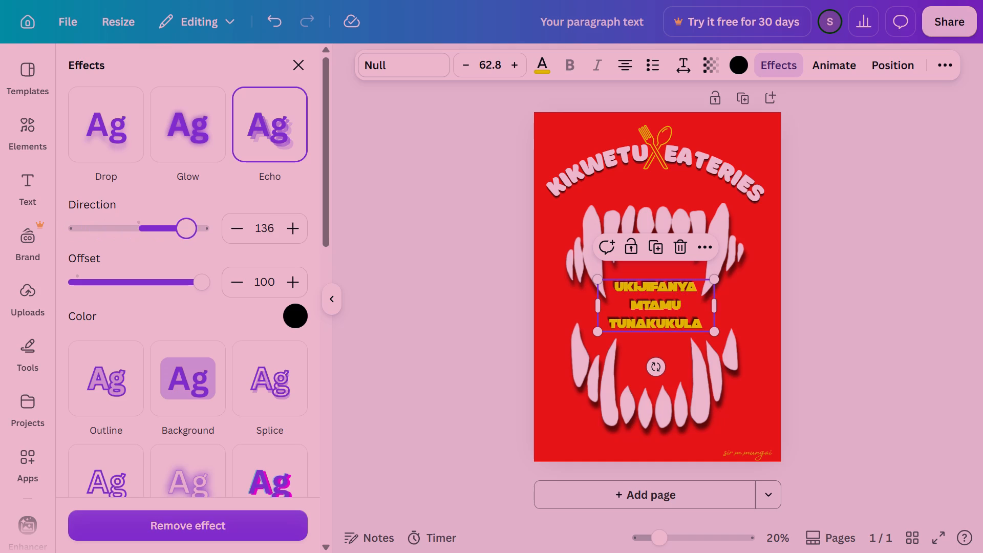
pyautogui.moveTo(238, 238); pyautogui.dragTo(152, 231)
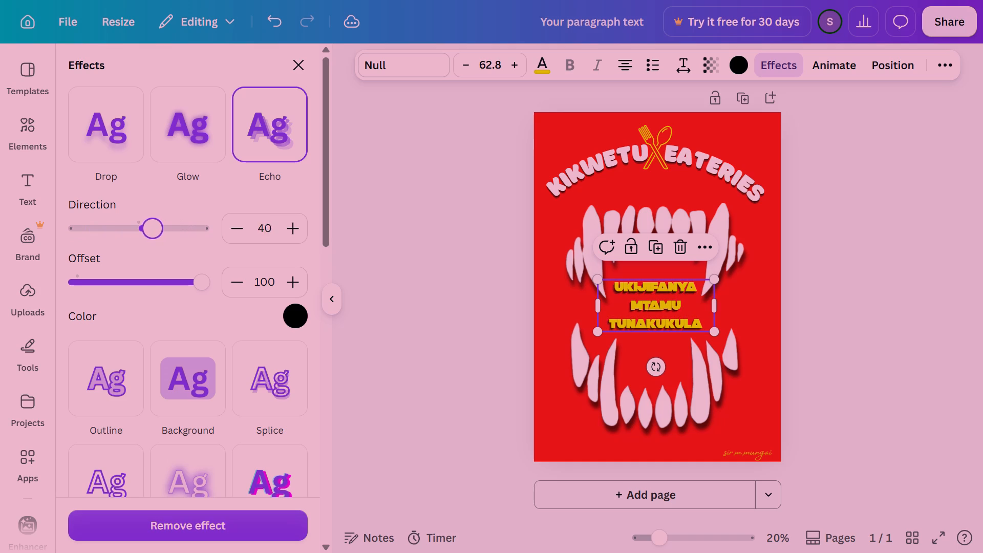
pyautogui.moveTo(152, 231); pyautogui.dragTo(142, 231)
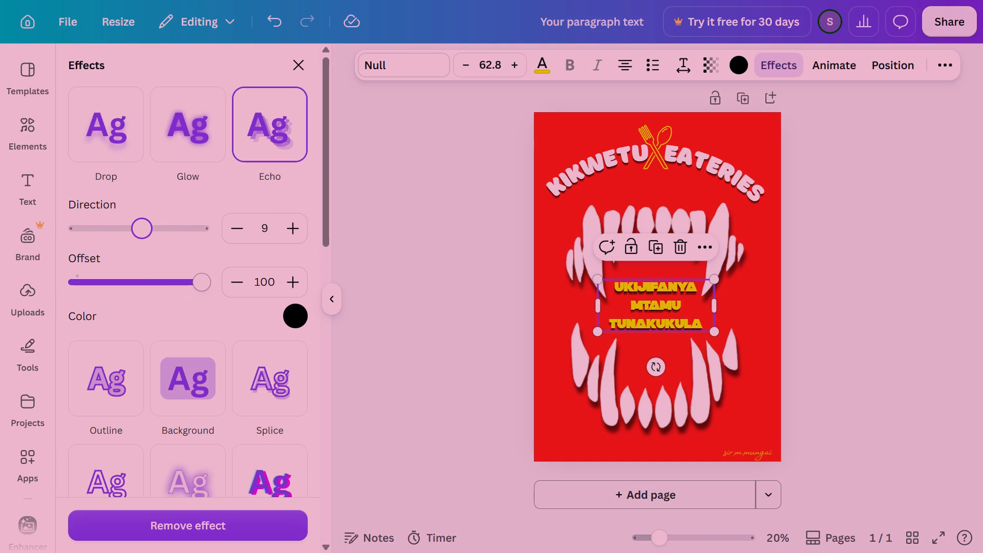
pyautogui.moveTo(201, 284); pyautogui.dragTo(192, 284)
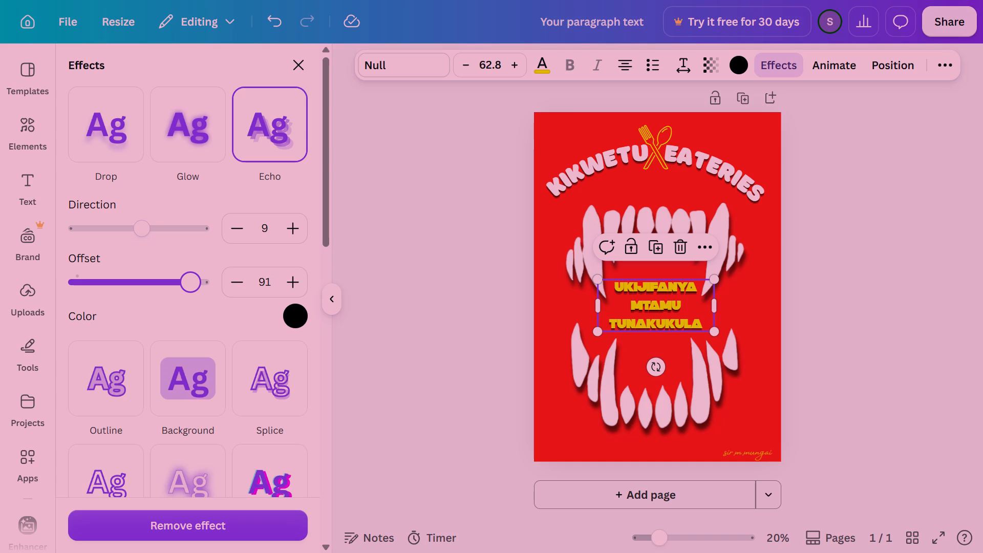
pyautogui.click(247, 279)
pyautogui.click(885, 250)
pyautogui.click(885, 250)
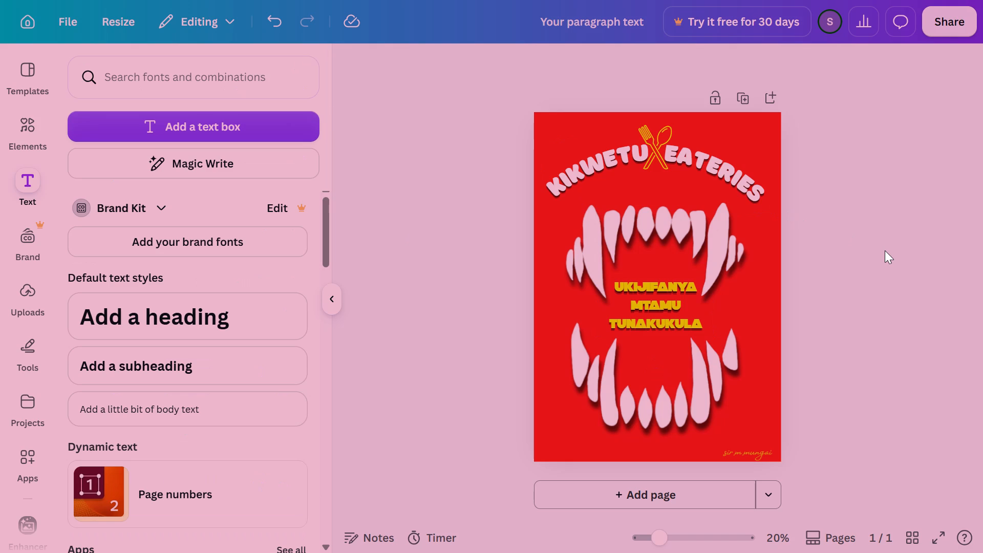
pyautogui.click(982, 252)
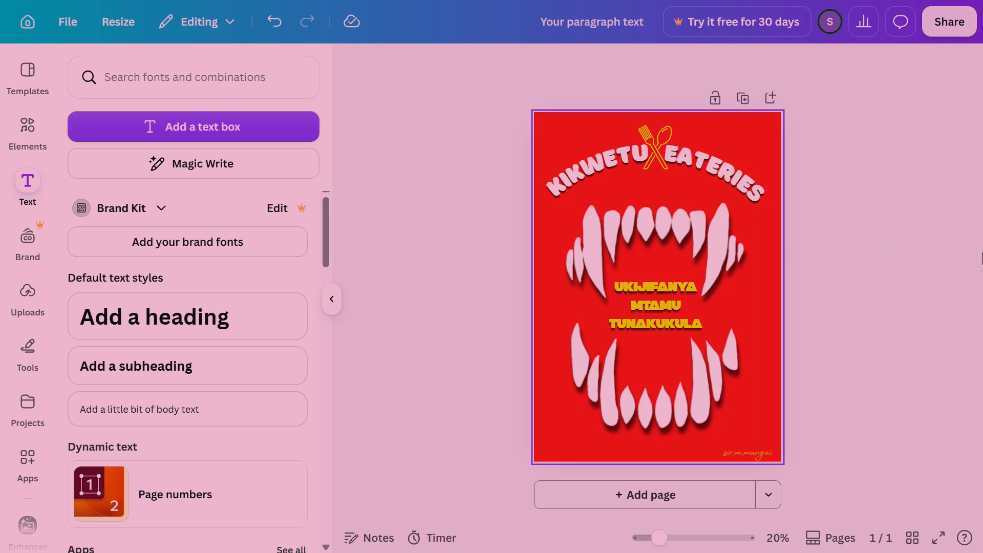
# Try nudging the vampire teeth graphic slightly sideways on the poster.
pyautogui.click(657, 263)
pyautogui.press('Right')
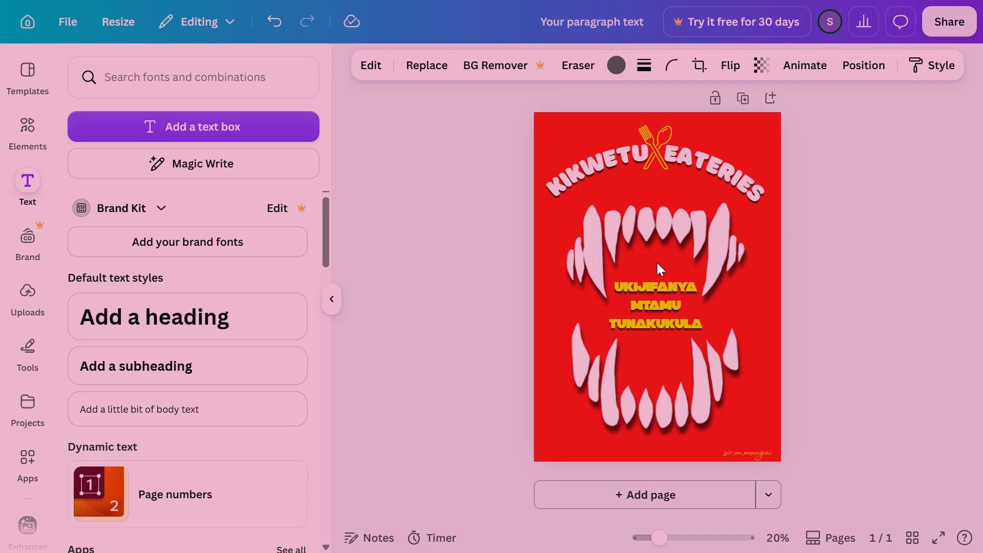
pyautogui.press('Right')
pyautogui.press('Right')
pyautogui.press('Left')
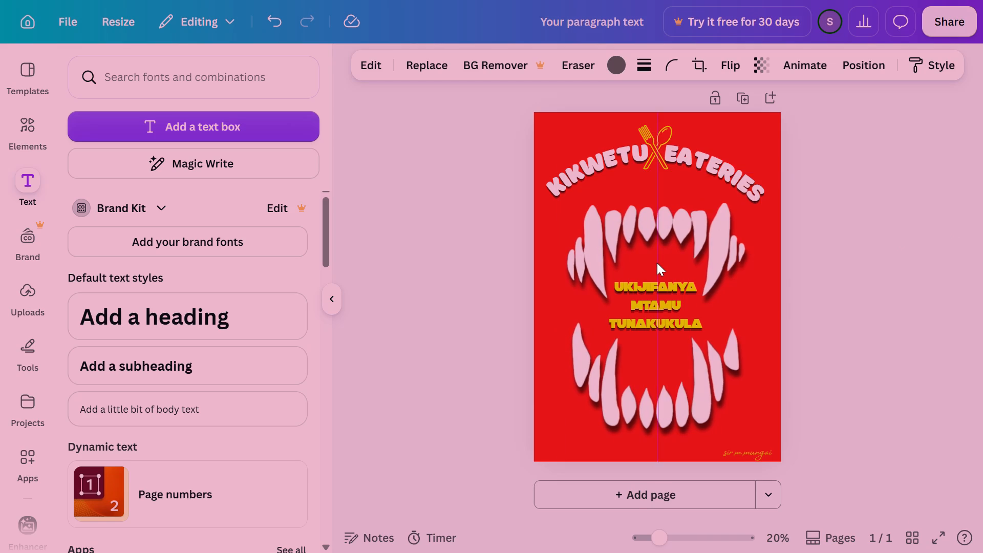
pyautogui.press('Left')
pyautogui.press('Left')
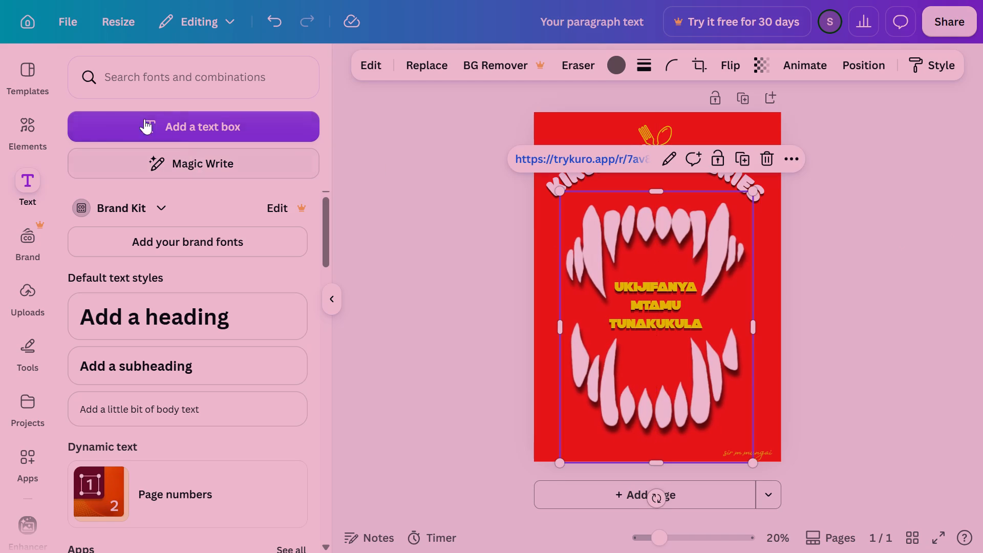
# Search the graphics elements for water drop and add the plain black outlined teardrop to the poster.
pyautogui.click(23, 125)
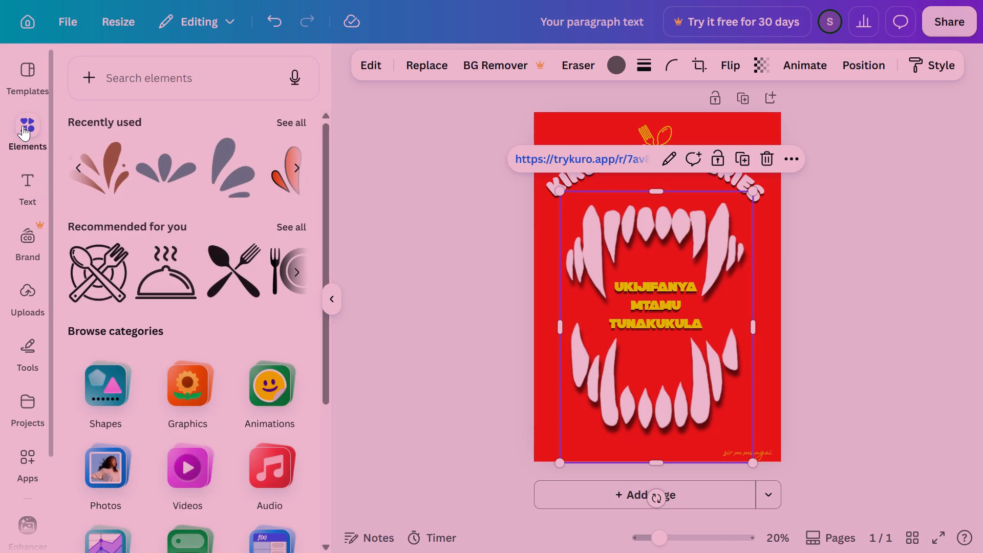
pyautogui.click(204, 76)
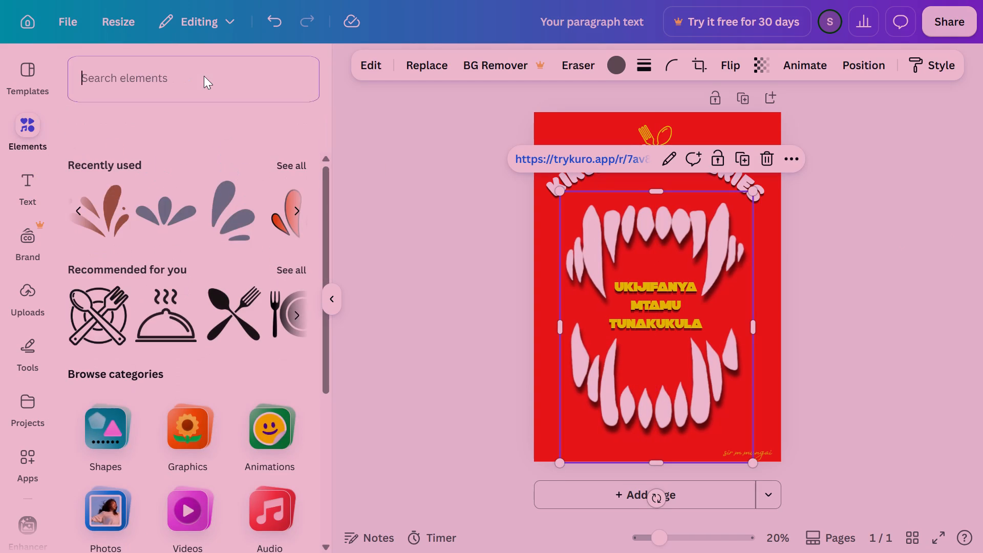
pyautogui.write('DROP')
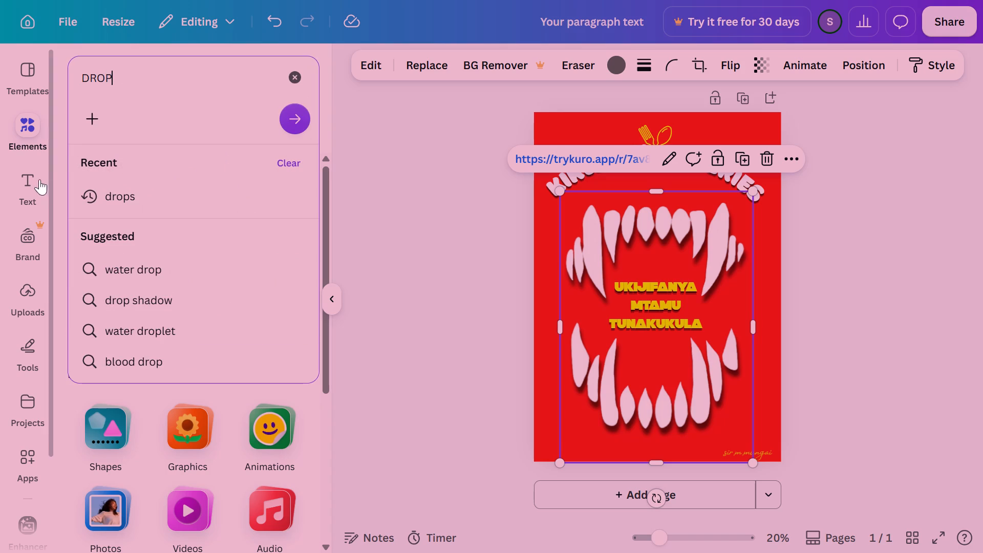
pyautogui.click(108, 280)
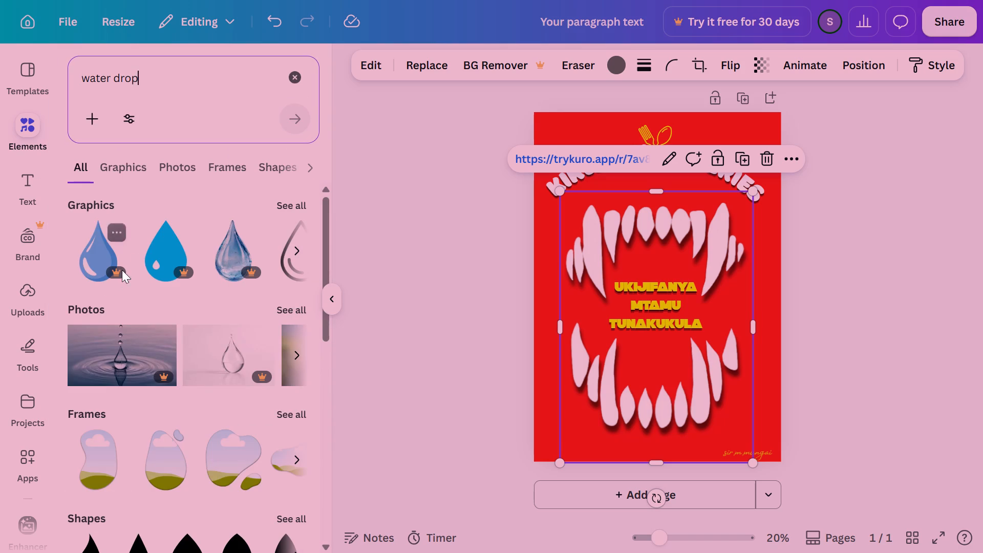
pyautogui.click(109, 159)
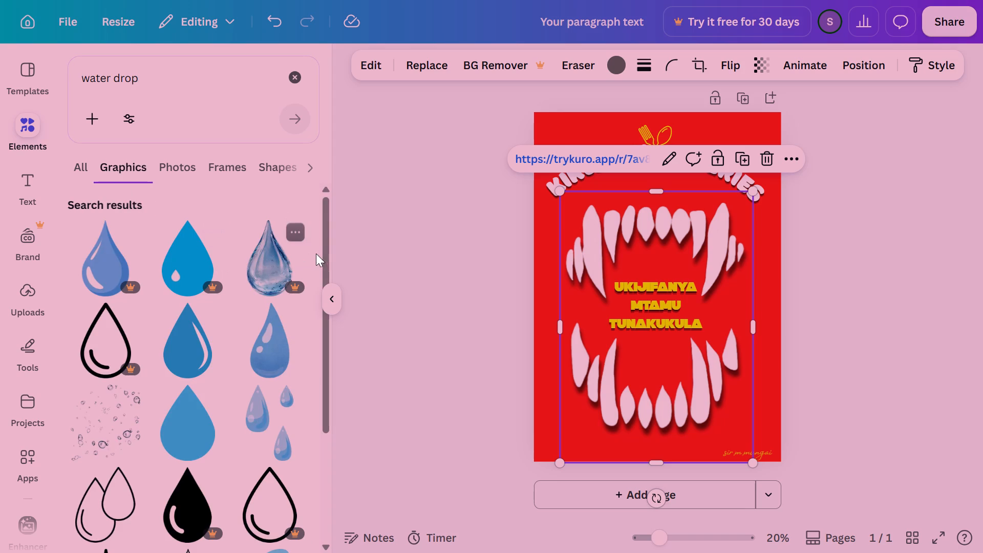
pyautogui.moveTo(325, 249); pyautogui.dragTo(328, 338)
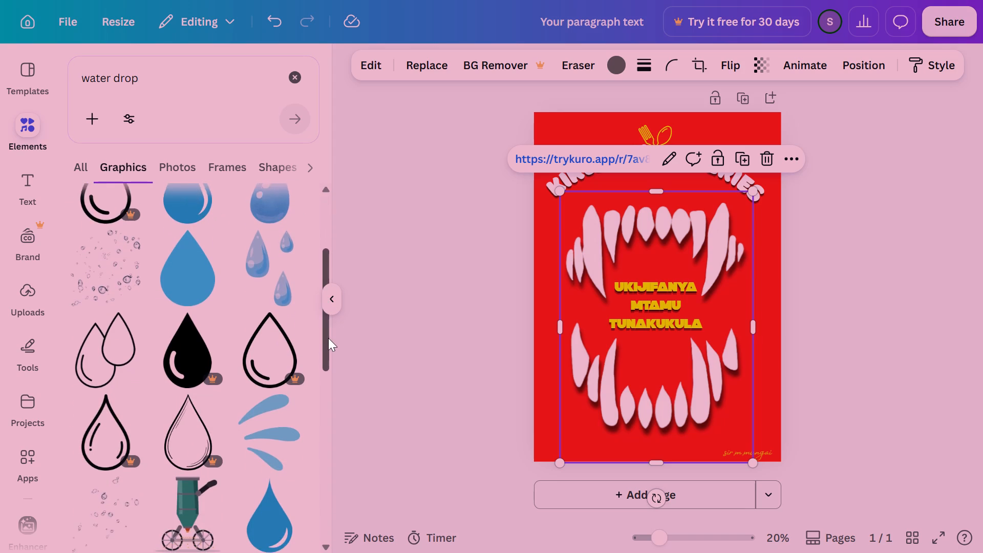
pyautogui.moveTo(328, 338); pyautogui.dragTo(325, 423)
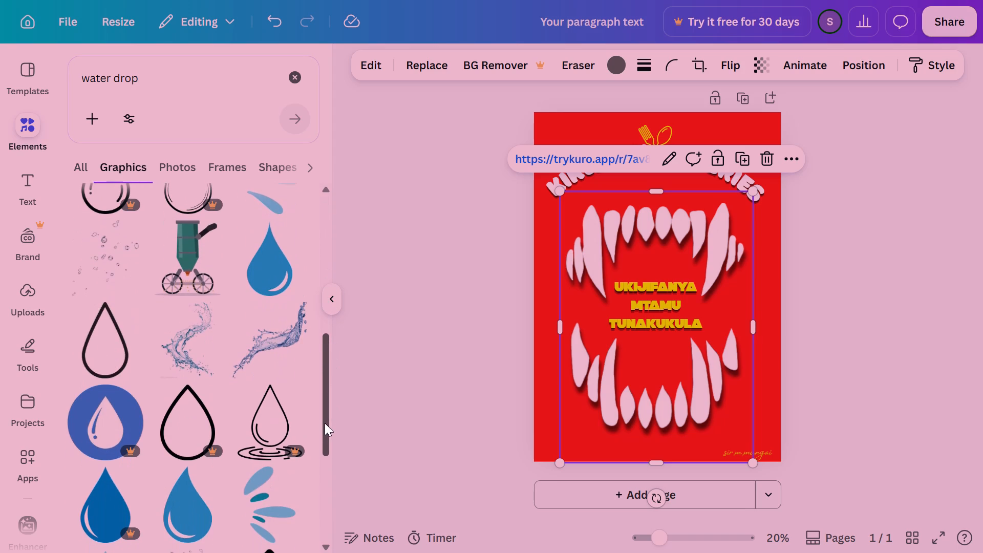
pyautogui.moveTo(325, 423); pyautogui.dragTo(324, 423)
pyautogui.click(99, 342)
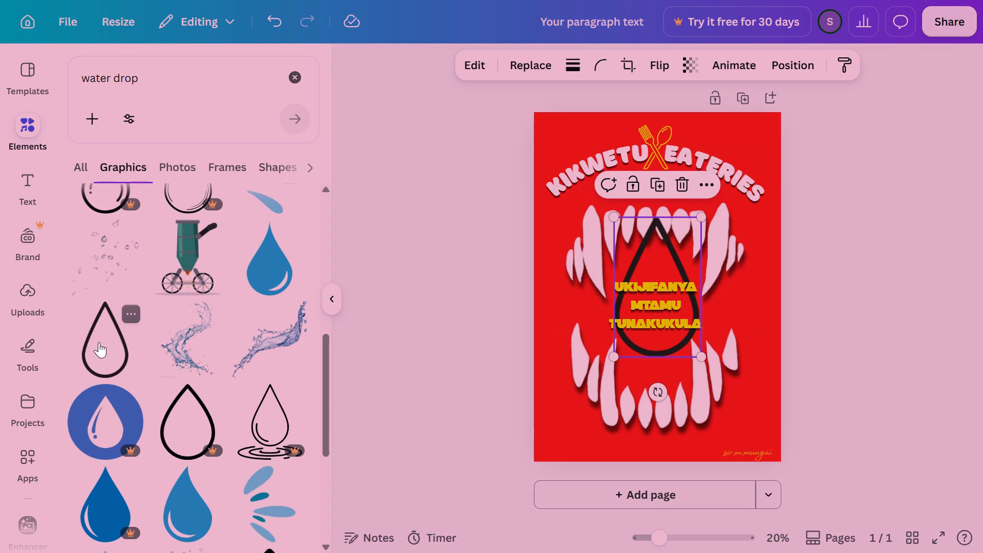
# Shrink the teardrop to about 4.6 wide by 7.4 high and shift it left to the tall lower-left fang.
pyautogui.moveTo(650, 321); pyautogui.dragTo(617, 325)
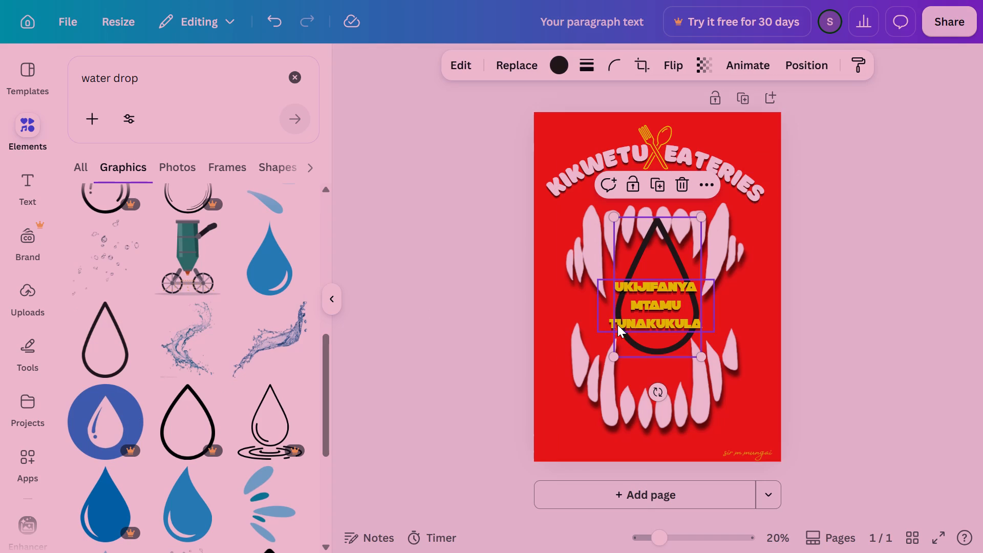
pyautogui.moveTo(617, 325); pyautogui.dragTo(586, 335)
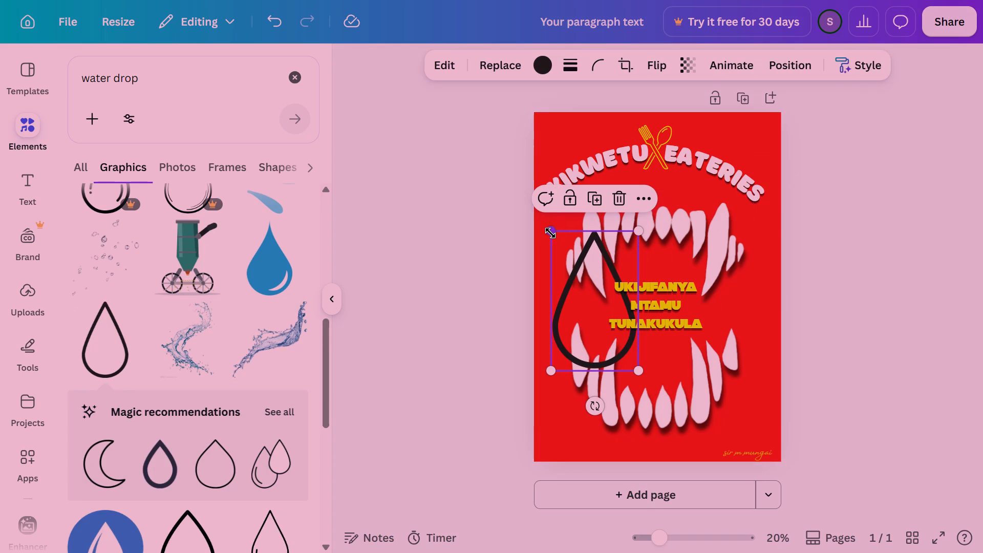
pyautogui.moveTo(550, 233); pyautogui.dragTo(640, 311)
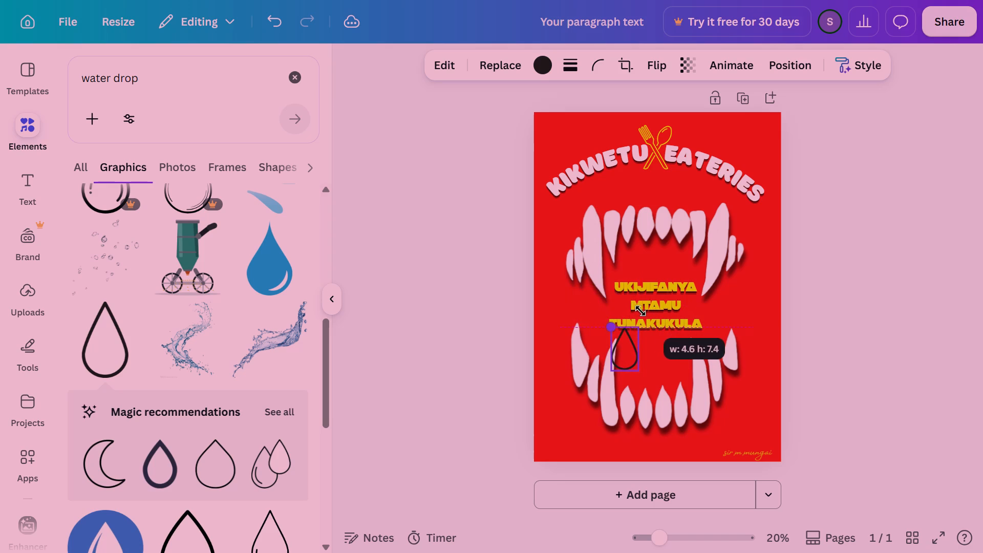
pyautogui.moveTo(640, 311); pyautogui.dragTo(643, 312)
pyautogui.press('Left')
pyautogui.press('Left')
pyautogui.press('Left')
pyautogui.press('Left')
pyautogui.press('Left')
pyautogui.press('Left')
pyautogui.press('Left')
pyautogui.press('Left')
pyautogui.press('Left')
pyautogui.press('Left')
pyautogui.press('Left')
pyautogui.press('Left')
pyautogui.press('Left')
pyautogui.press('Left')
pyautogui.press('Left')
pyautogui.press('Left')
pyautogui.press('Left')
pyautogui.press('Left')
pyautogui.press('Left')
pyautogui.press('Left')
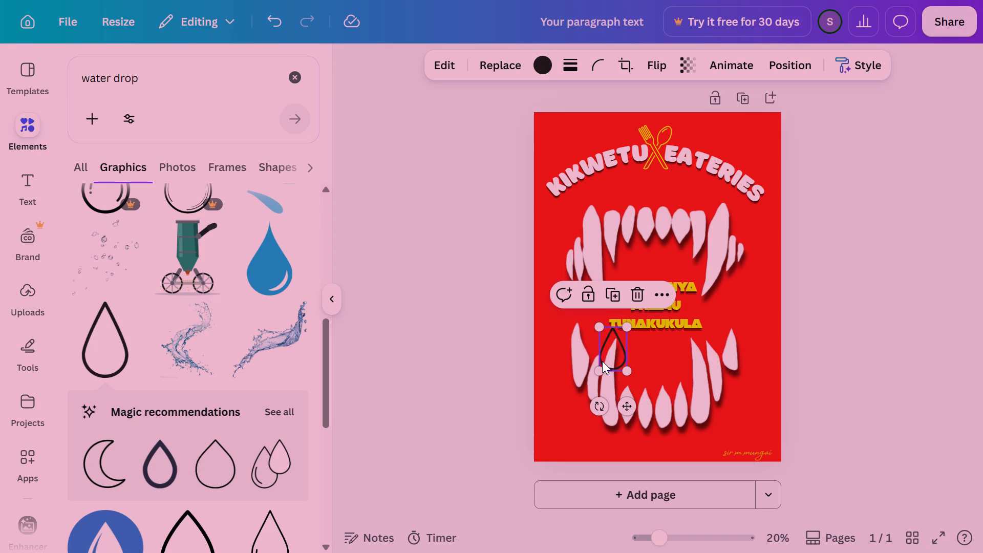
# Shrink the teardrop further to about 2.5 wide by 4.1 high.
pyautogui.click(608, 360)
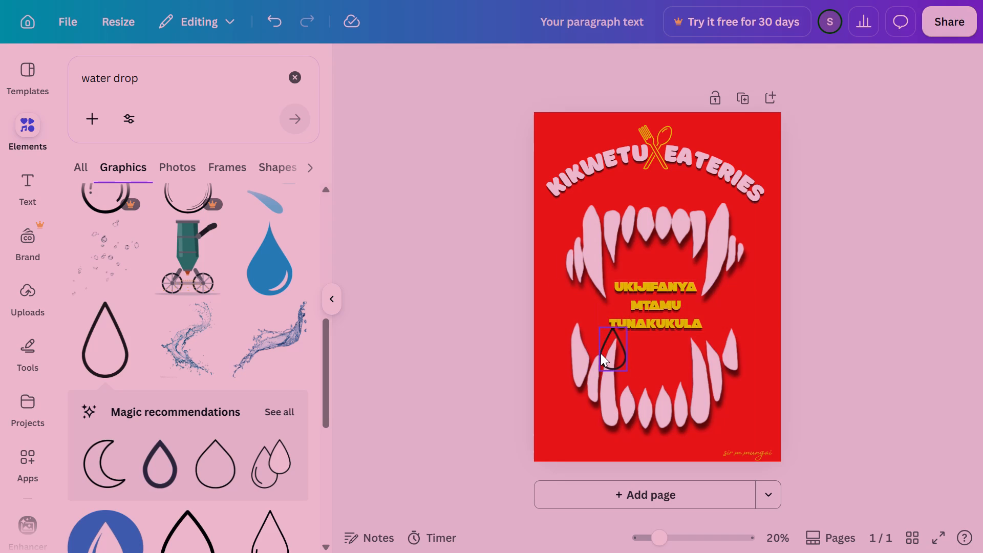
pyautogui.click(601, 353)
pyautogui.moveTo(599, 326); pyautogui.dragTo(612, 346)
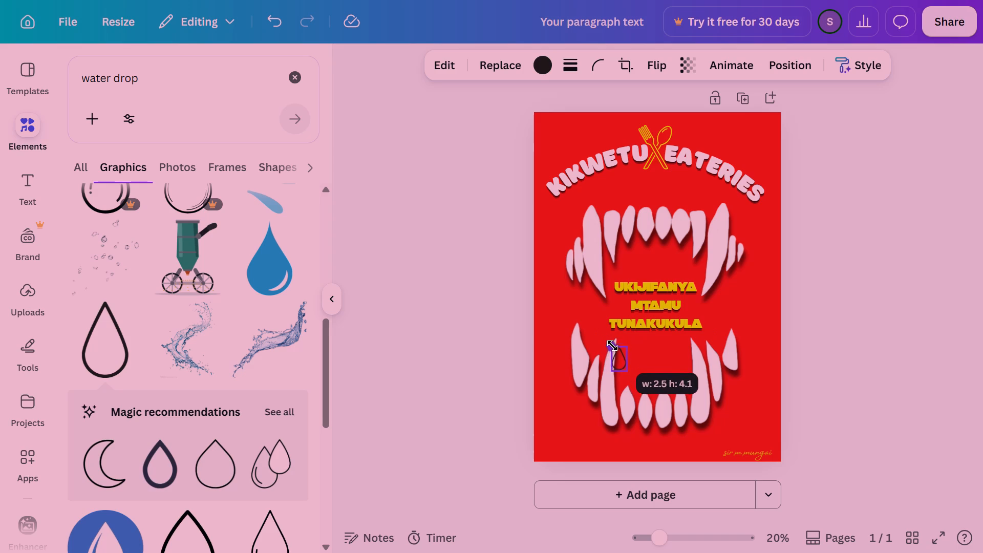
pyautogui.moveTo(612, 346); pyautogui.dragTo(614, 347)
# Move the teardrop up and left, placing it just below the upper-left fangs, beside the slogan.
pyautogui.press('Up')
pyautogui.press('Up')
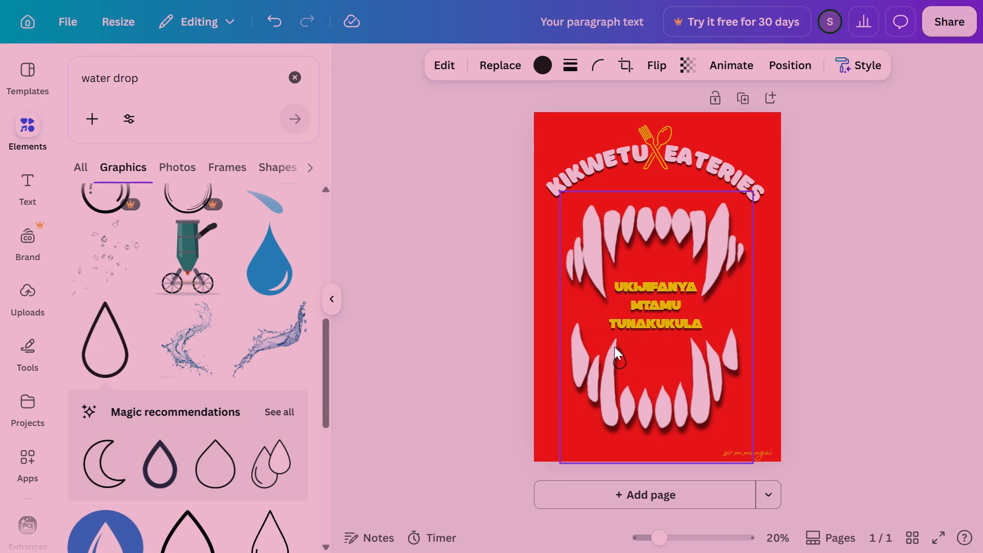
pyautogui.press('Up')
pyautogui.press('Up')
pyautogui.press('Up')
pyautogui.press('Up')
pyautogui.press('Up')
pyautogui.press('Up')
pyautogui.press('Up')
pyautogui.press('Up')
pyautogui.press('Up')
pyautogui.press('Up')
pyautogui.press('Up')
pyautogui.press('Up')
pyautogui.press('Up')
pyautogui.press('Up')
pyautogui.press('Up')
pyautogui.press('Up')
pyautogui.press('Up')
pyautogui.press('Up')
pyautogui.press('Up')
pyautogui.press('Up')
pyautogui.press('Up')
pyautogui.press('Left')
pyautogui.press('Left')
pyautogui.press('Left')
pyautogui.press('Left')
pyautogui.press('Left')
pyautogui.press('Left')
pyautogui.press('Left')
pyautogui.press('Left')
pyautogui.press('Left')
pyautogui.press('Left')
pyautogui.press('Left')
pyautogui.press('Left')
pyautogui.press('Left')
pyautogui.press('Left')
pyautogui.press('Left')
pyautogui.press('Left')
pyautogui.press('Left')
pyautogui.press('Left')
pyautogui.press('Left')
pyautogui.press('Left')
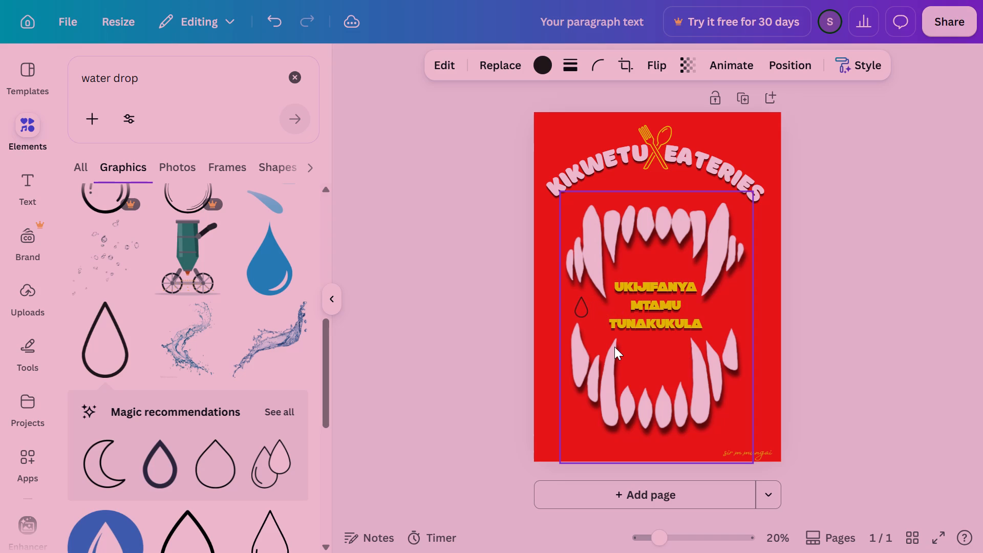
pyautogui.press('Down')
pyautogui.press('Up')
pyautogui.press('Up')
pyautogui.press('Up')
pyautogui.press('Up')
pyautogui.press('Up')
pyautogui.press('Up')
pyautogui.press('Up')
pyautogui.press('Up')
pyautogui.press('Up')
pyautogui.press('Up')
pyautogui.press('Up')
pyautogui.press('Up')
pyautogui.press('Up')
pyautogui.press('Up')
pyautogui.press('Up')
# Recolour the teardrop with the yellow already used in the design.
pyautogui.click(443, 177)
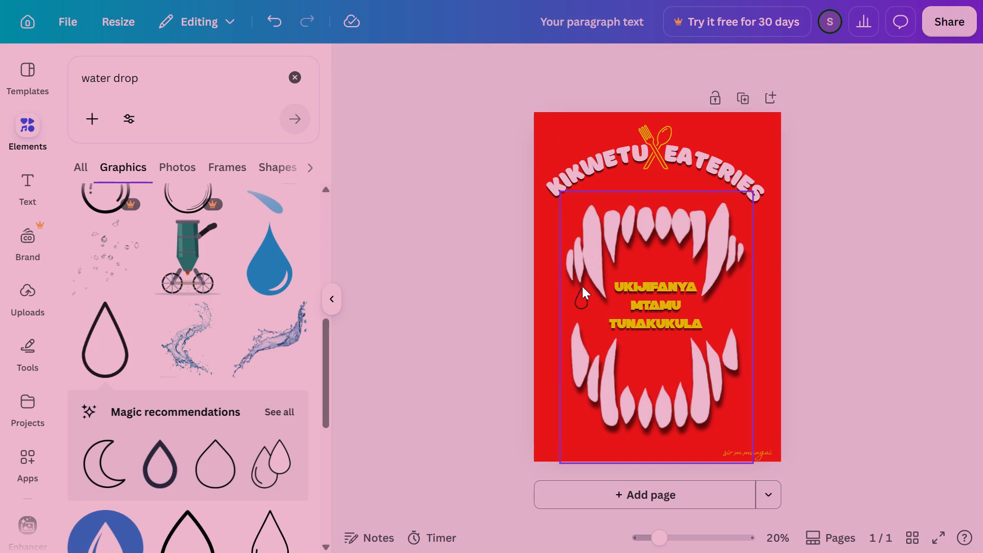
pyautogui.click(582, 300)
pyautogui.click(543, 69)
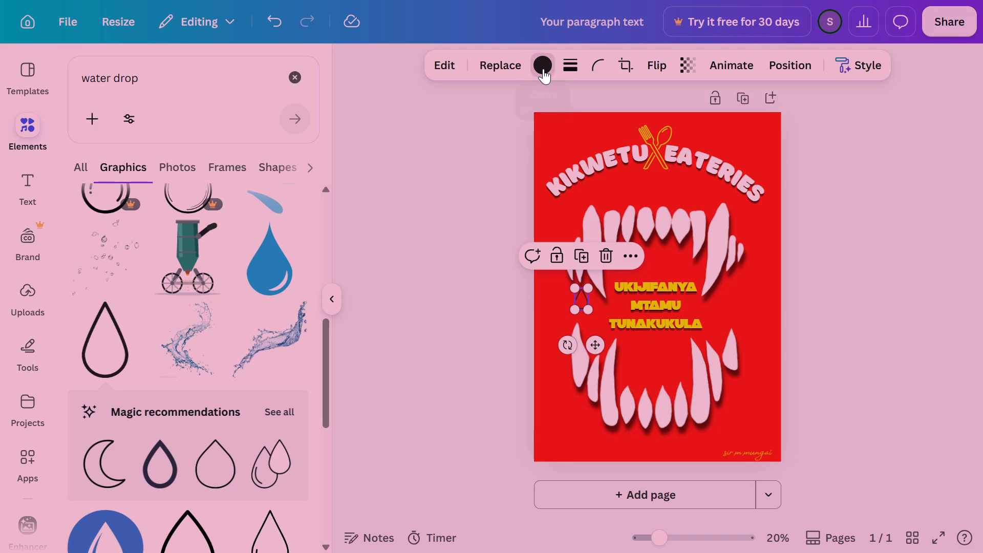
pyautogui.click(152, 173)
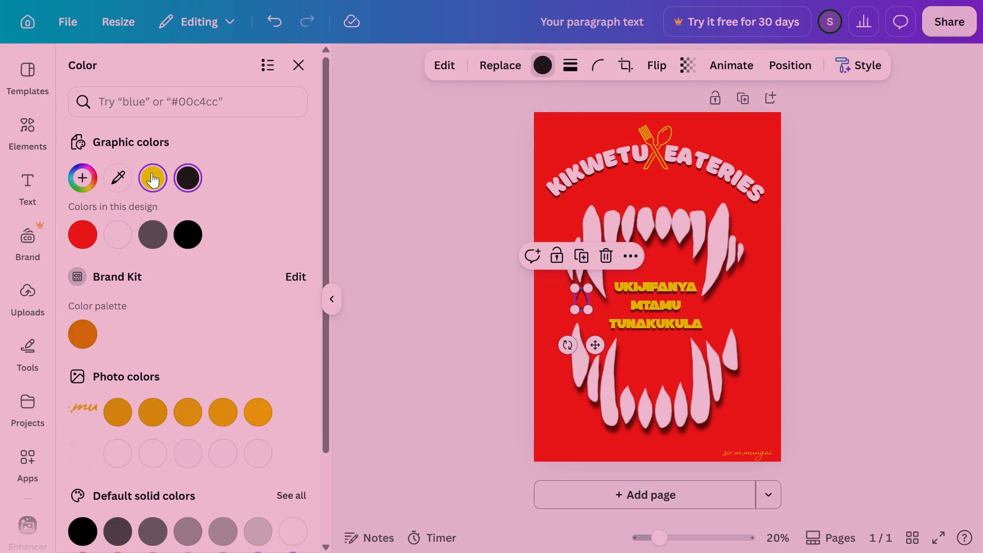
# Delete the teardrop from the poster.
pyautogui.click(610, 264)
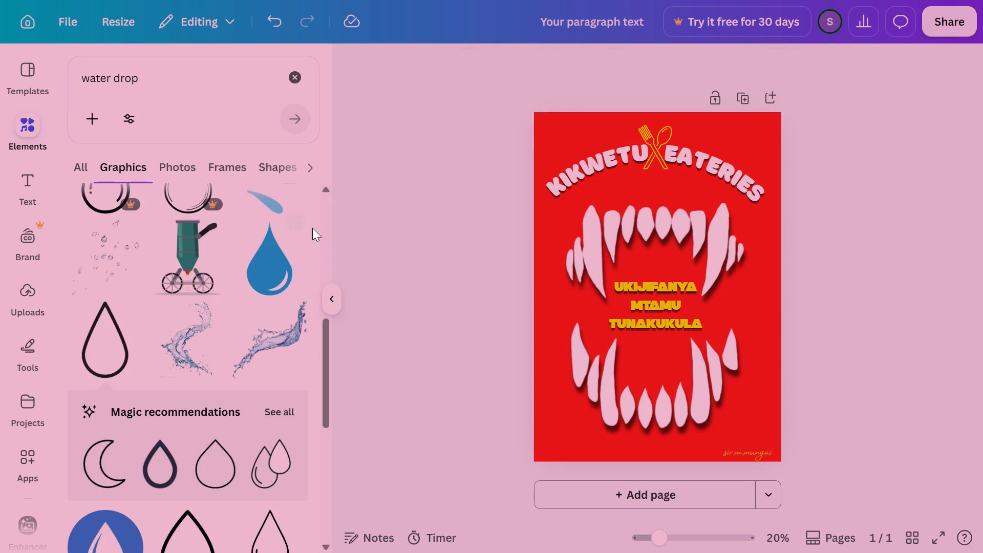
# Shorten the graphics search term to drop and run the search.
pyautogui.moveTo(331, 341); pyautogui.dragTo(331, 234)
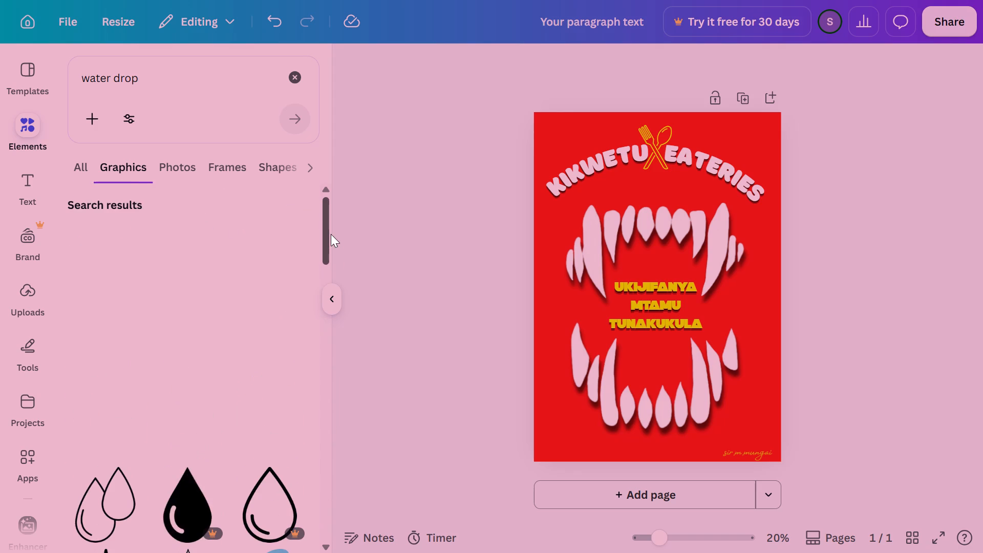
pyautogui.moveTo(331, 234); pyautogui.dragTo(328, 190)
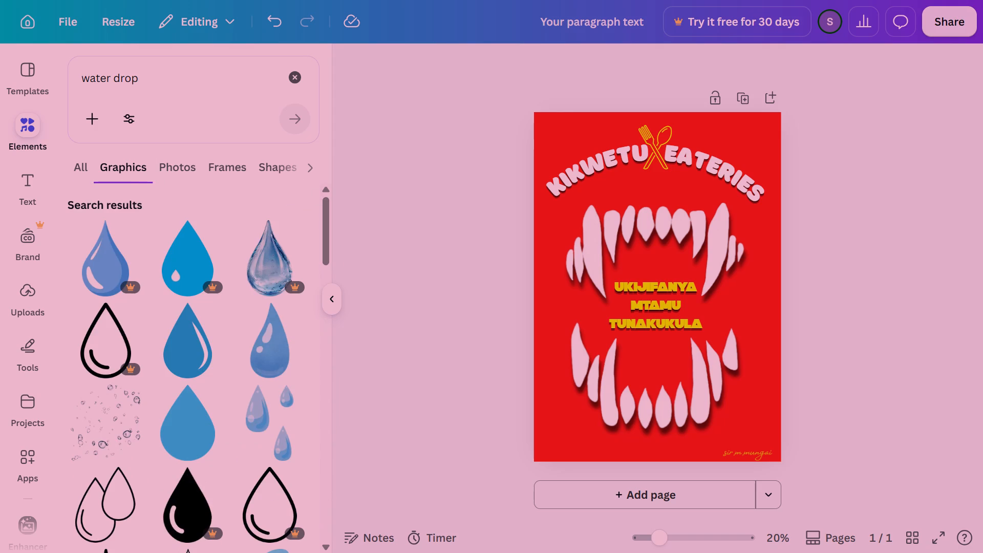
pyautogui.click(177, 92)
pyautogui.click(115, 76)
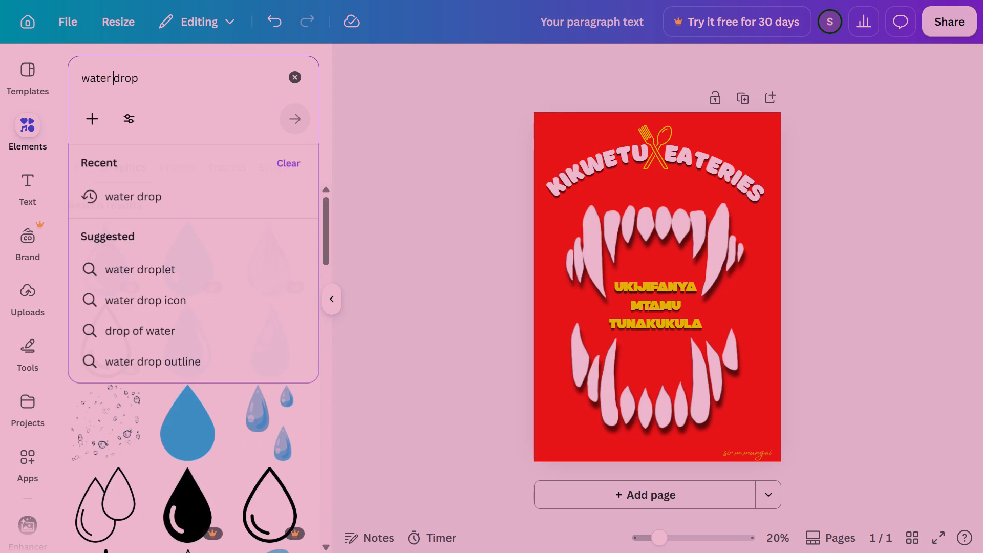
pyautogui.press('Home')
pyautogui.press('BackSpace')
pyautogui.press('BackSpace')
pyautogui.press('BackSpace')
pyautogui.press('BackSpace')
pyautogui.press('BackSpace')
pyautogui.press('BackSpace')
pyautogui.press('BackSpace')
pyautogui.press('BackSpace')
pyautogui.press('BackSpace')
pyautogui.press('BackSpace')
pyautogui.press('BackSpace')
pyautogui.press('BackSpace')
pyautogui.press('BackSpace')
pyautogui.press('BackSpace')
pyautogui.press('BackSpace')
pyautogui.press('BackSpace')
pyautogui.press('BackSpace')
pyautogui.press('BackSpace')
pyautogui.press('BackSpace')
pyautogui.press('BackSpace')
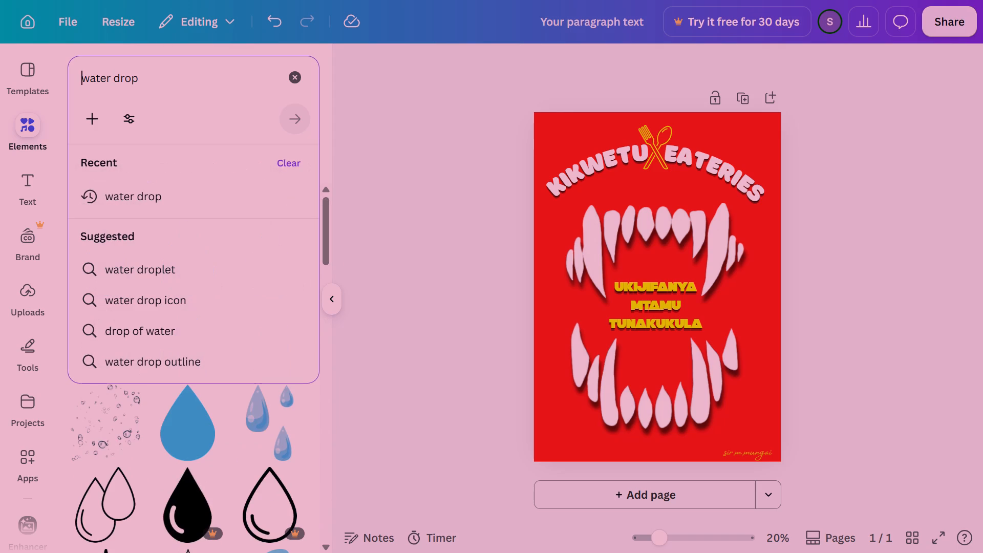
pyautogui.click(113, 79)
pyautogui.press('BackSpace')
pyautogui.press('BackSpace')
pyautogui.press('BackSpace')
pyautogui.press('BackSpace')
pyautogui.press('BackSpace')
pyautogui.press('BackSpace')
pyautogui.press('BackSpace')
pyautogui.press('BackSpace')
pyautogui.press('BackSpace')
pyautogui.press('BackSpace')
pyautogui.press('BackSpace')
pyautogui.press('BackSpace')
pyautogui.press('BackSpace')
pyautogui.press('BackSpace')
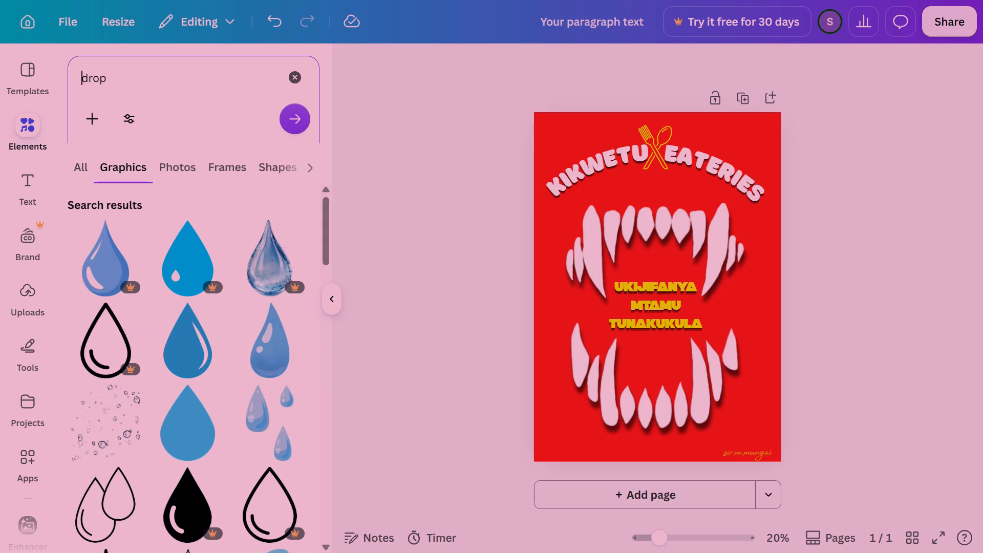
pyautogui.press('BackSpace')
pyautogui.press('BackSpace')
pyautogui.press('BackSpace')
pyautogui.press('BackSpace')
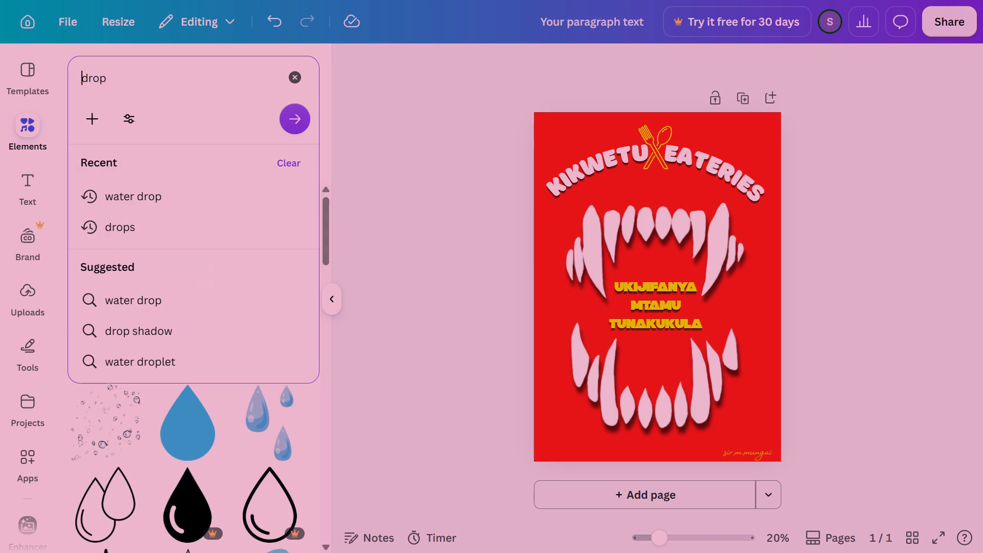
pyautogui.click(119, 89)
pyautogui.click(117, 79)
pyautogui.press('Return')
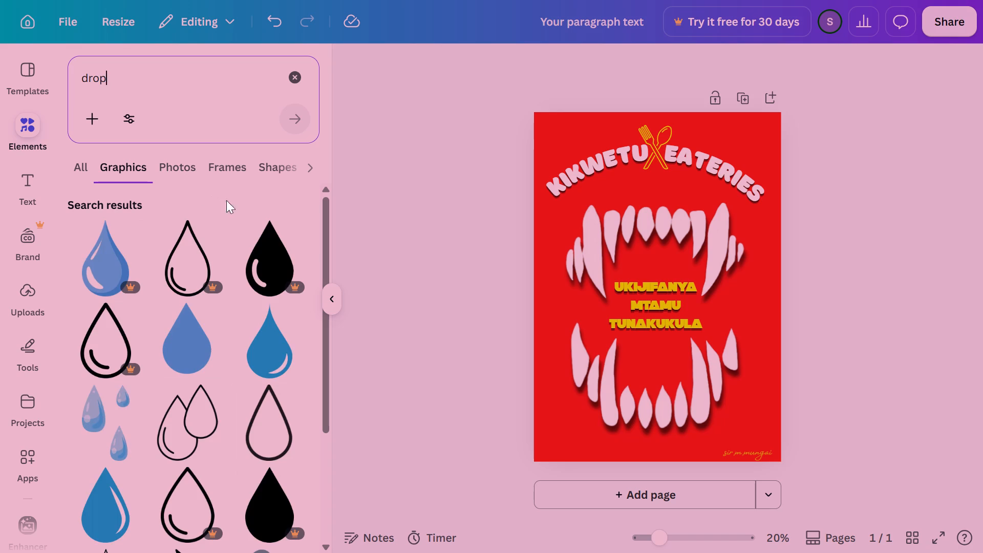
# Add the plain solid black teardrop from the drop results to the poster and scale it down to about a third.
pyautogui.moveTo(334, 245); pyautogui.dragTo(334, 285)
pyautogui.moveTo(324, 258); pyautogui.dragTo(319, 412)
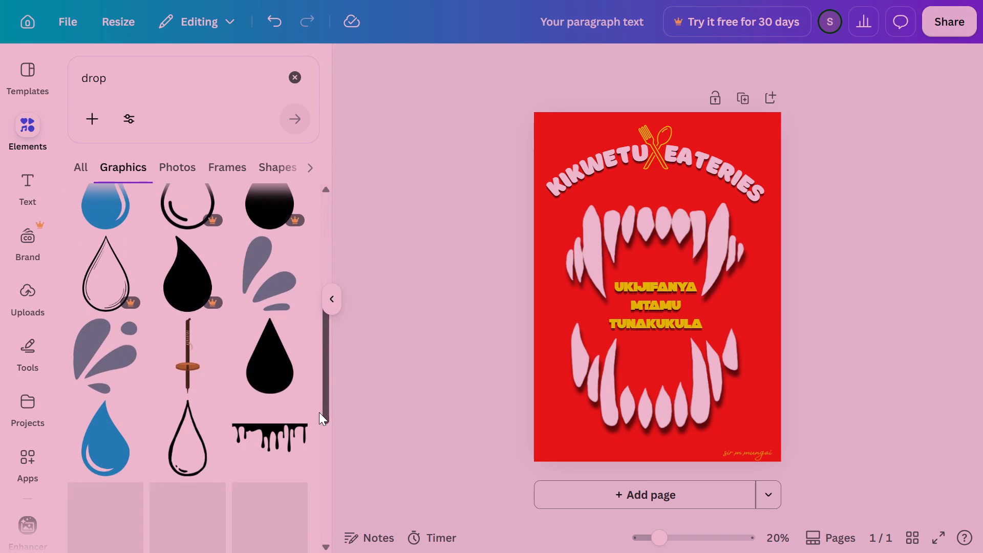
pyautogui.moveTo(319, 412); pyautogui.dragTo(310, 412)
pyautogui.click(277, 357)
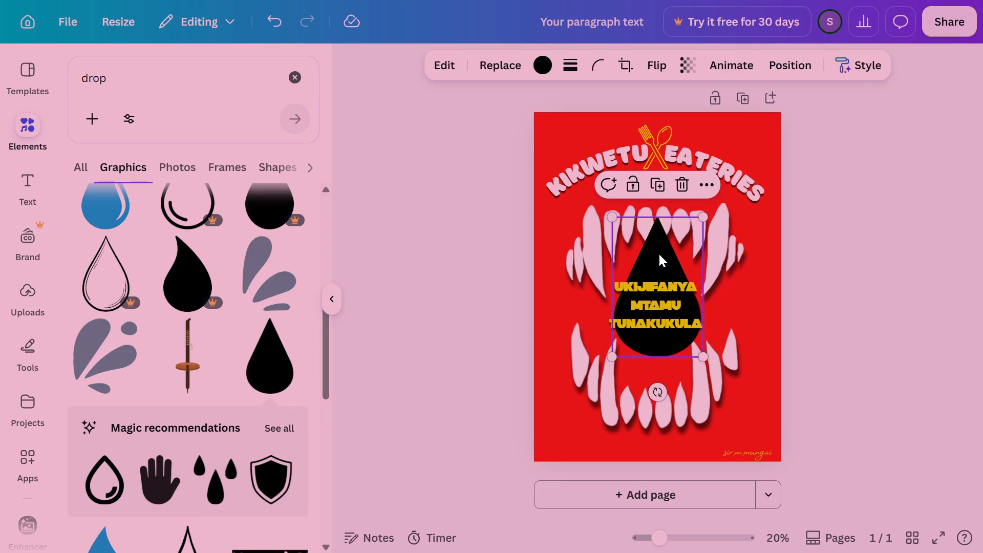
pyautogui.moveTo(613, 217); pyautogui.dragTo(665, 284)
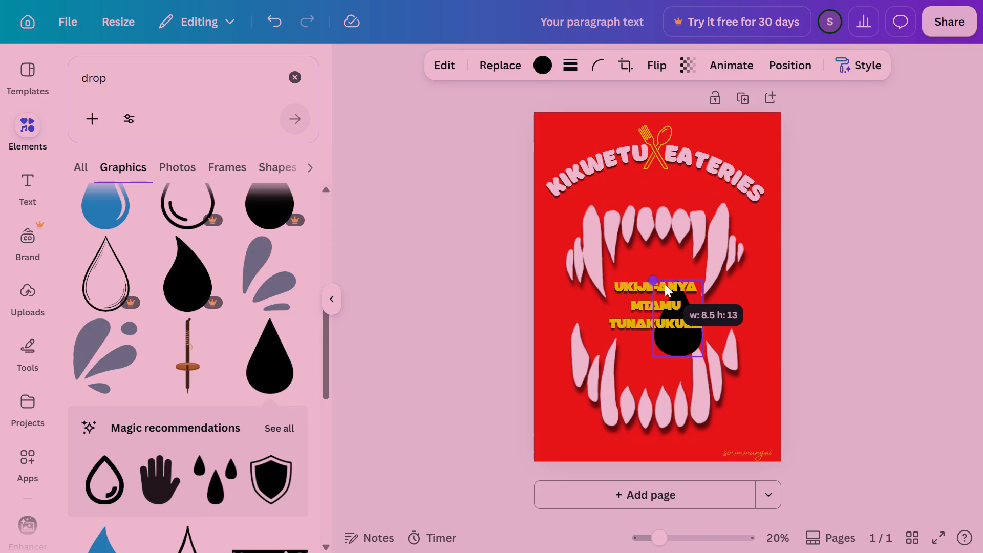
pyautogui.moveTo(665, 284); pyautogui.dragTo(688, 306)
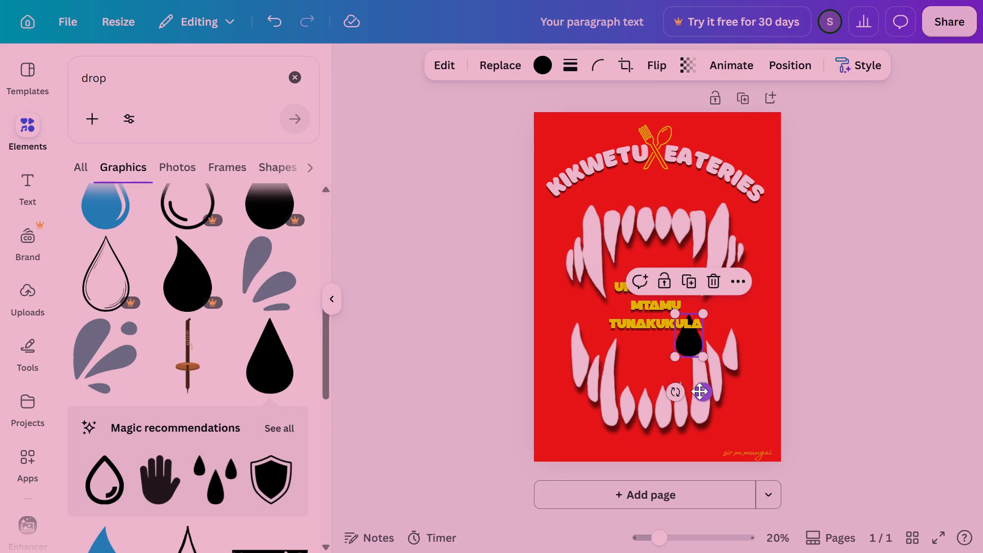
# Move the black drop beneath the small outer upper-left fangs and shrink it to roughly half its size.
pyautogui.moveTo(699, 391); pyautogui.dragTo(596, 363)
pyautogui.moveTo(571, 285); pyautogui.dragTo(589, 307)
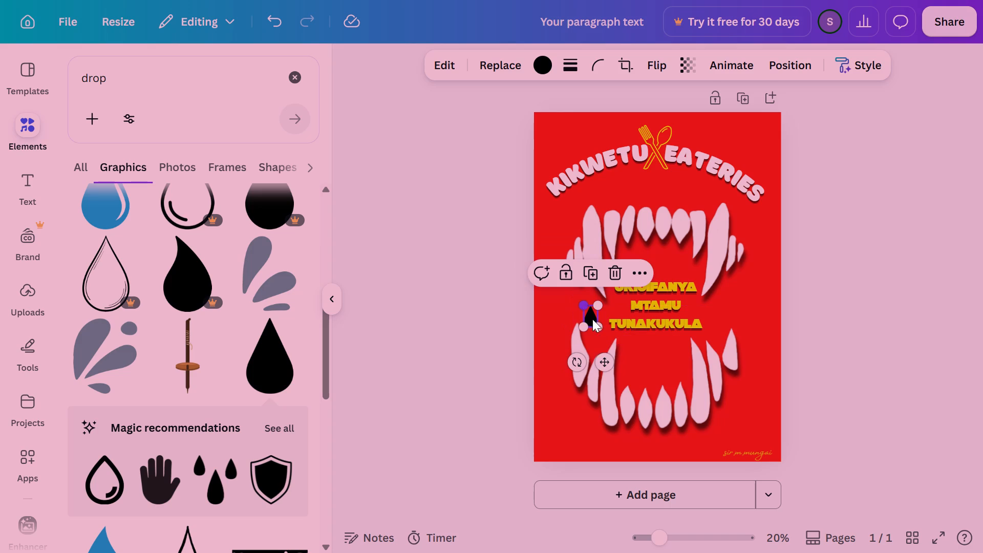
pyautogui.moveTo(606, 363); pyautogui.dragTo(596, 342)
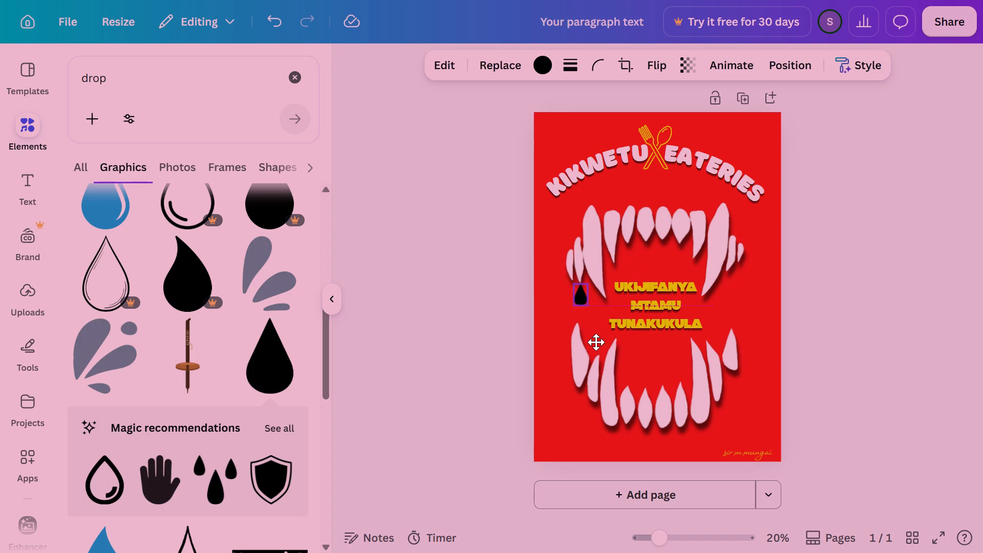
pyautogui.moveTo(596, 342); pyautogui.dragTo(596, 344)
pyautogui.press('Up')
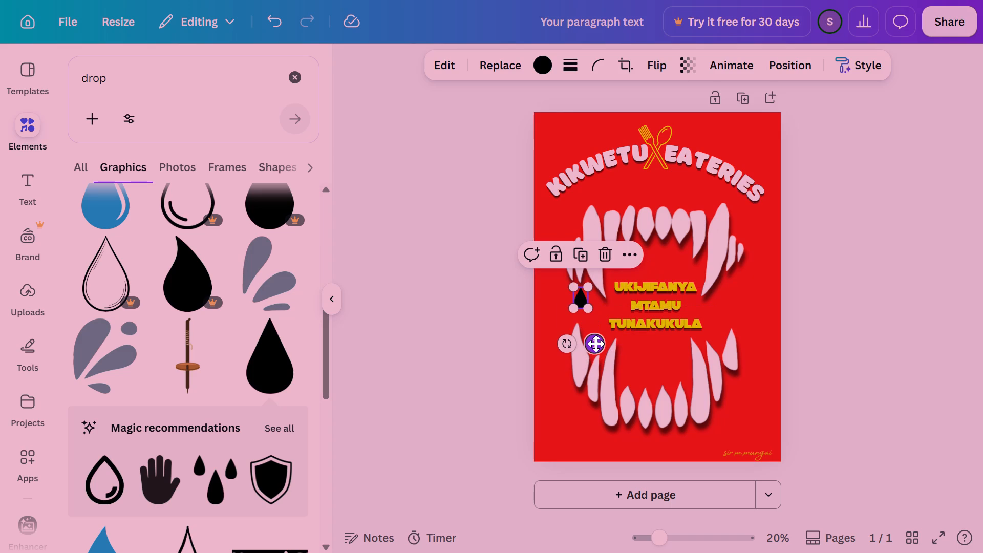
pyautogui.press('Up')
pyautogui.press('Up')
pyautogui.press('Up')
pyautogui.press('Up')
pyautogui.press('Up')
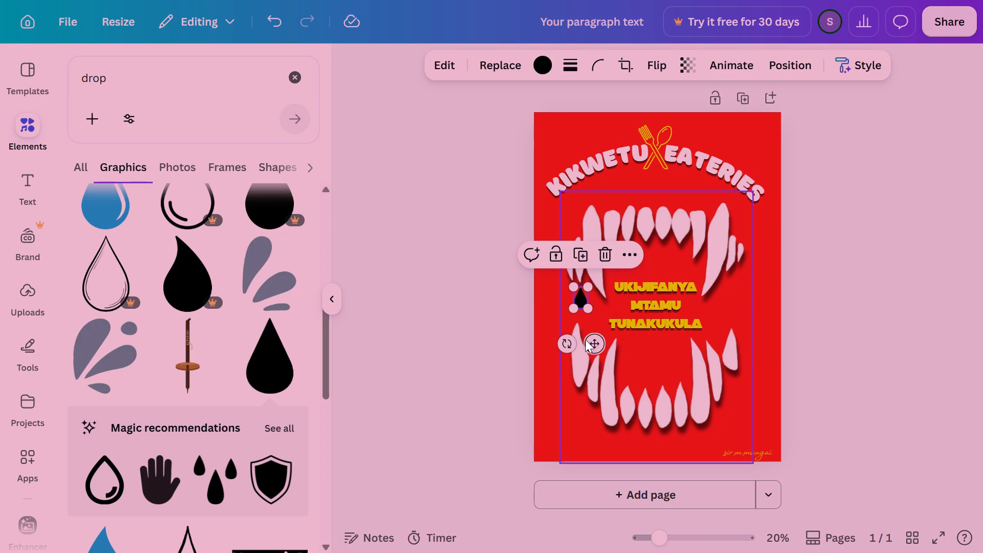
pyautogui.click(844, 273)
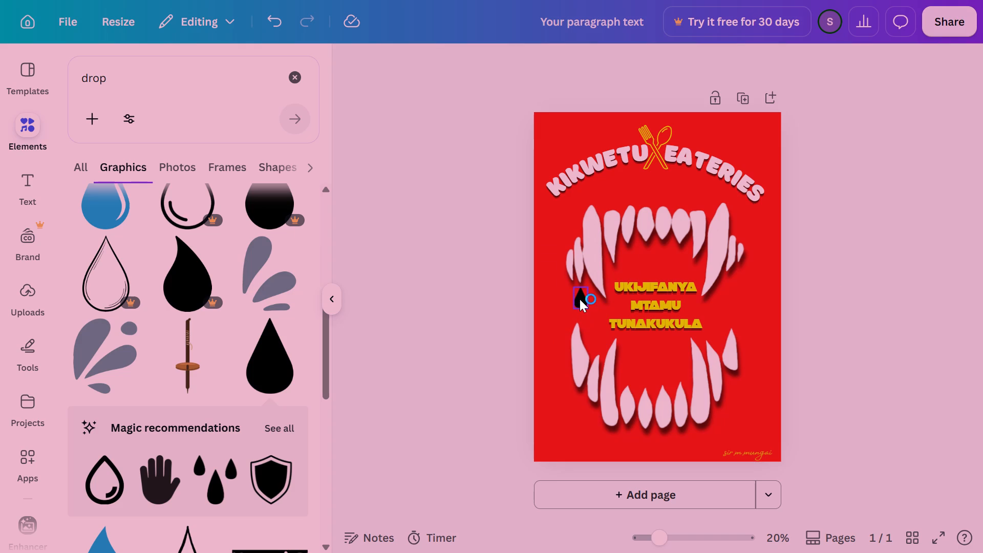
# Recolour the small drop with the yellow already used in the design.
pyautogui.click(580, 299)
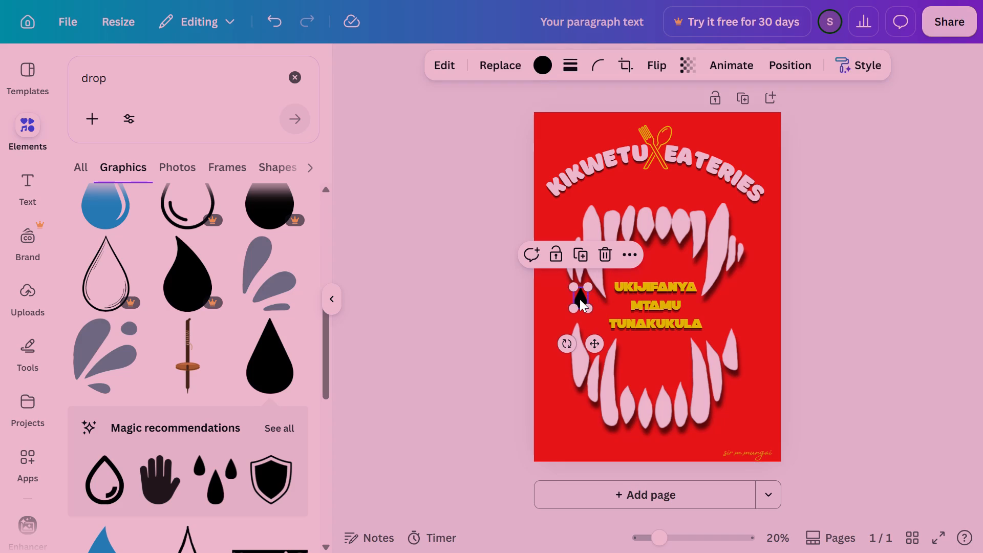
pyautogui.click(542, 60)
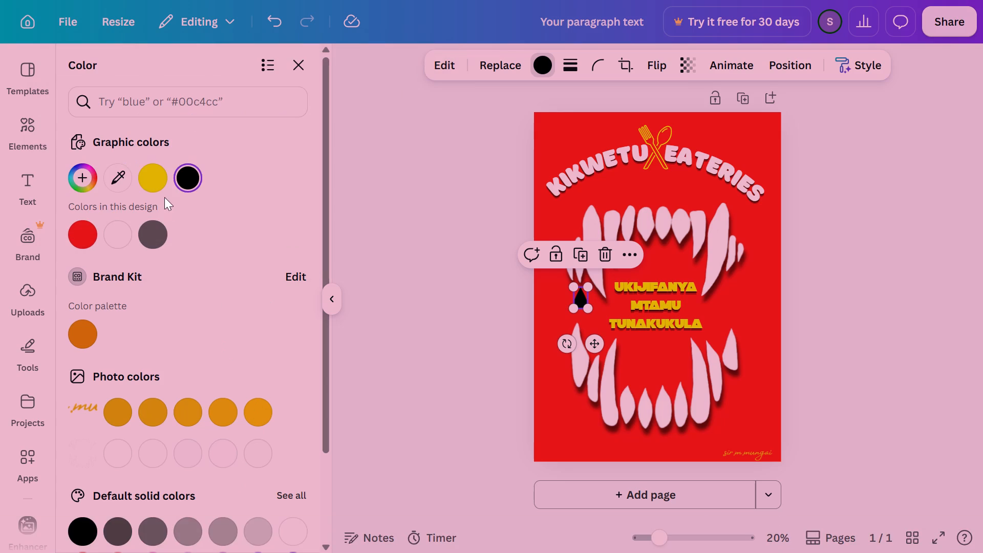
pyautogui.click(153, 179)
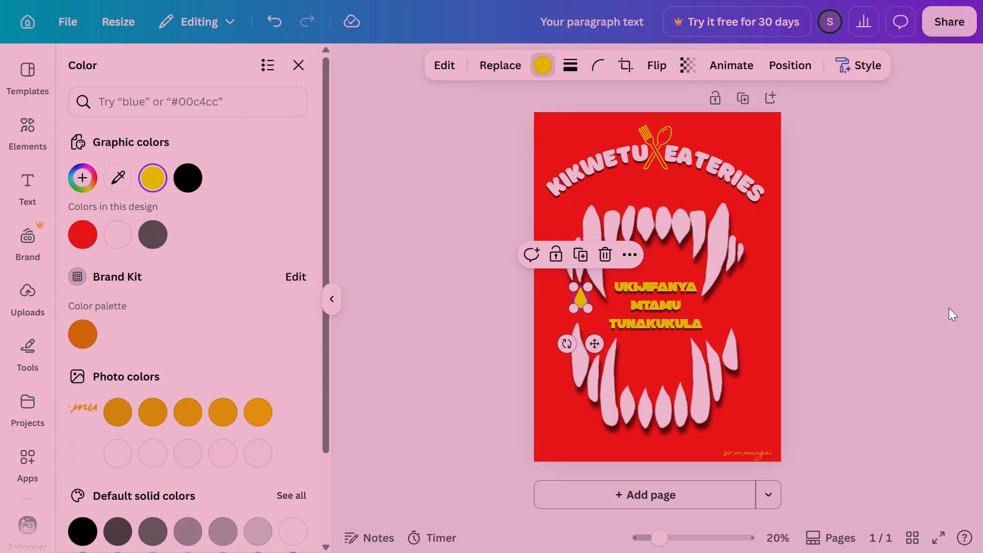
pyautogui.click(949, 308)
pyautogui.click(949, 308)
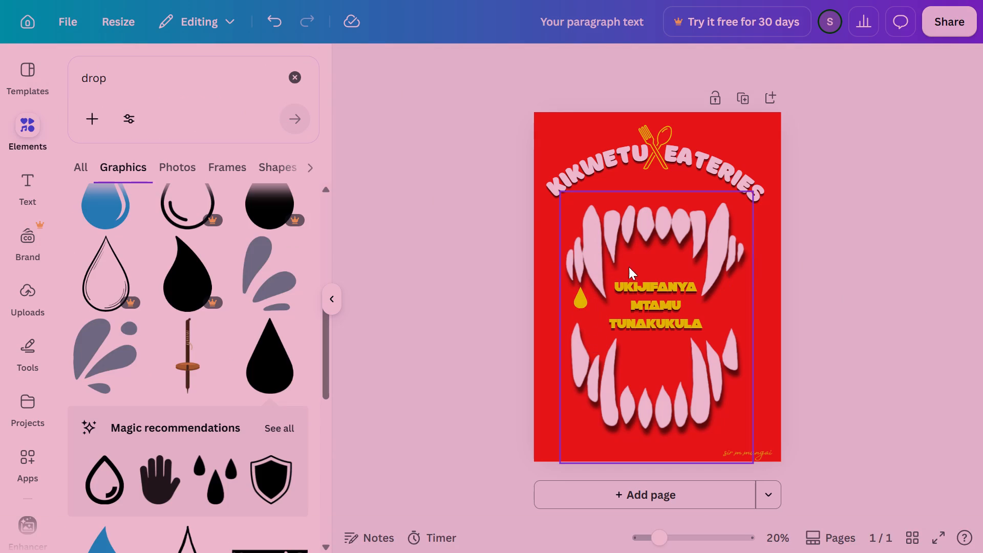
# Try the Glow, Drop and Curved shadows on the yellow drop and apply the Page lift shadow.
pyautogui.click(583, 299)
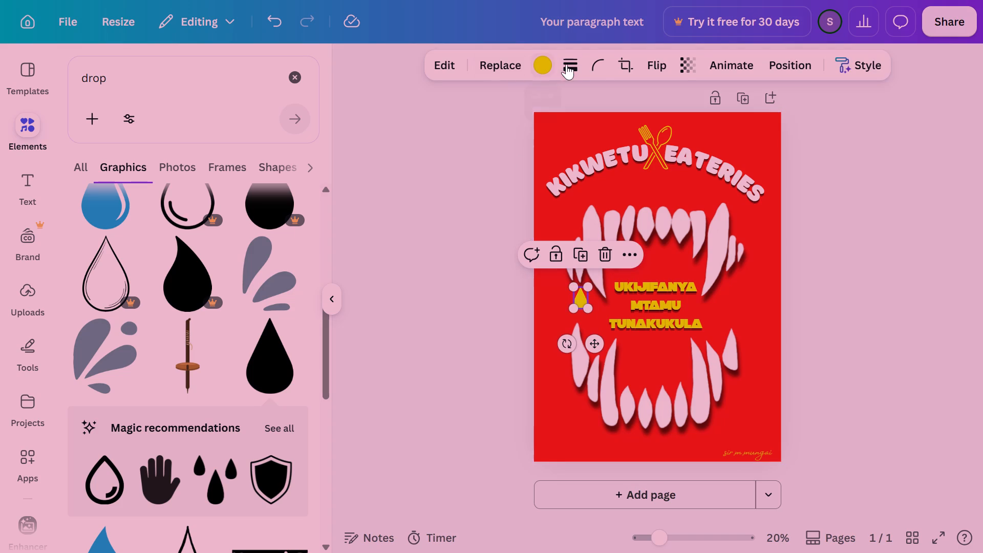
pyautogui.click(450, 68)
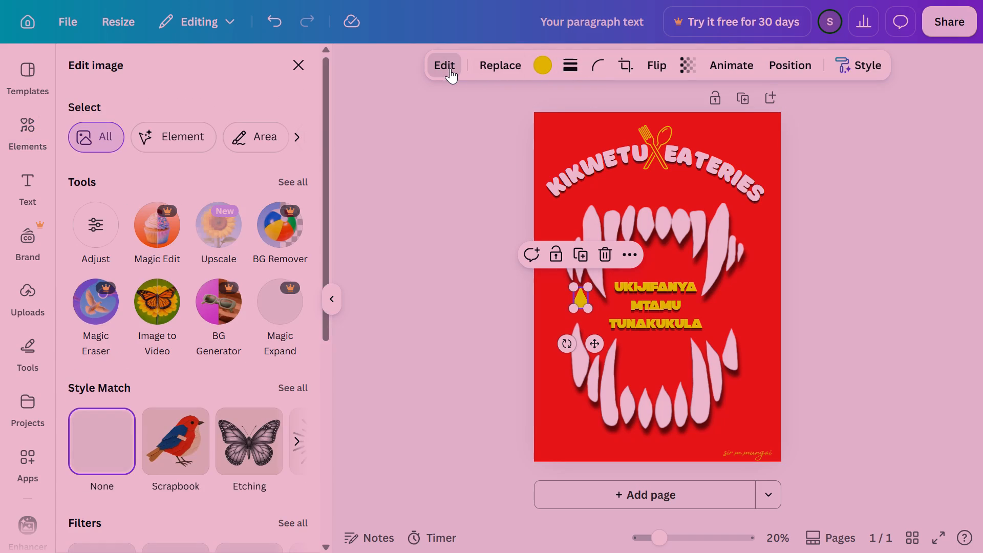
pyautogui.moveTo(324, 197); pyautogui.dragTo(329, 421)
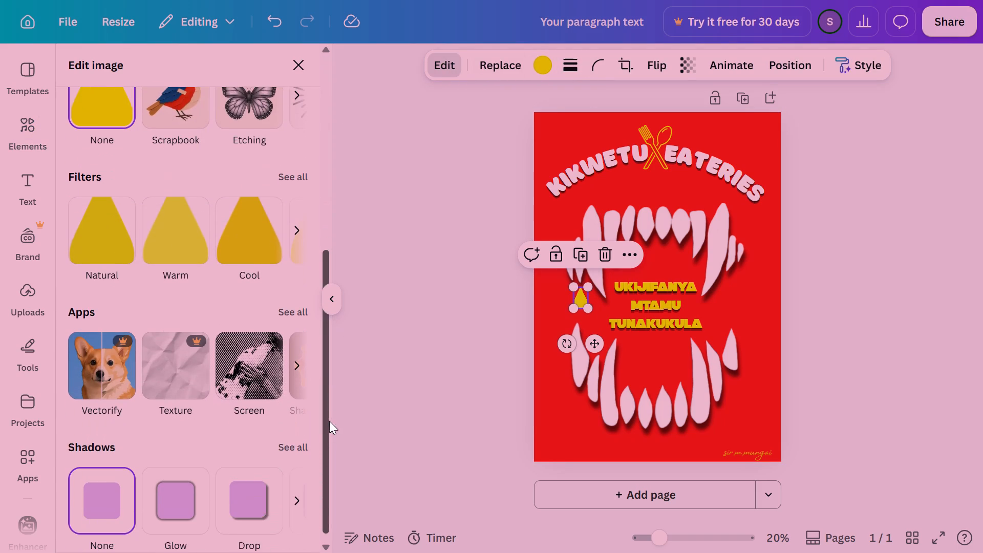
pyautogui.moveTo(329, 421); pyautogui.dragTo(327, 493)
pyautogui.click(174, 486)
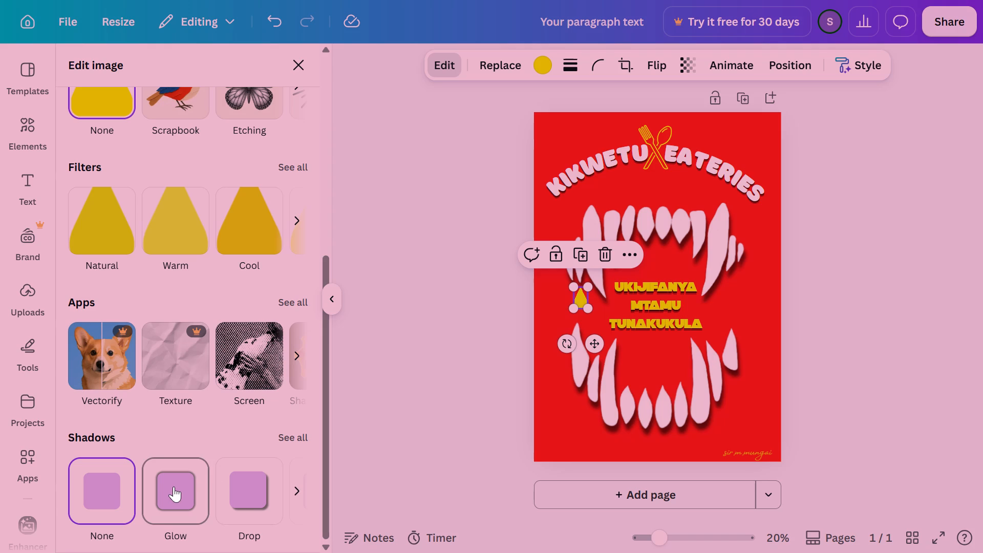
pyautogui.click(229, 497)
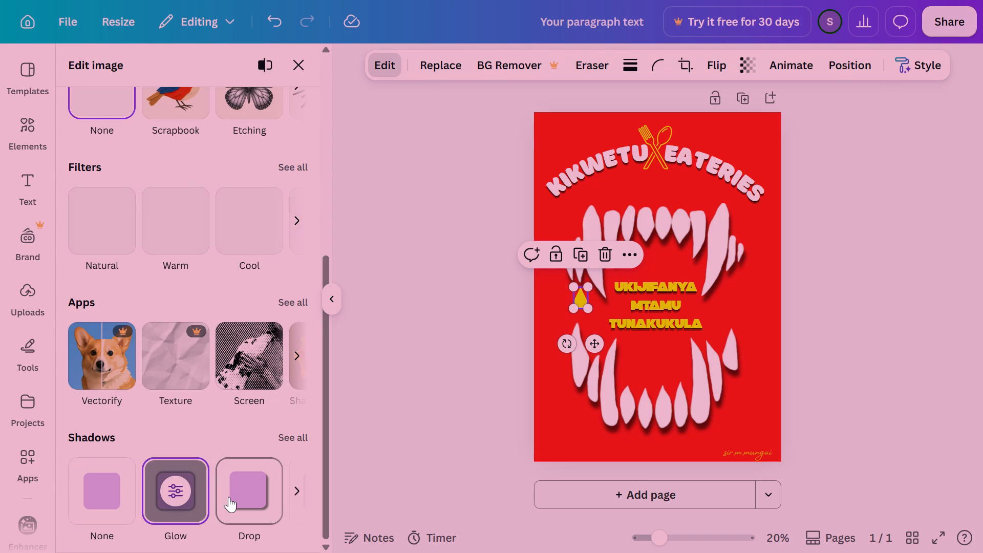
pyautogui.click(289, 443)
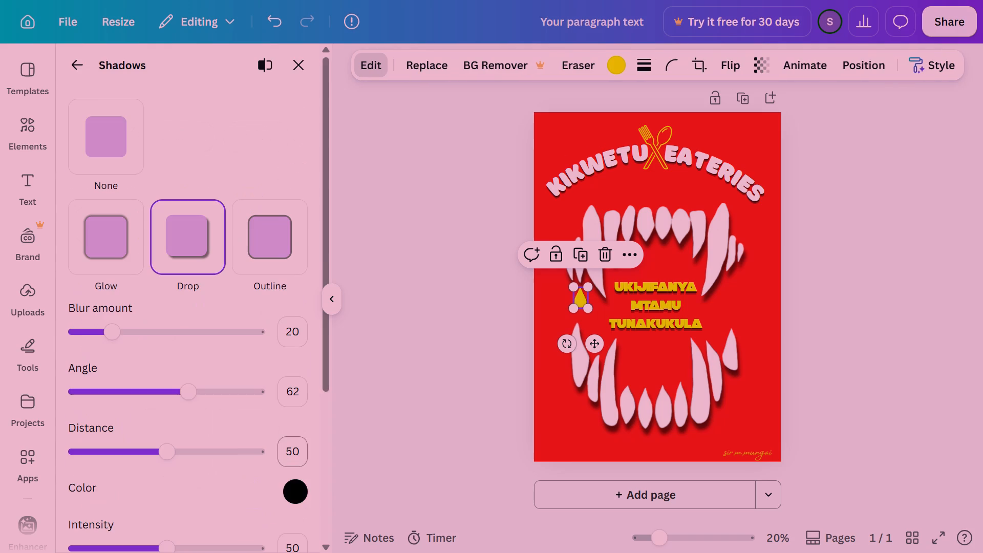
pyautogui.moveTo(326, 258); pyautogui.dragTo(326, 463)
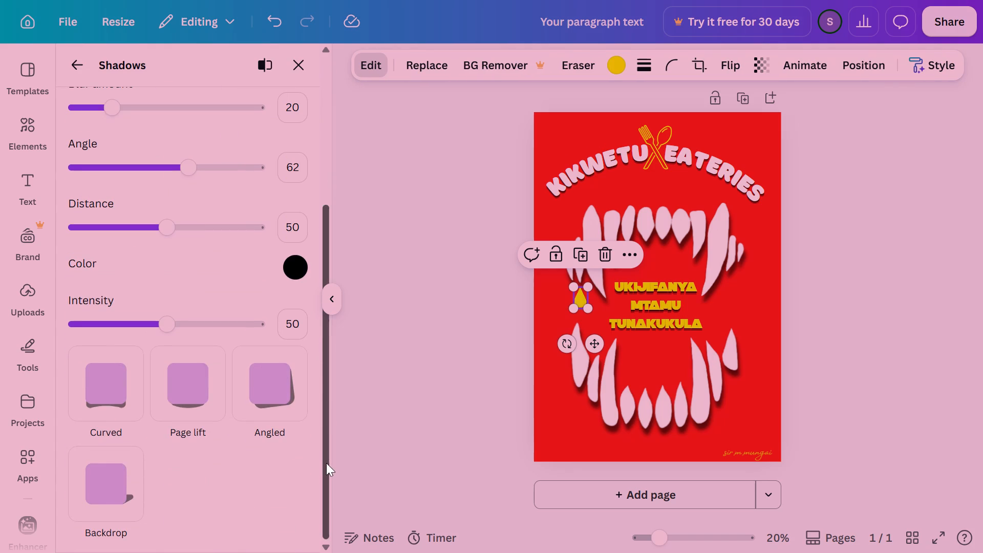
pyautogui.click(112, 394)
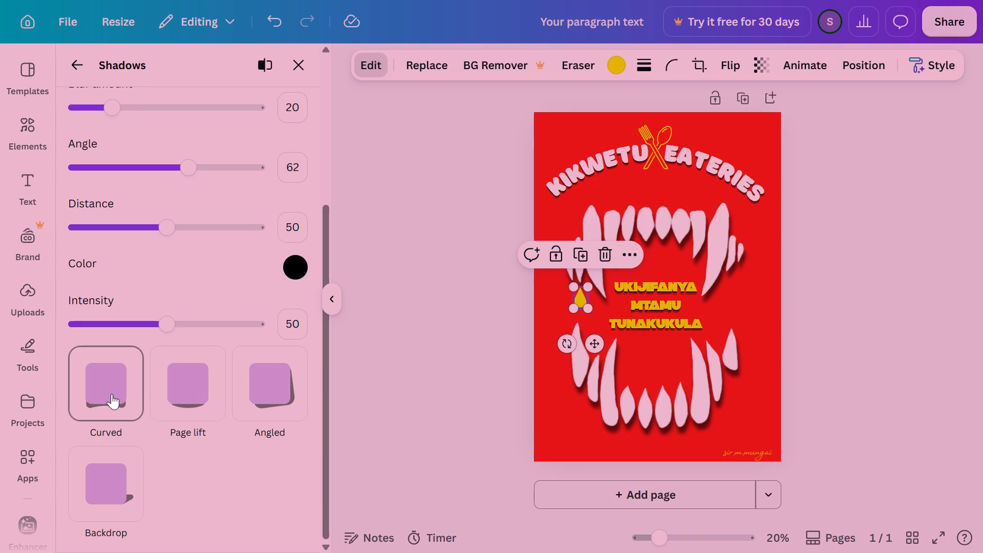
pyautogui.click(191, 358)
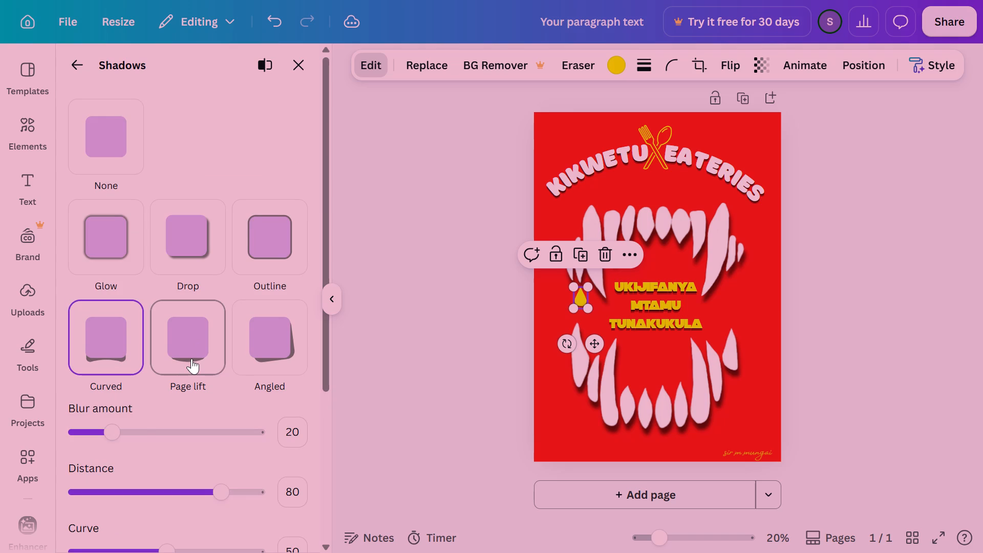
pyautogui.click(425, 341)
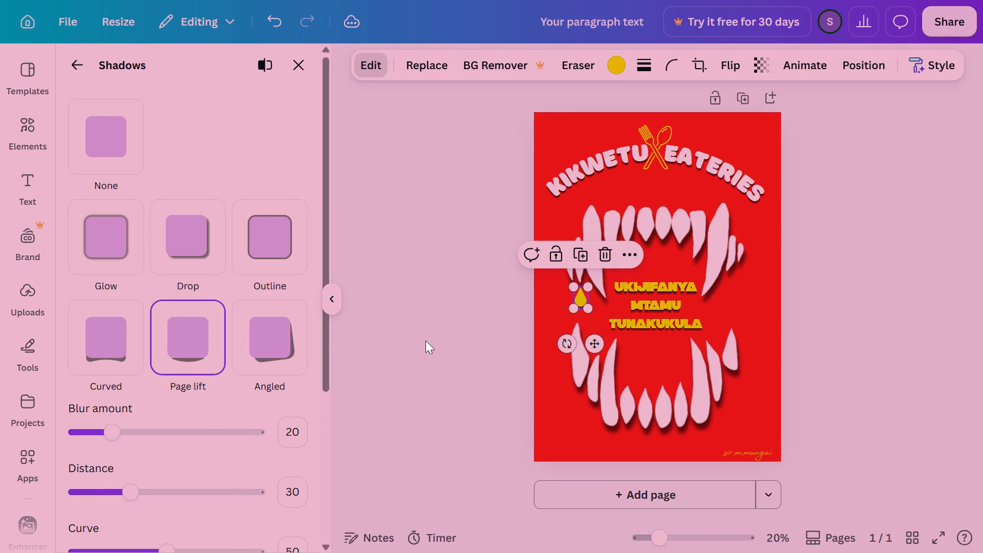
pyautogui.click(425, 341)
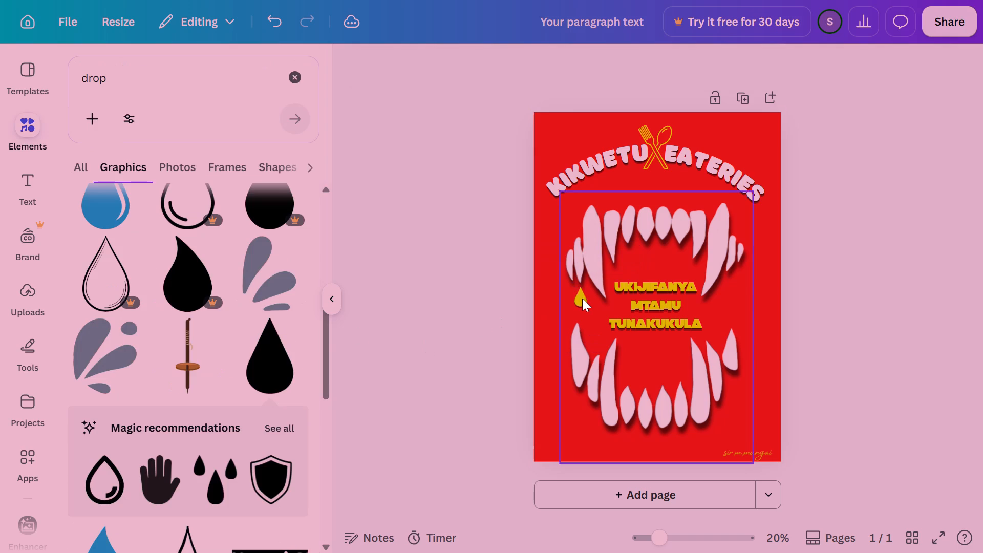
# Set the yellow drop's Page lift shadow to distance 55, curve 65 and intensity about 58.
pyautogui.click(585, 299)
pyautogui.click(398, 66)
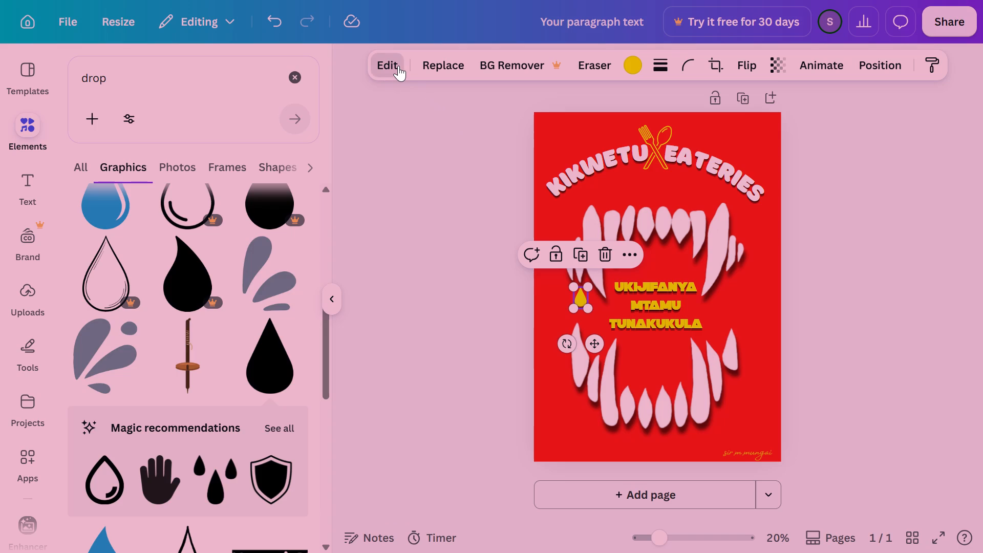
pyautogui.moveTo(319, 246); pyautogui.dragTo(333, 329)
pyautogui.moveTo(323, 266); pyautogui.dragTo(327, 543)
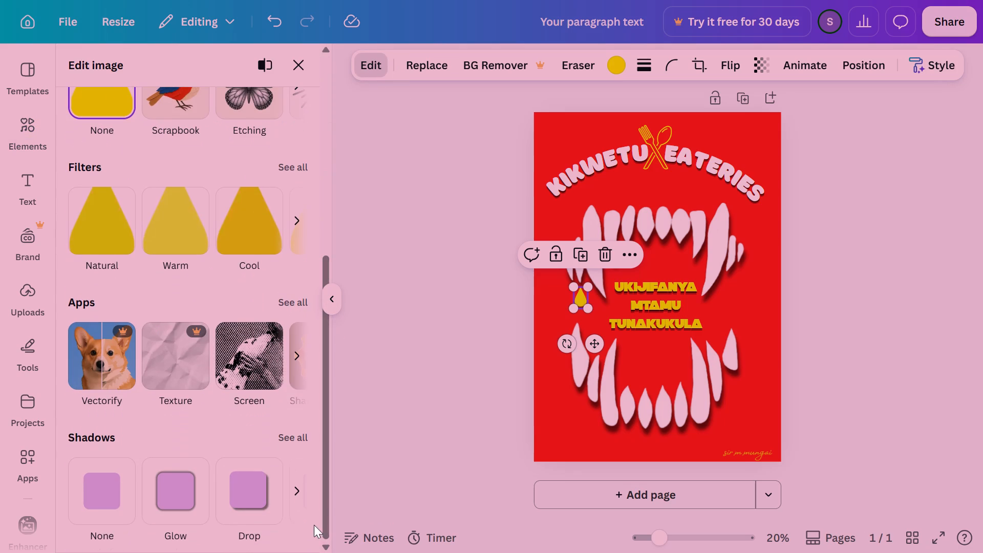
pyautogui.click(302, 437)
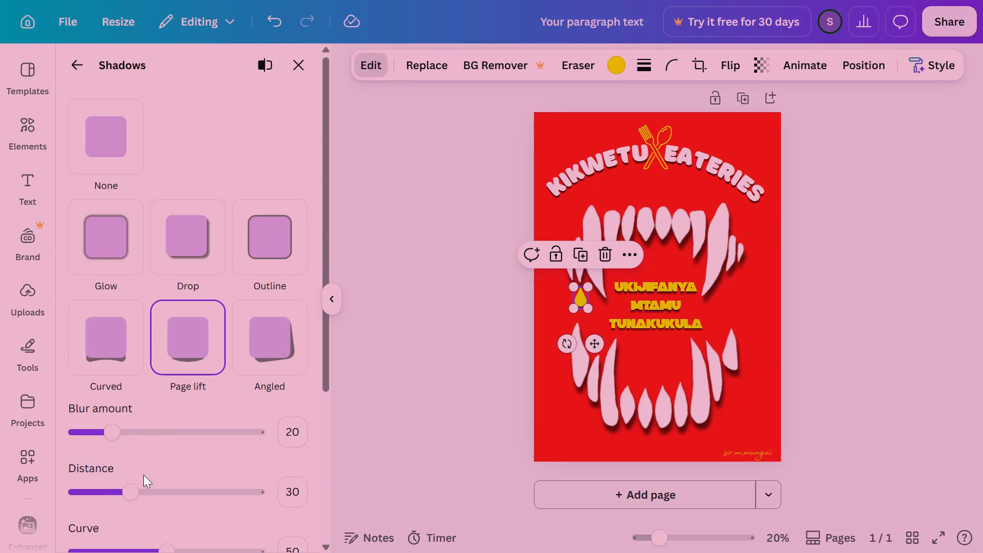
pyautogui.moveTo(132, 496); pyautogui.dragTo(135, 496)
pyautogui.moveTo(135, 496); pyautogui.dragTo(176, 497)
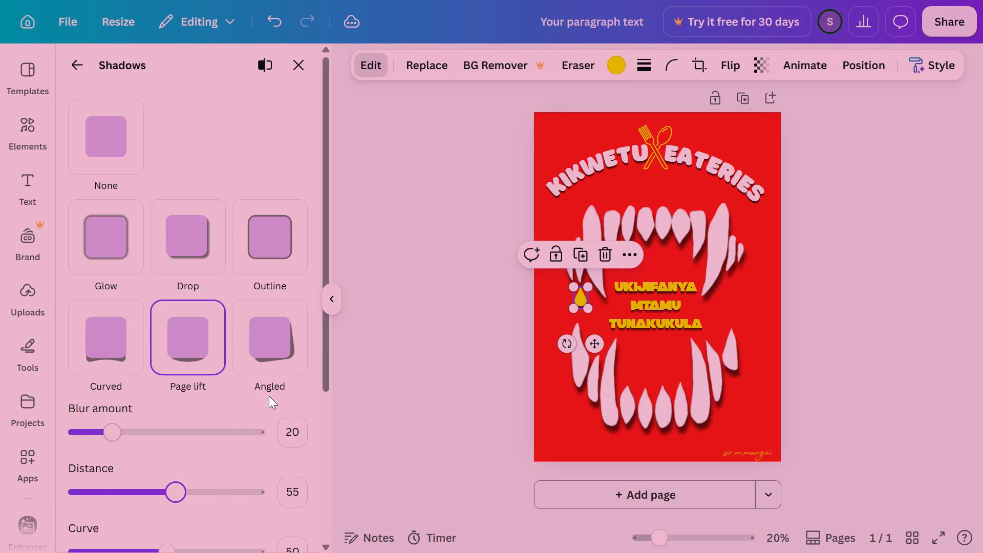
pyautogui.moveTo(329, 375); pyautogui.dragTo(325, 468)
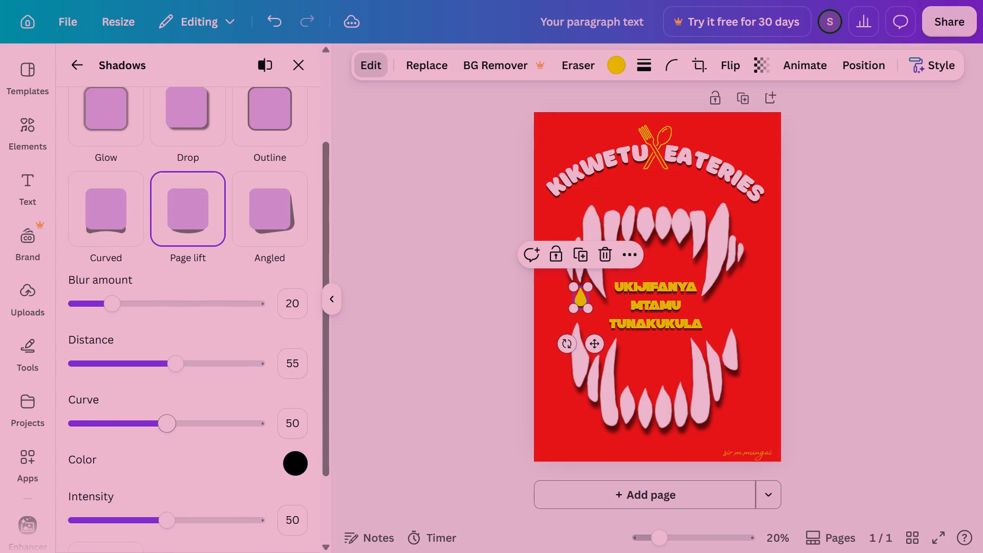
pyautogui.moveTo(169, 429); pyautogui.dragTo(200, 431)
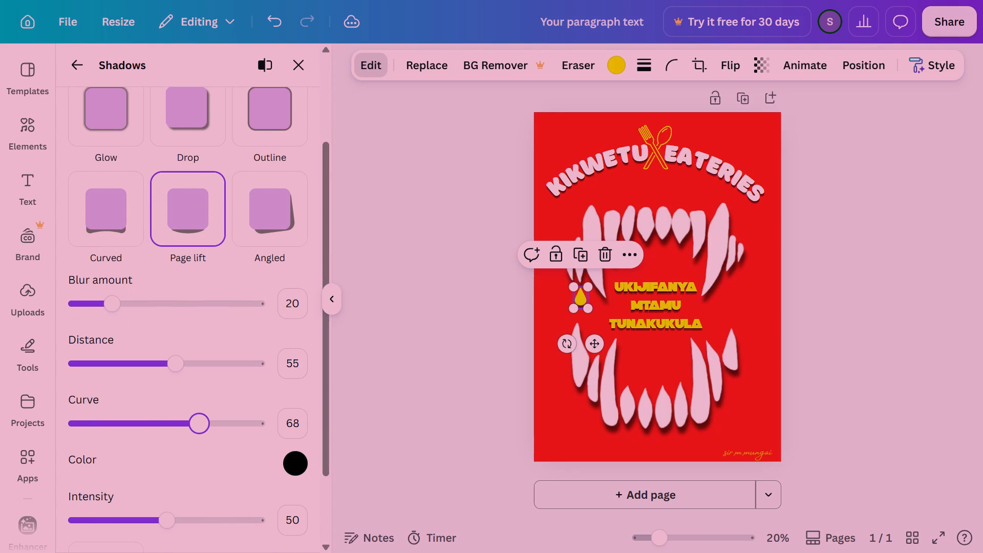
pyautogui.moveTo(200, 431); pyautogui.dragTo(194, 433)
pyautogui.moveTo(162, 525); pyautogui.dragTo(183, 522)
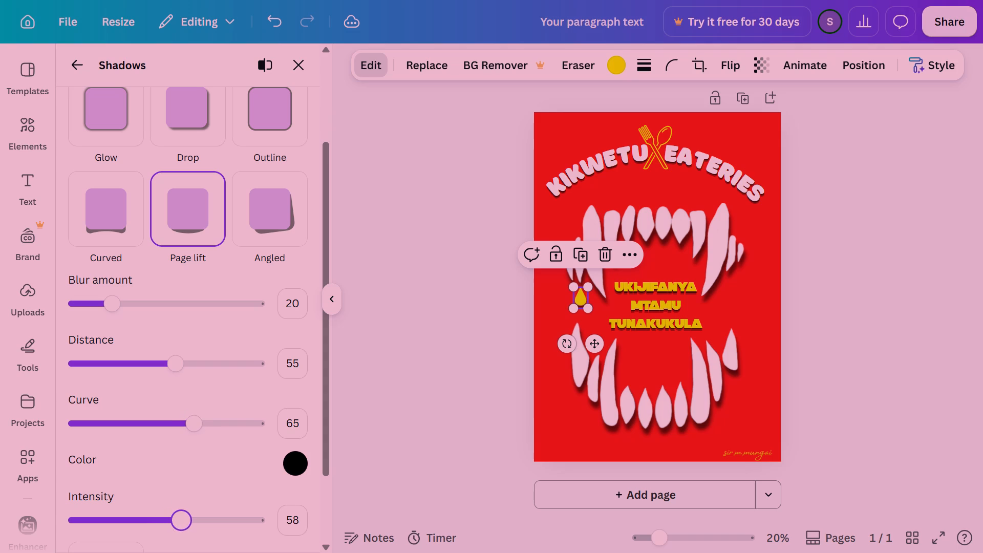
pyautogui.moveTo(183, 522); pyautogui.dragTo(184, 522)
pyautogui.click(393, 441)
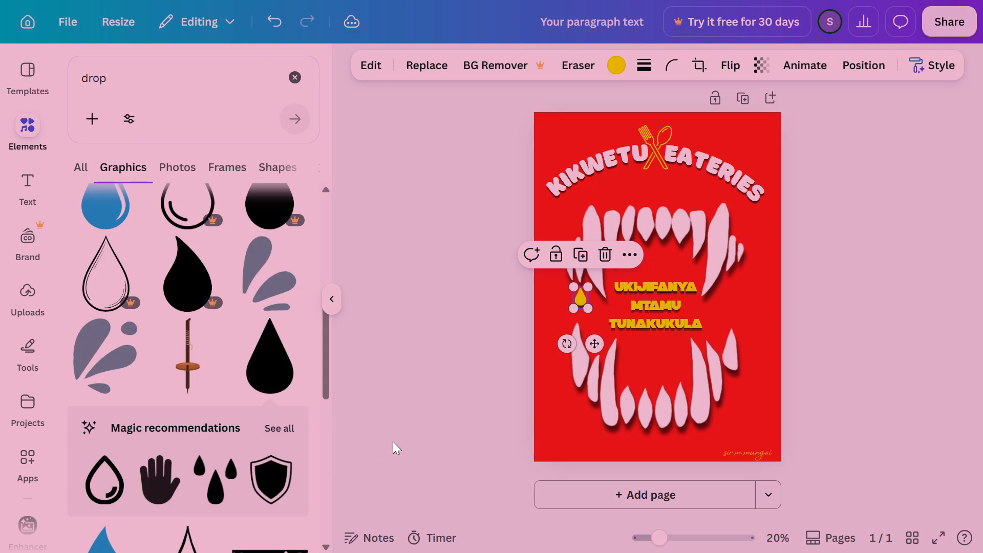
pyautogui.click(422, 410)
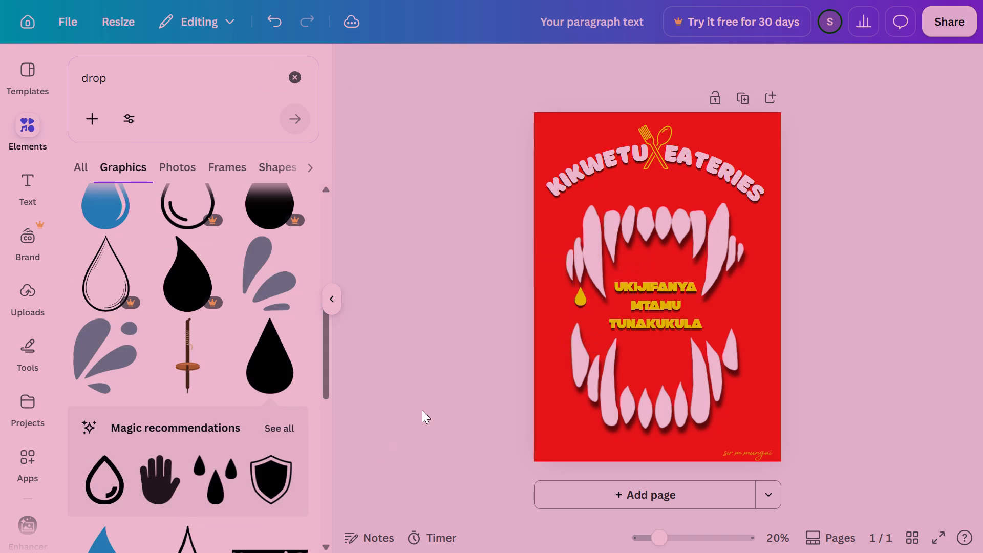
pyautogui.click(909, 253)
# Duplicate the small yellow drop and place the copy directly below the original under the outer upper-left fangs.
pyautogui.click(579, 298)
pyautogui.rightClick(579, 298)
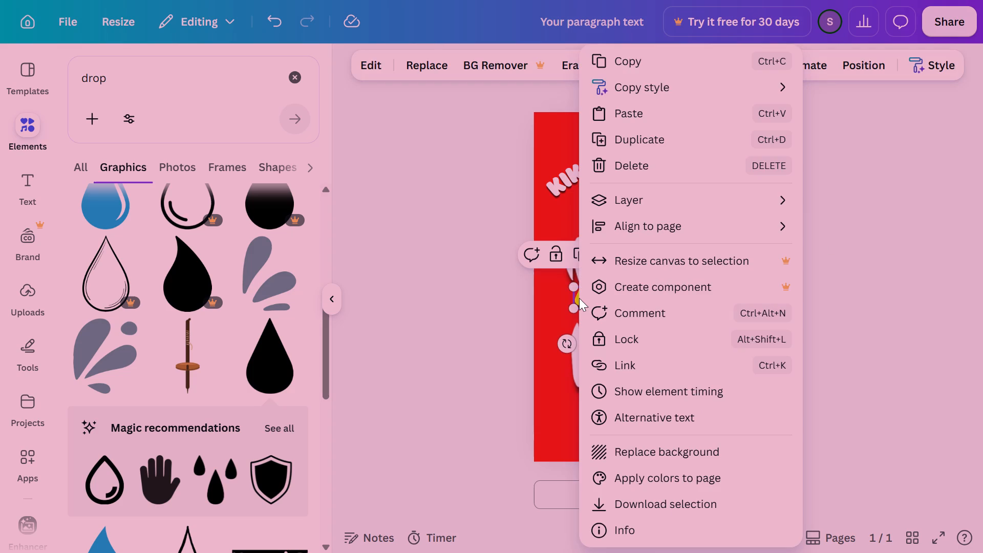
pyautogui.click(642, 138)
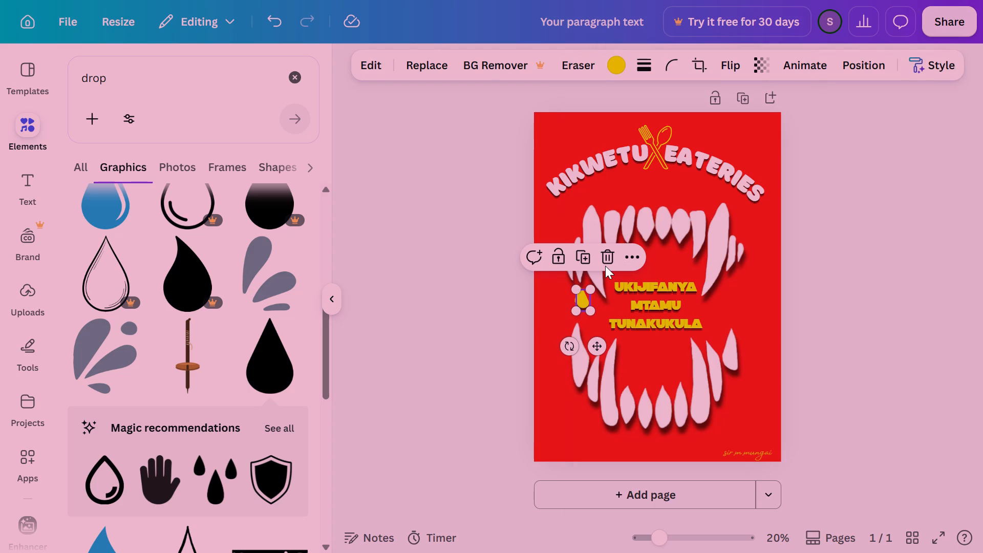
pyautogui.moveTo(596, 342); pyautogui.dragTo(635, 352)
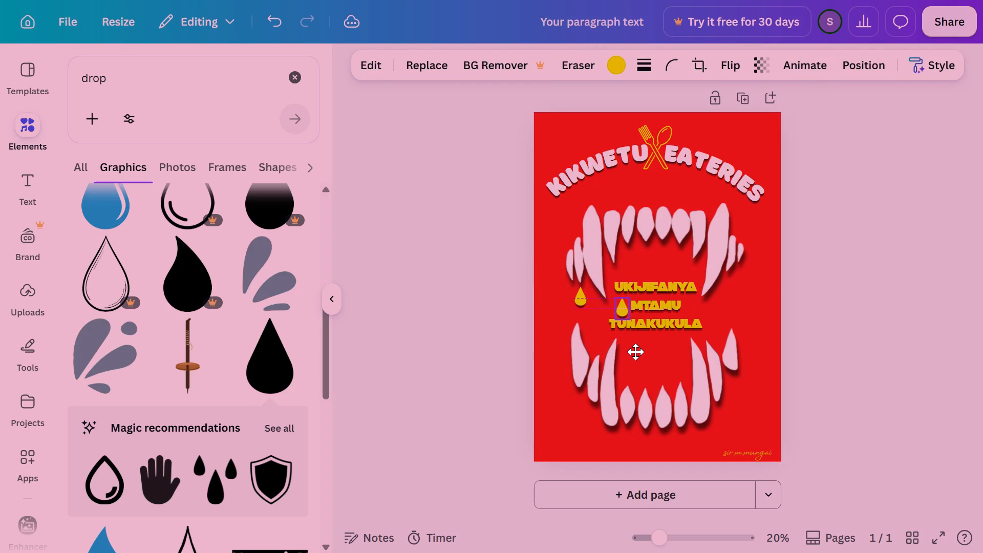
pyautogui.moveTo(635, 352); pyautogui.dragTo(597, 360)
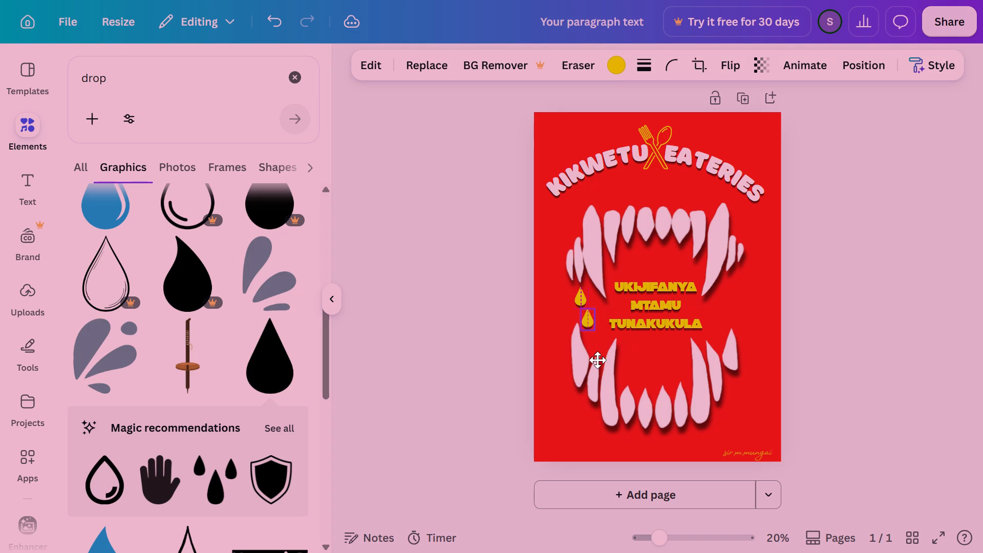
pyautogui.moveTo(597, 360); pyautogui.dragTo(717, 347)
pyautogui.click(885, 318)
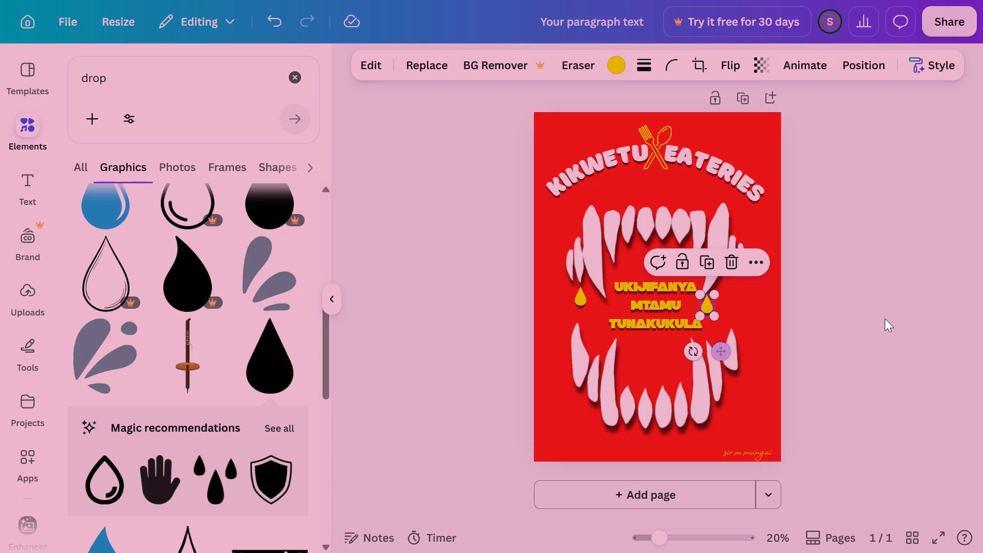
pyautogui.moveTo(707, 312); pyautogui.dragTo(592, 328)
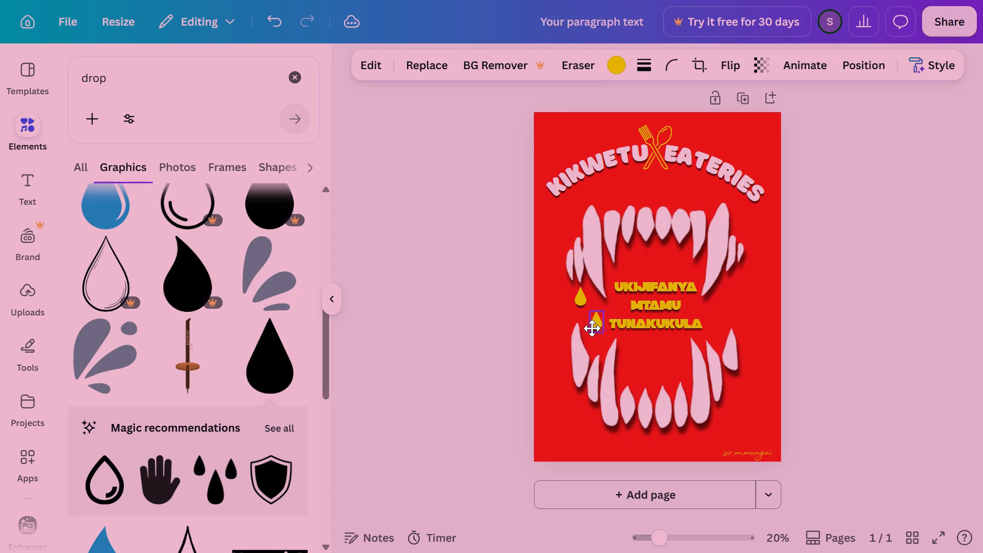
pyautogui.moveTo(592, 328); pyautogui.dragTo(583, 329)
pyautogui.click(910, 236)
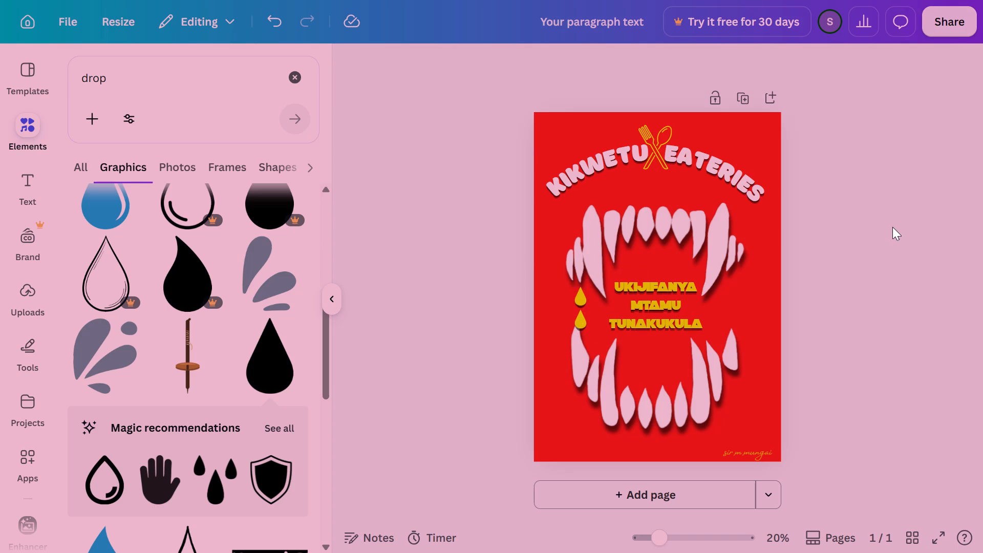
# Move the copied yellow drop just beneath the tip of the large upper-right fang and nudge it slightly right.
pyautogui.moveTo(582, 317); pyautogui.dragTo(588, 317)
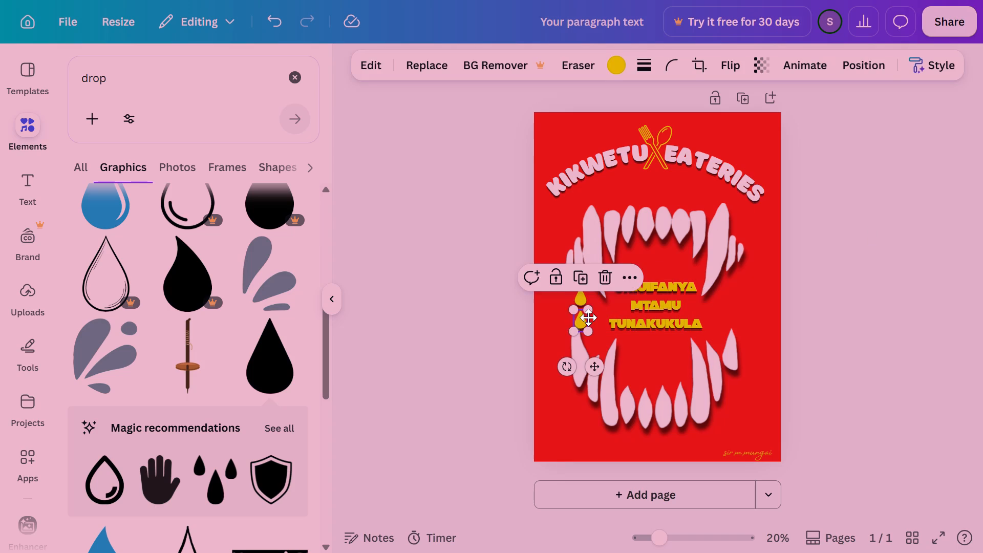
pyautogui.moveTo(588, 317); pyautogui.dragTo(706, 304)
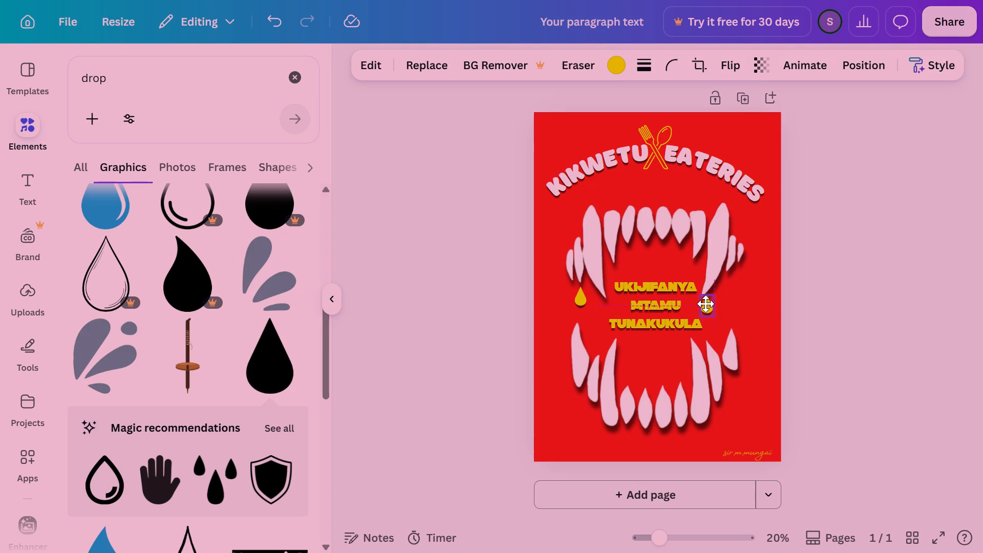
pyautogui.moveTo(706, 304); pyautogui.dragTo(703, 305)
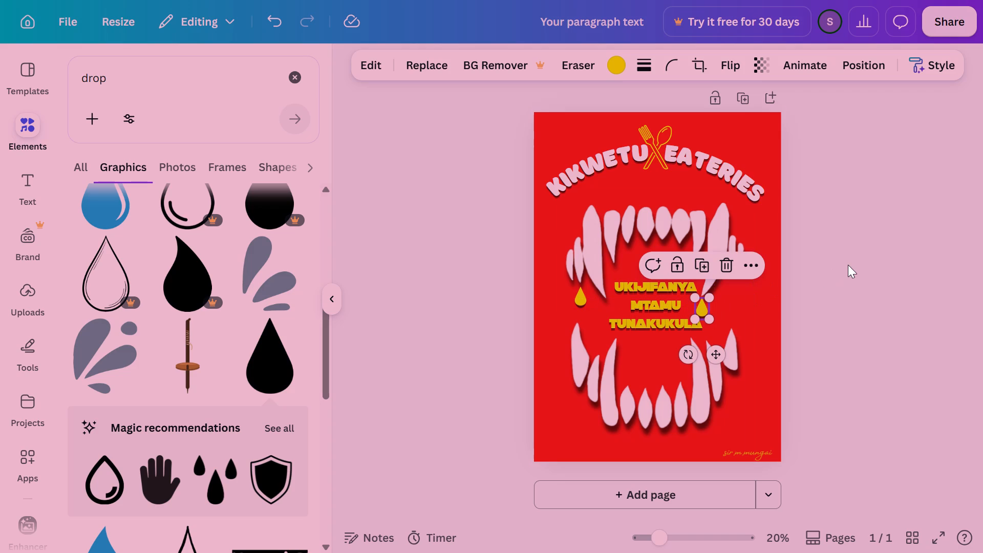
pyautogui.click(848, 265)
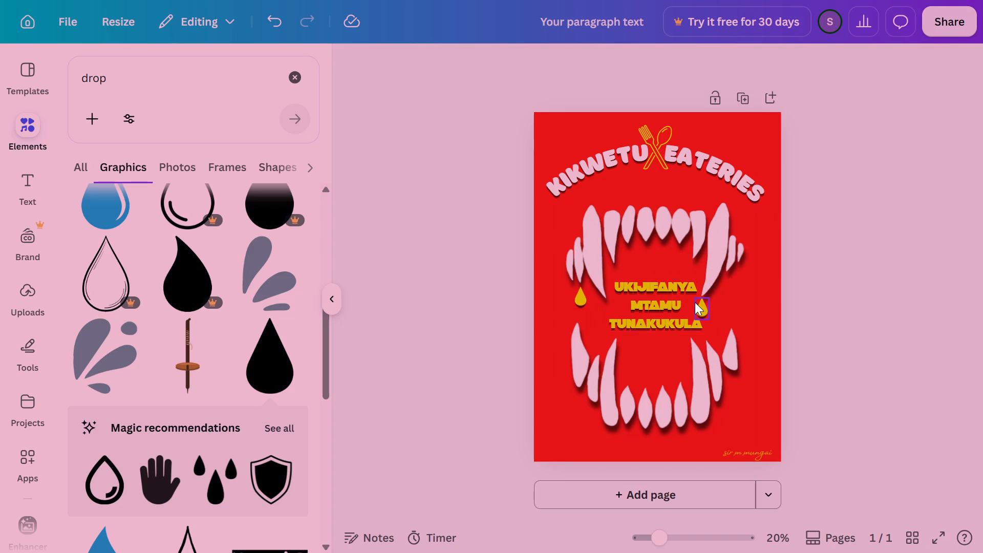
pyautogui.click(696, 306)
pyautogui.press('Right')
pyautogui.press('Right')
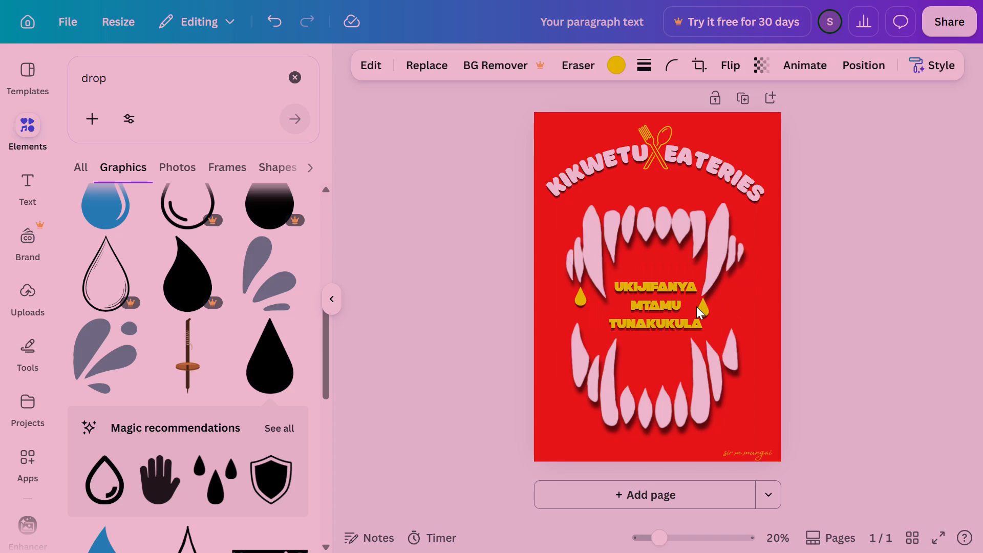
pyautogui.click(899, 276)
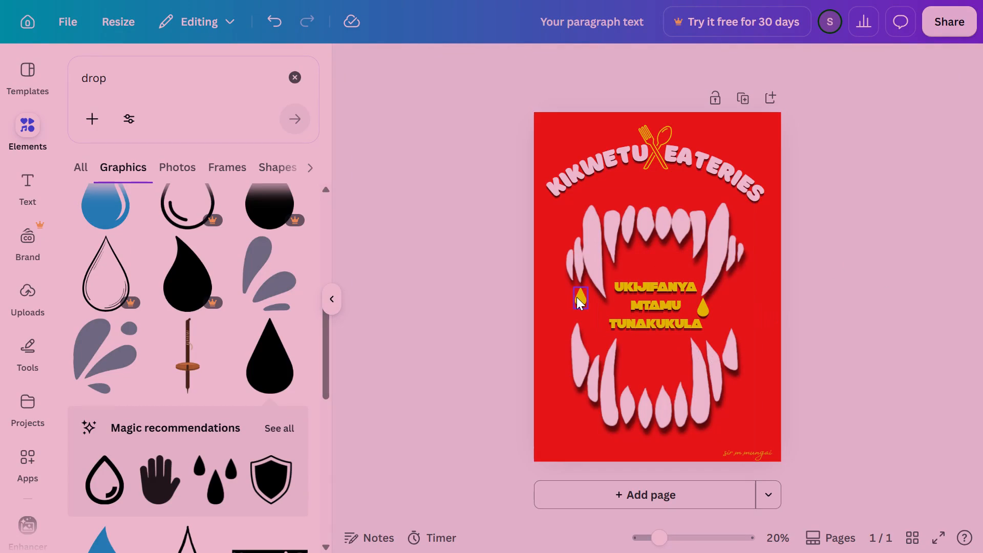
# Recolour the drop under the large upper-right fang light green after trying black, white, pink, red and dark green.
pyautogui.click(704, 311)
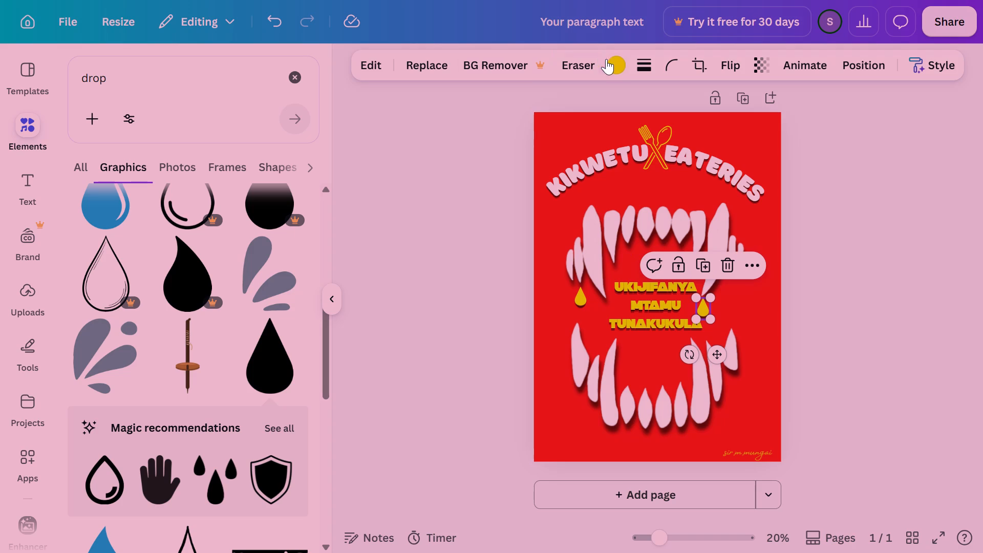
pyautogui.click(616, 60)
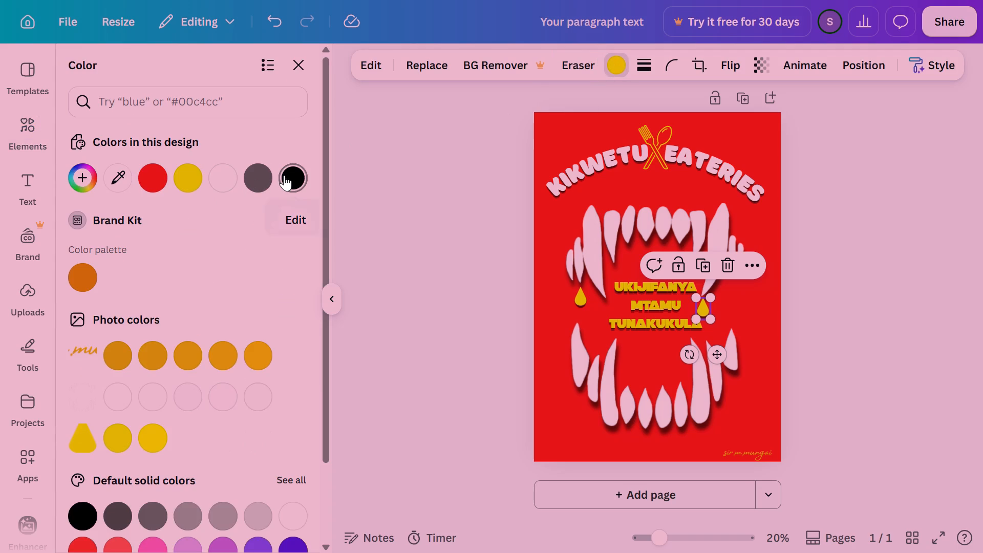
pyautogui.click(284, 175)
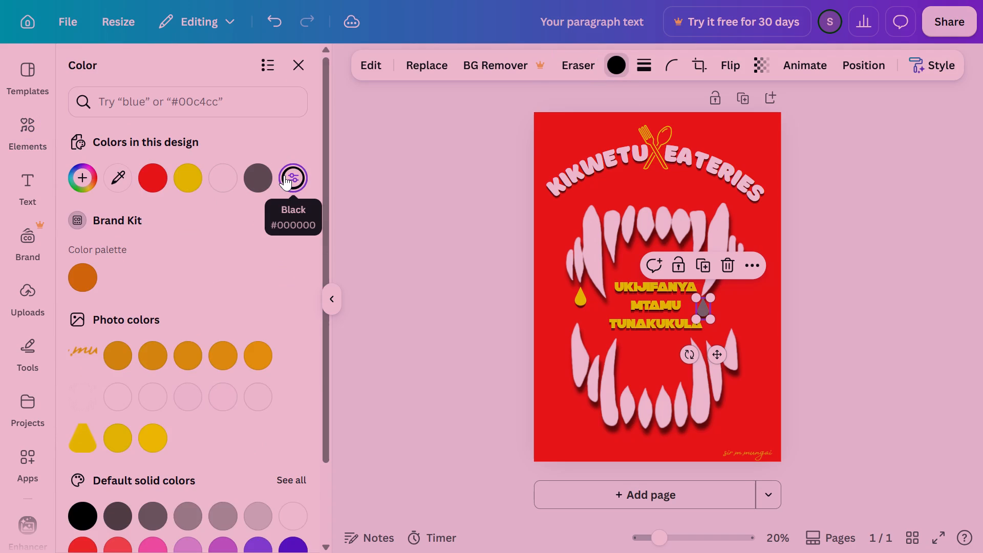
pyautogui.click(89, 515)
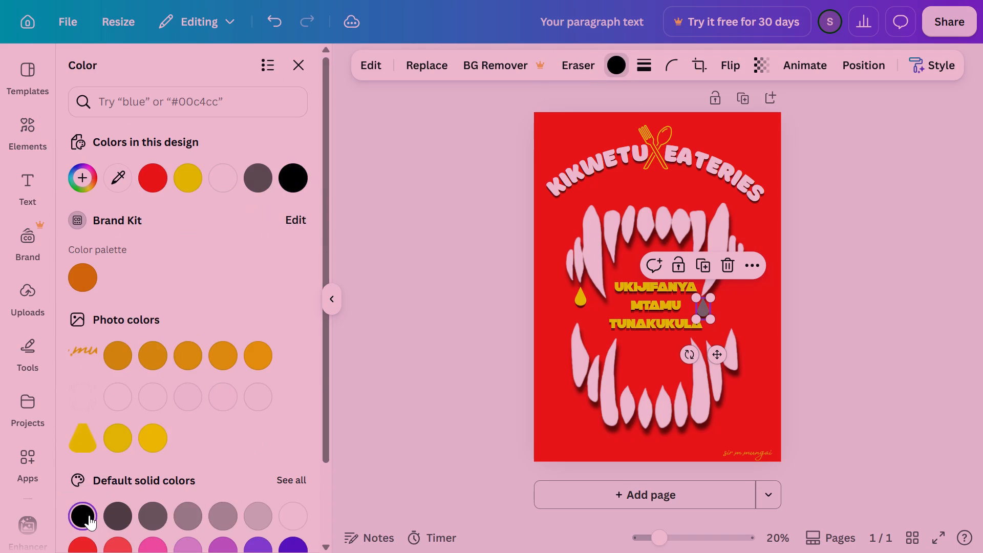
pyautogui.click(89, 515)
pyautogui.moveTo(329, 369); pyautogui.dragTo(322, 417)
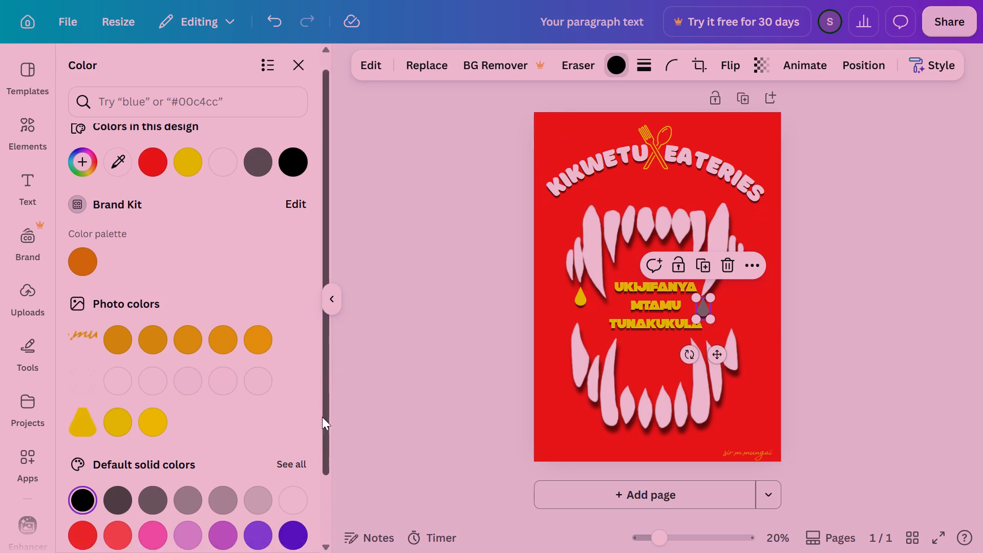
pyautogui.moveTo(322, 417); pyautogui.dragTo(316, 545)
pyautogui.click(264, 303)
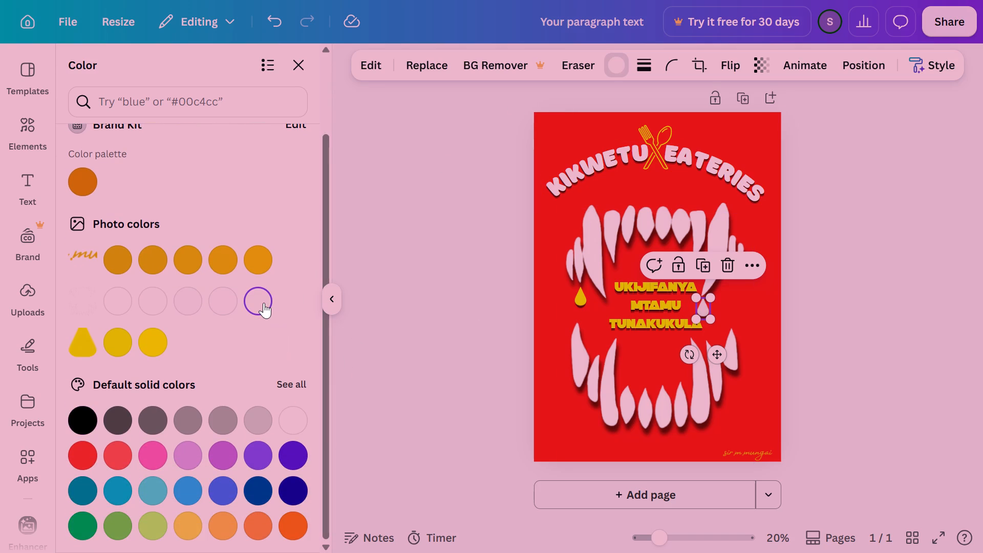
pyautogui.click(155, 456)
pyautogui.click(77, 458)
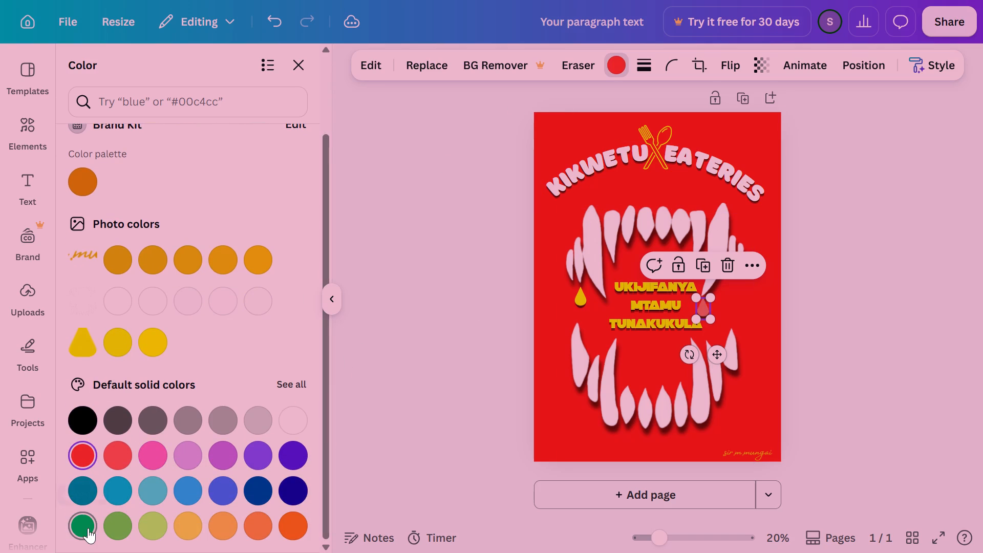
pyautogui.click(88, 528)
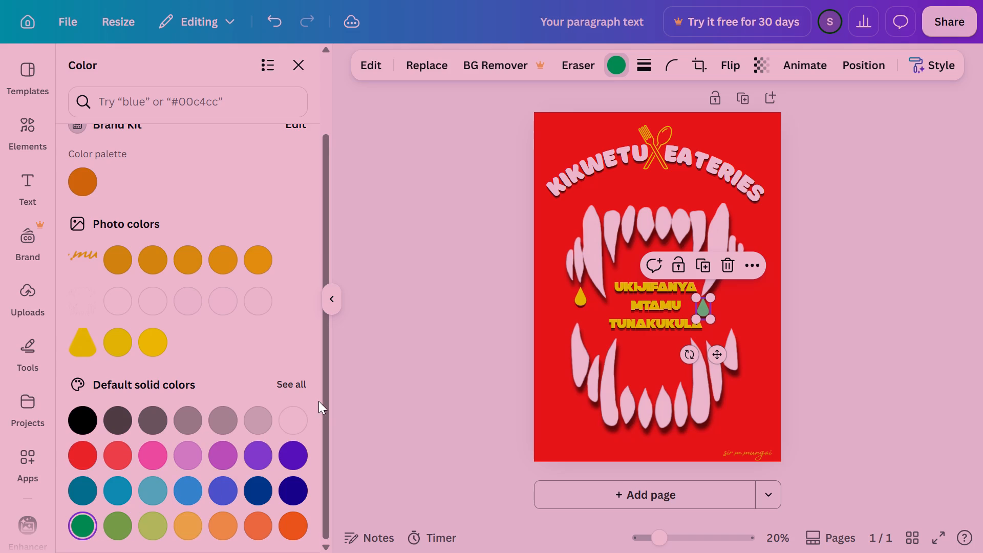
pyautogui.moveTo(325, 415); pyautogui.dragTo(325, 487)
pyautogui.click(119, 528)
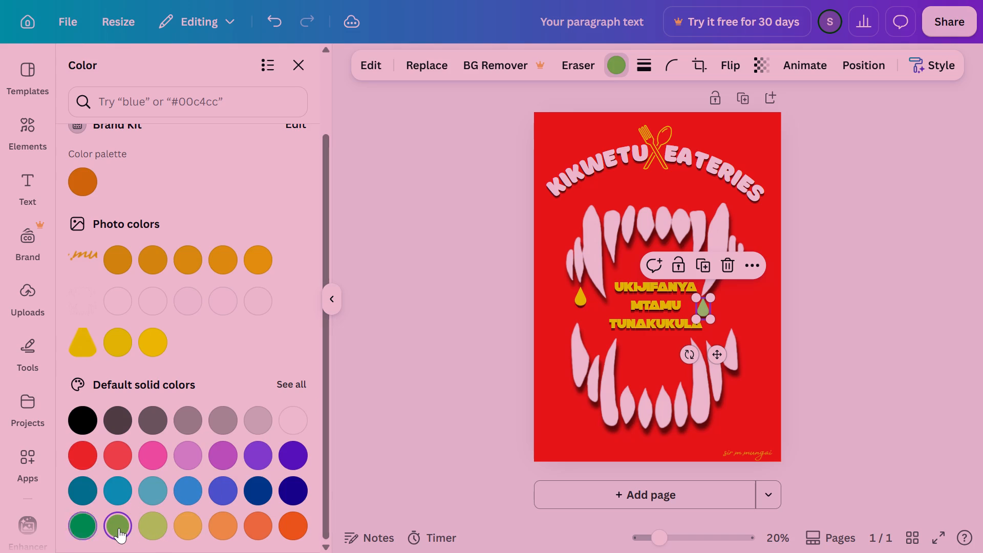
pyautogui.click(858, 248)
pyautogui.click(858, 248)
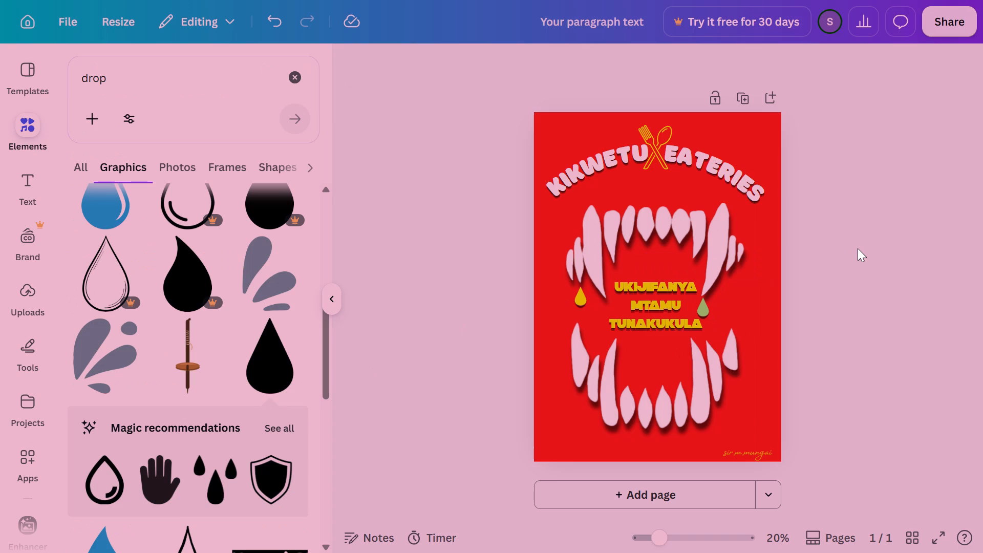
# Search the elements library for LINES.
pyautogui.click(299, 79)
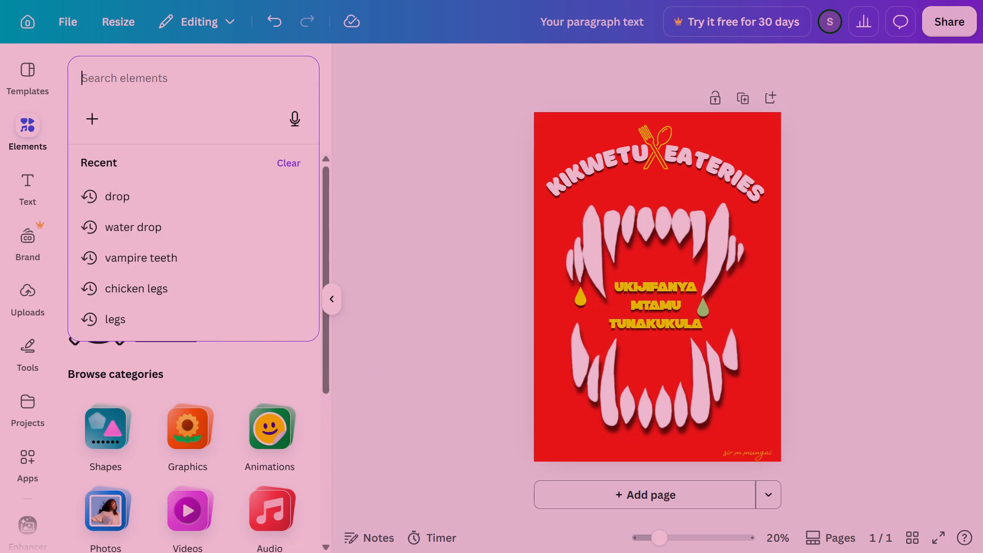
pyautogui.write('LINES')
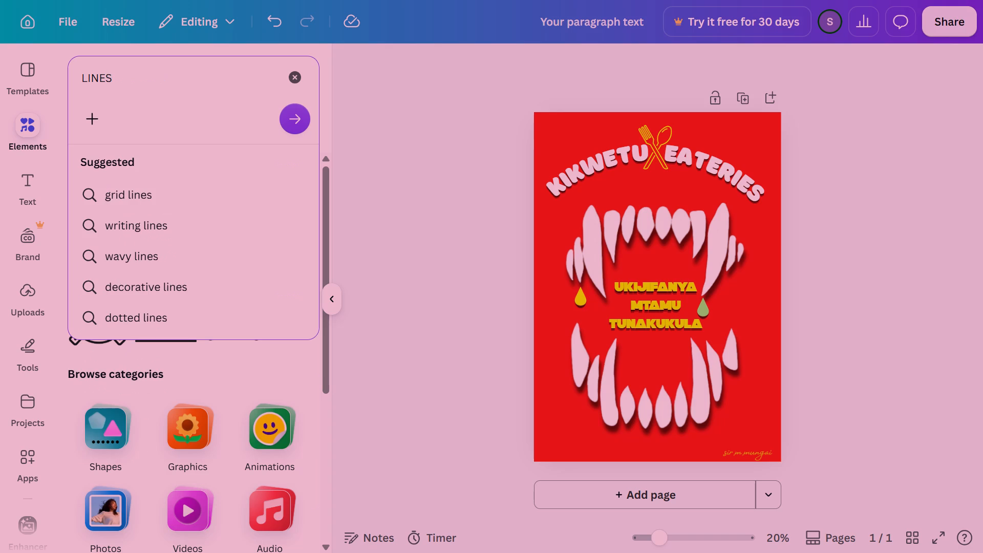
pyautogui.press('Return')
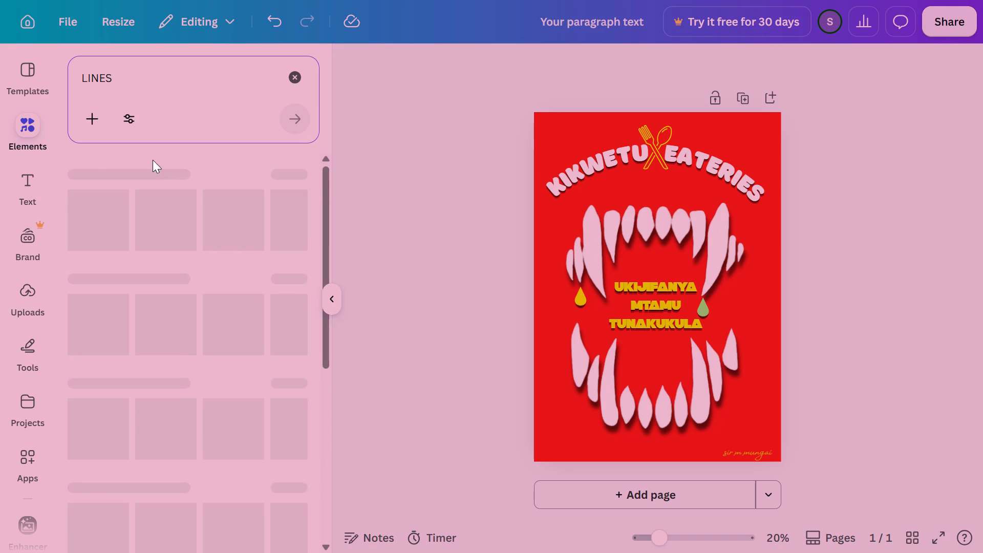
# Search the elements library for CURVES and look through the matching shapes and graphics for a suitable curved element.
pyautogui.click(299, 74)
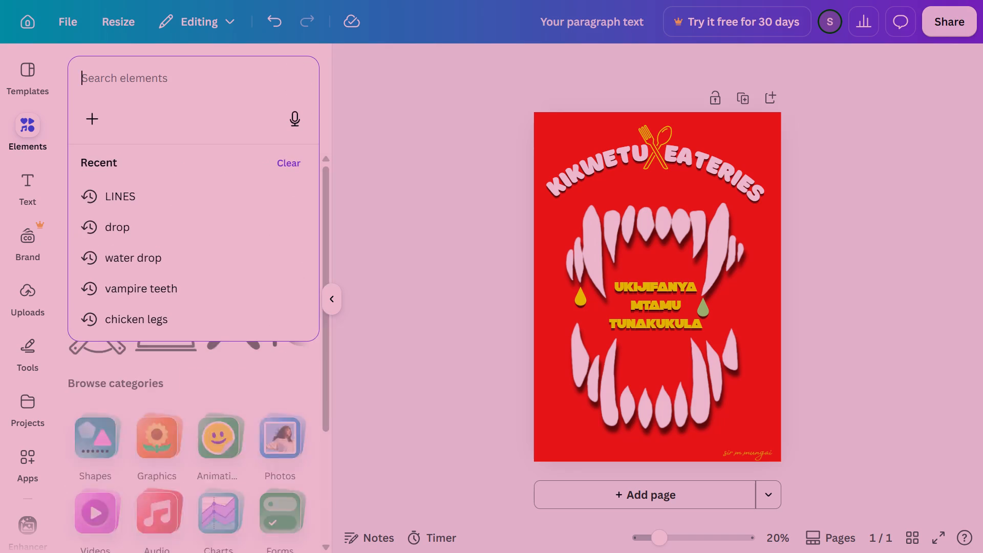
pyautogui.write('CURVES')
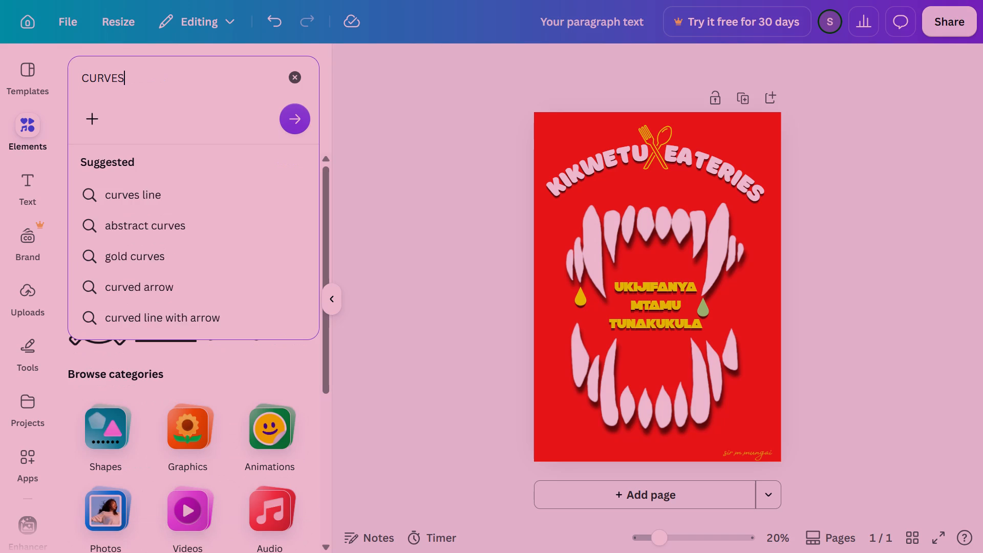
pyautogui.press('Return')
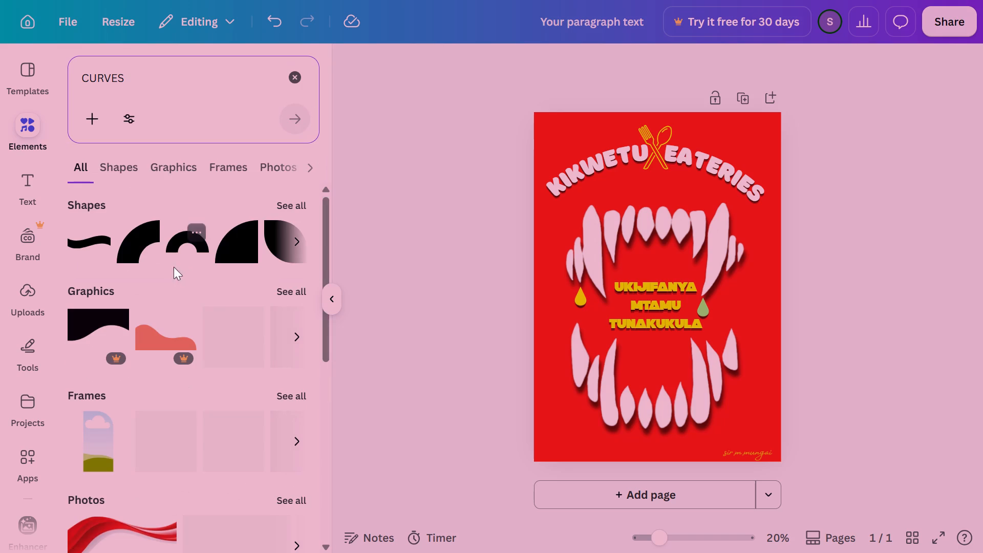
pyautogui.click(112, 171)
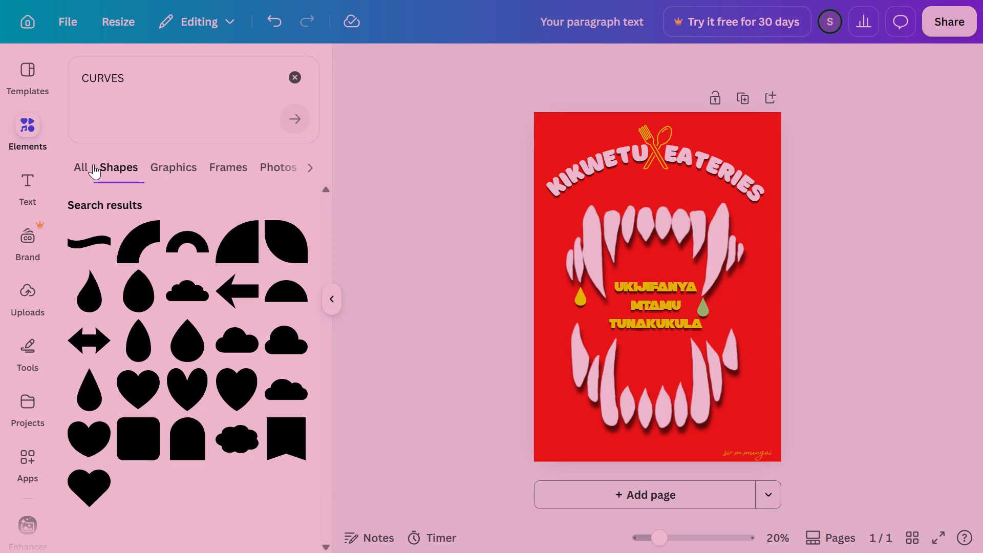
pyautogui.click(88, 165)
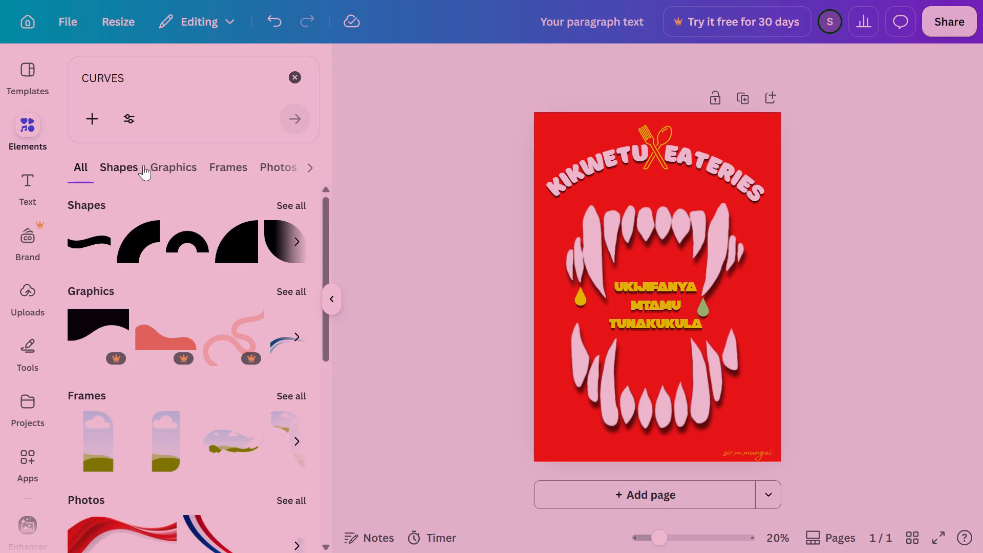
pyautogui.click(156, 165)
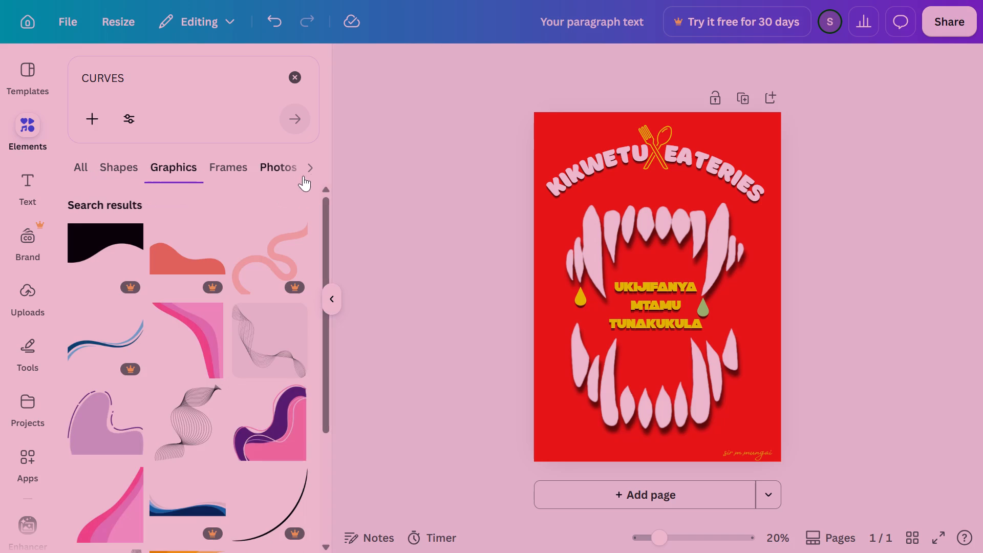
pyautogui.moveTo(320, 214); pyautogui.dragTo(332, 379)
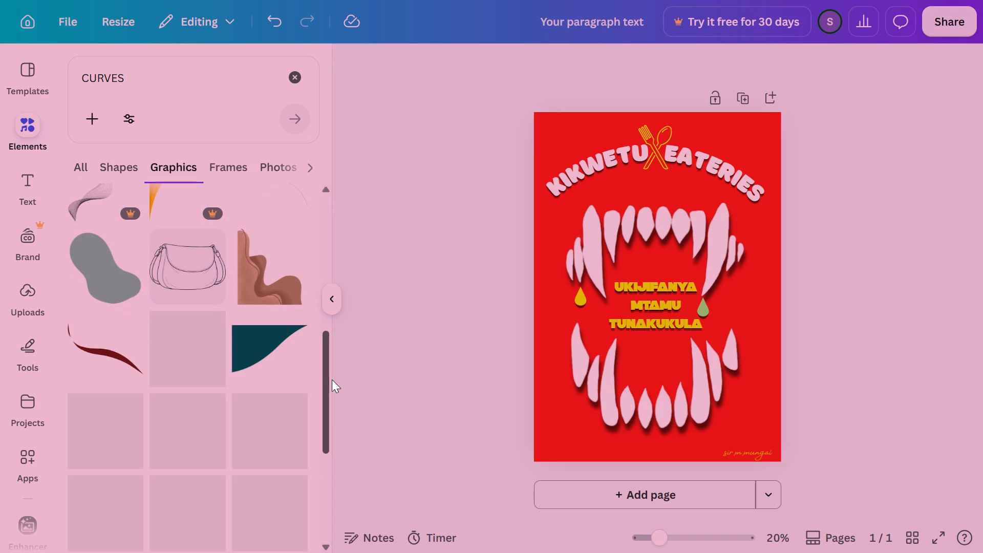
pyautogui.moveTo(332, 379); pyautogui.dragTo(347, 508)
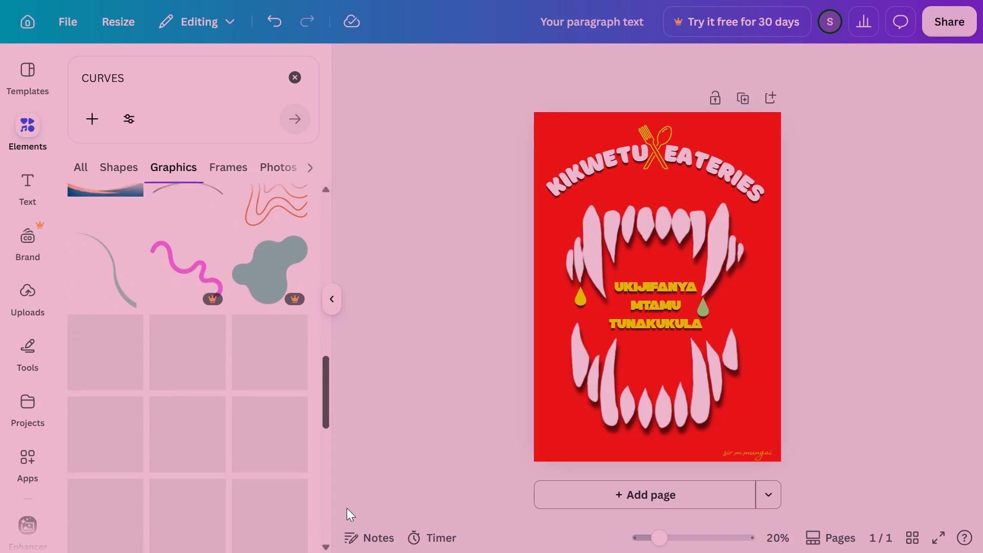
pyautogui.moveTo(347, 508); pyautogui.dragTo(355, 552)
# Switch to the suggested search curves line and look through its graphics for a curve to use.
pyautogui.click(166, 82)
pyautogui.press('space')
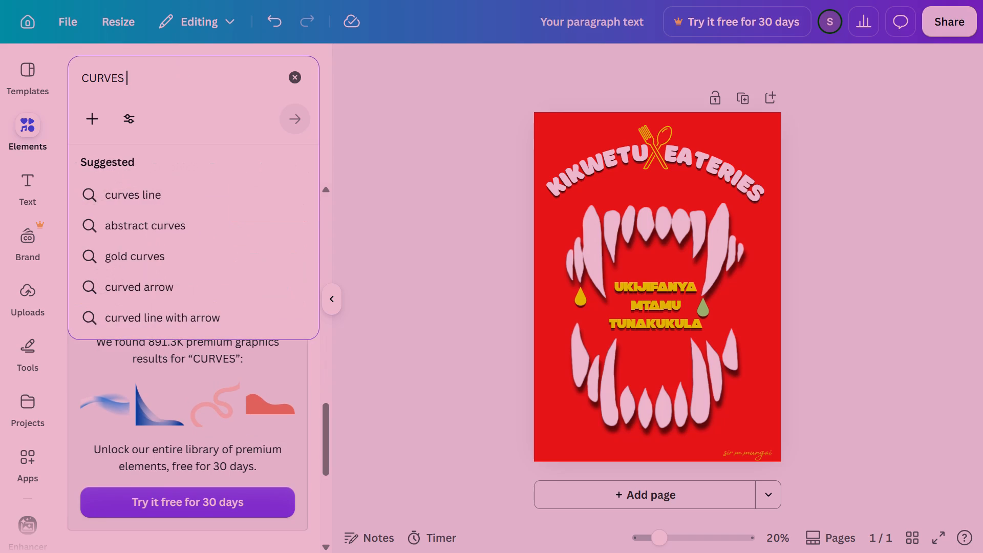
pyautogui.click(132, 239)
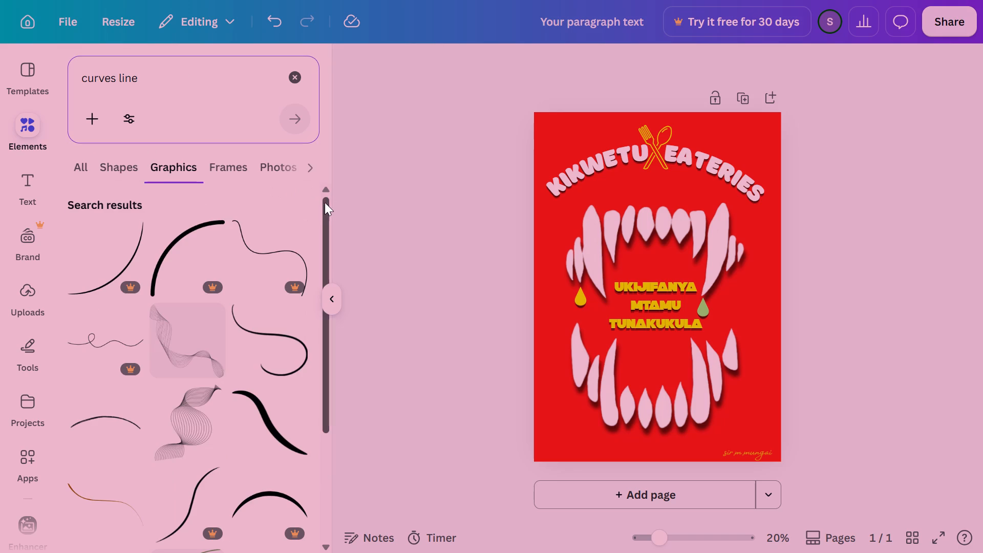
pyautogui.moveTo(322, 226); pyautogui.dragTo(333, 364)
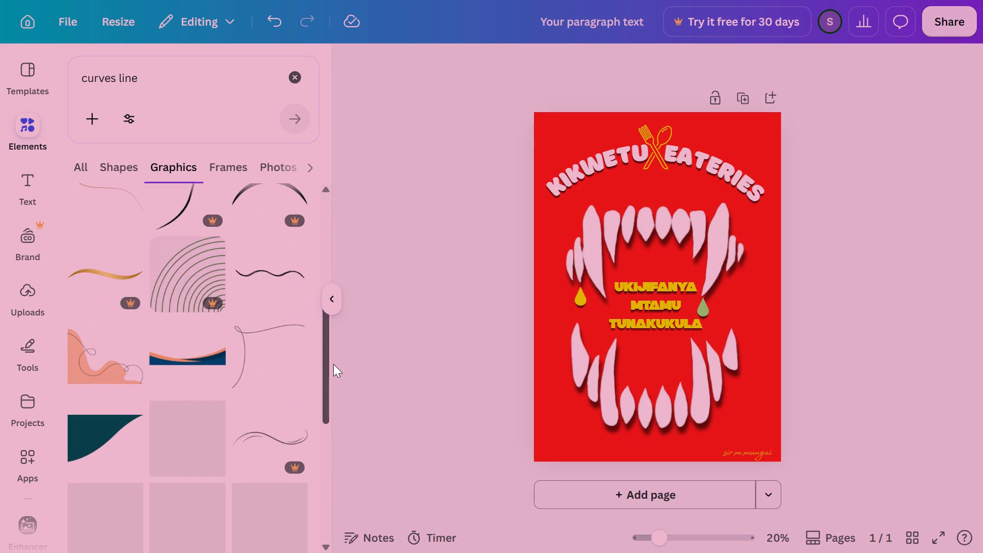
pyautogui.moveTo(333, 364); pyautogui.dragTo(338, 465)
pyautogui.moveTo(333, 398); pyautogui.dragTo(329, 466)
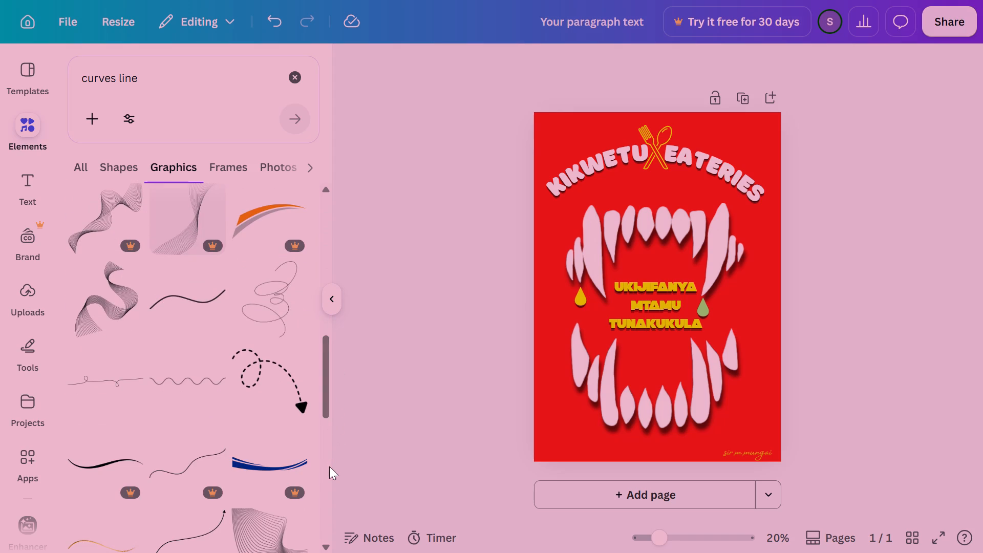
pyautogui.moveTo(325, 393); pyautogui.dragTo(326, 508)
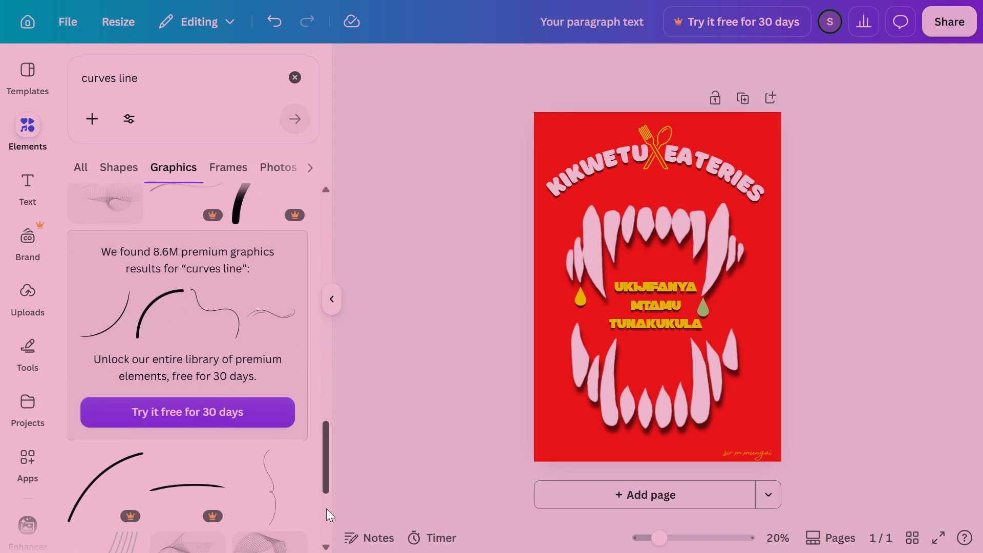
pyautogui.moveTo(326, 508); pyautogui.dragTo(334, 441)
pyautogui.moveTo(324, 341); pyautogui.dragTo(322, 413)
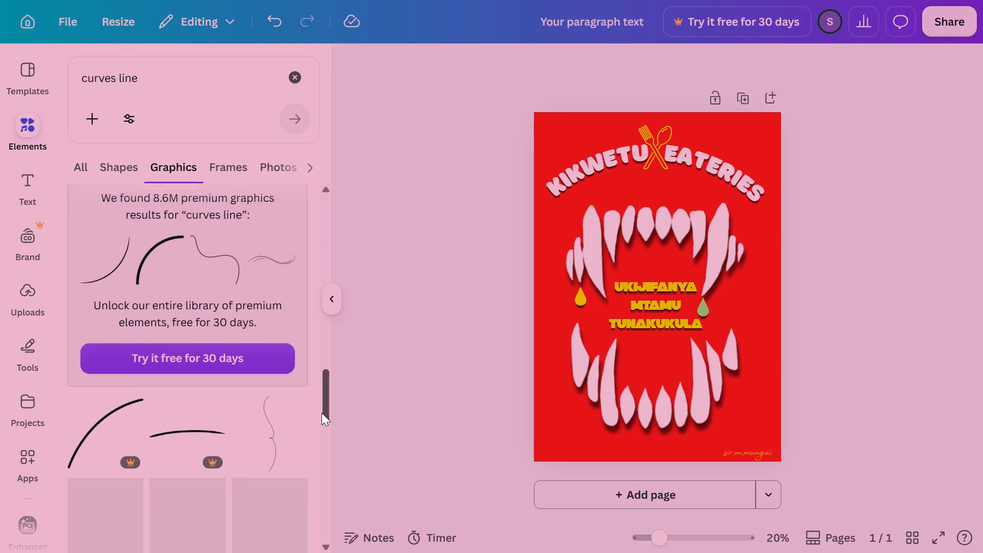
pyautogui.moveTo(322, 413); pyautogui.dragTo(320, 475)
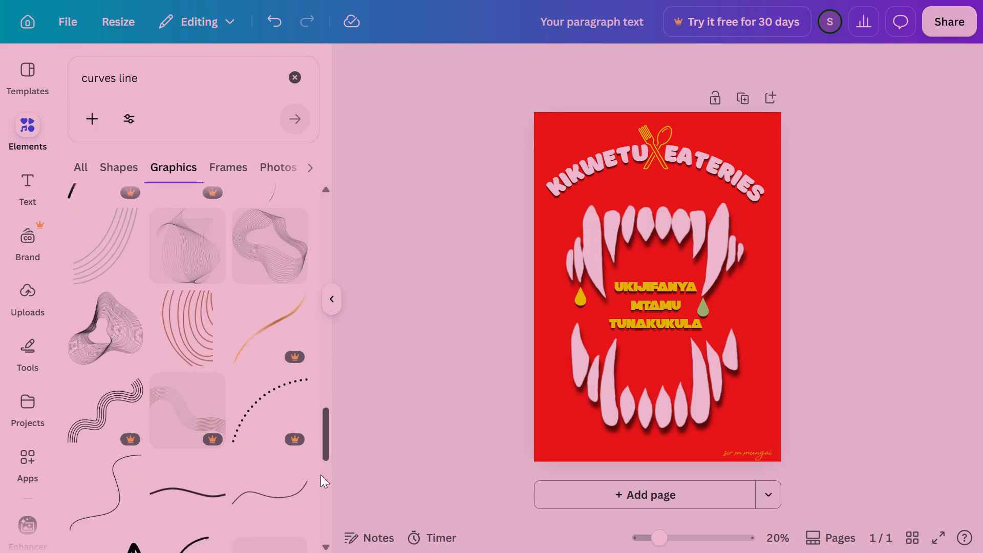
pyautogui.moveTo(320, 475); pyautogui.dragTo(324, 516)
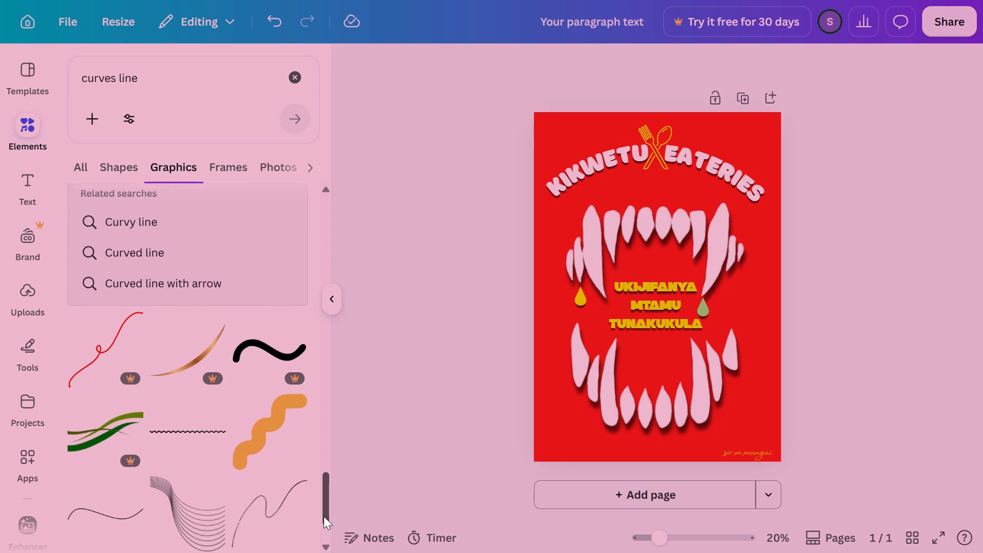
pyautogui.moveTo(324, 516); pyautogui.dragTo(322, 474)
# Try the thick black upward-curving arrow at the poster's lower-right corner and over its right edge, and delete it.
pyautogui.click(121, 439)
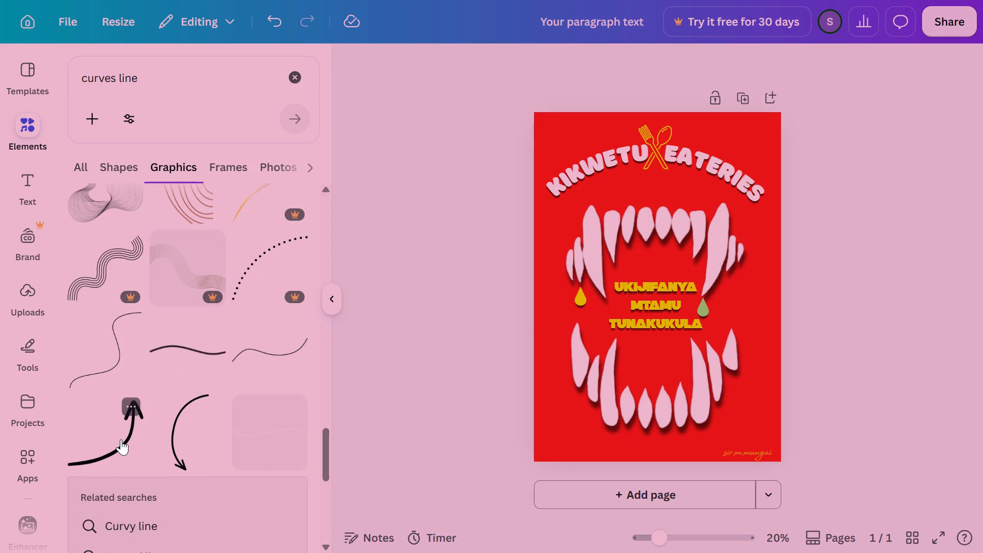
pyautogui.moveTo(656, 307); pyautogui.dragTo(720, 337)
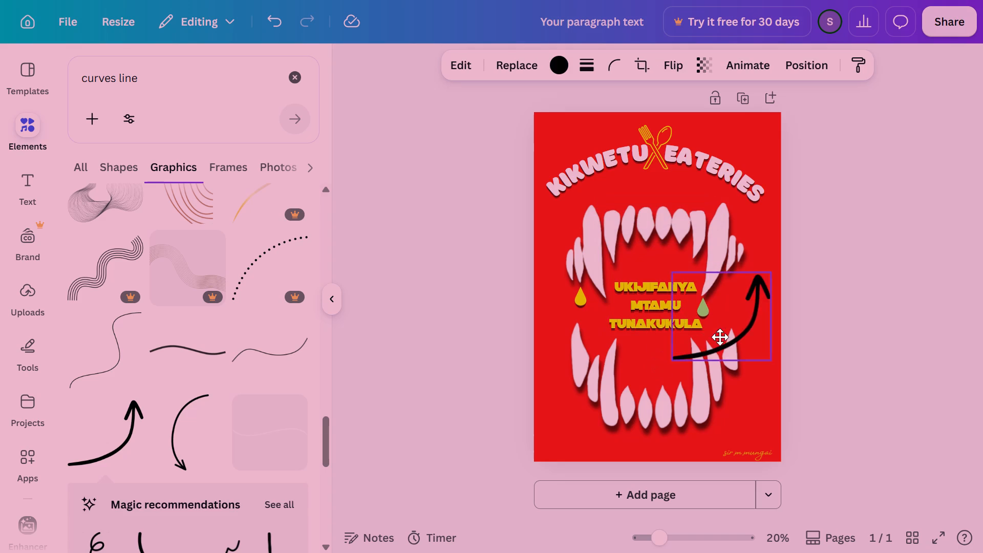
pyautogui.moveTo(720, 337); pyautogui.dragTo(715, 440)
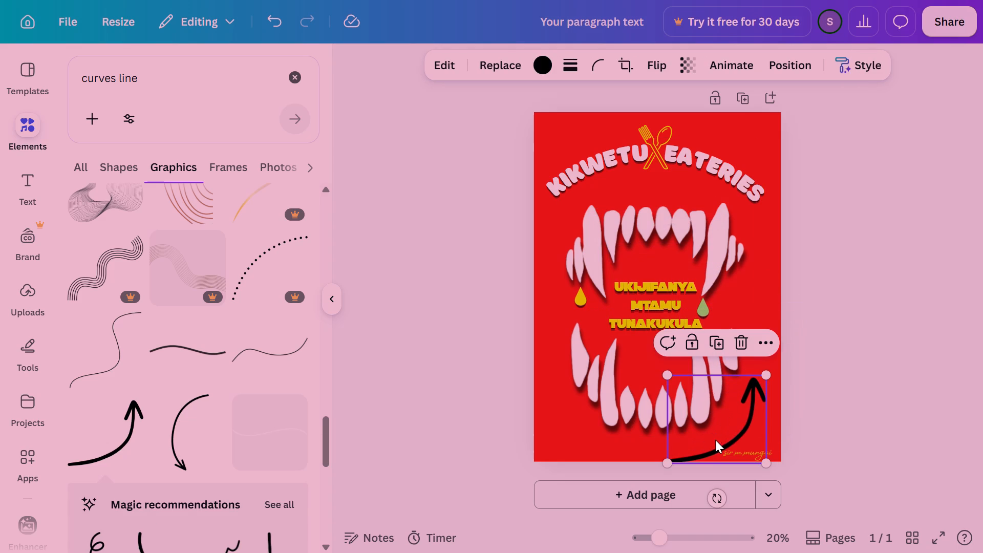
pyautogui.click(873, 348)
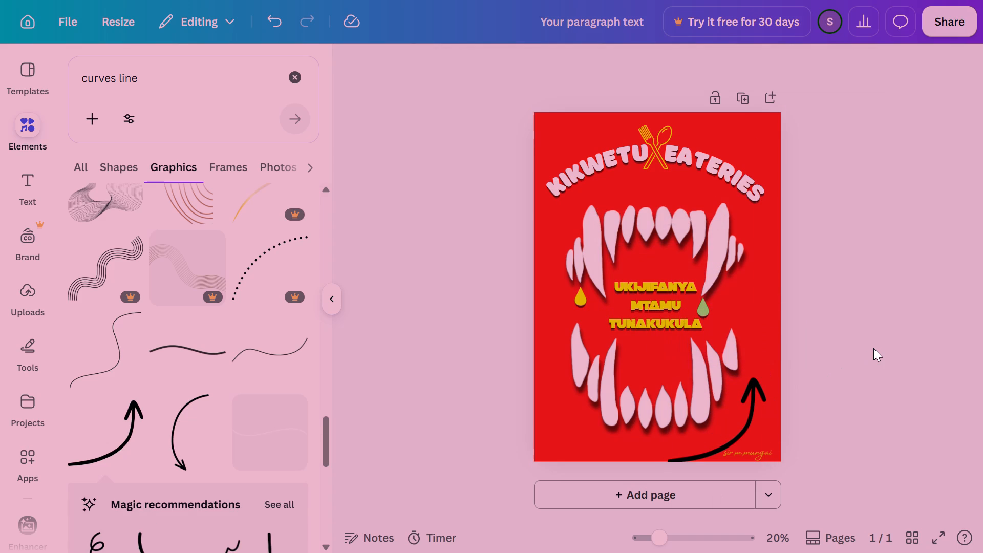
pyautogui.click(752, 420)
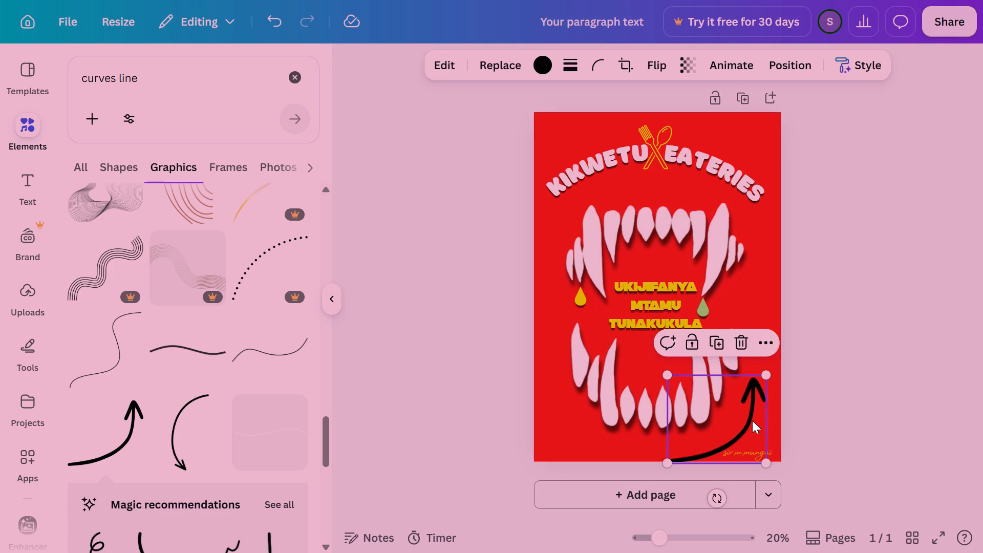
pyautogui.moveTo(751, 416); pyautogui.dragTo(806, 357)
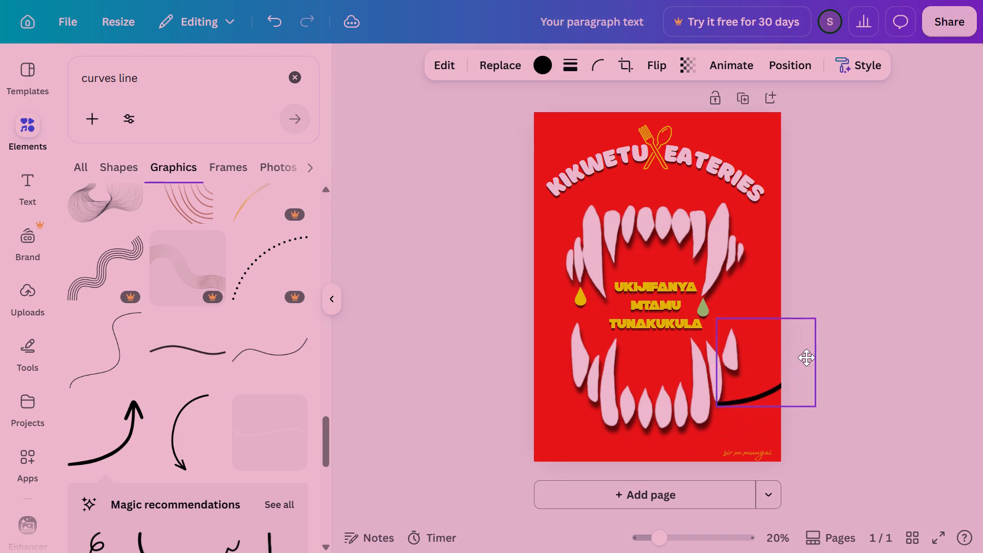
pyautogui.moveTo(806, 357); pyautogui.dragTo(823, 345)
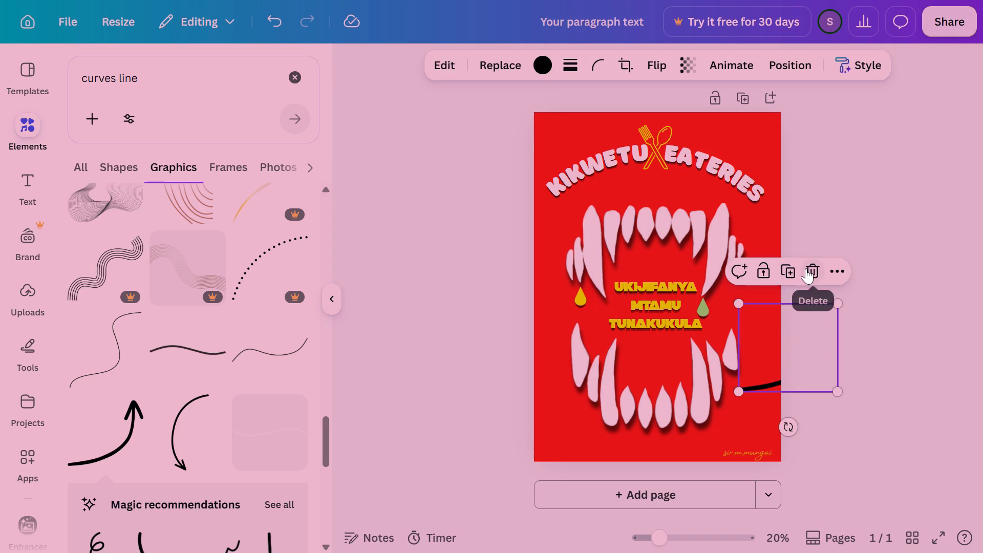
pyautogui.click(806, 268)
# Switch to the related search Curved line and look through its graphics for a suitable curve.
pyautogui.moveTo(326, 445); pyautogui.dragTo(326, 446)
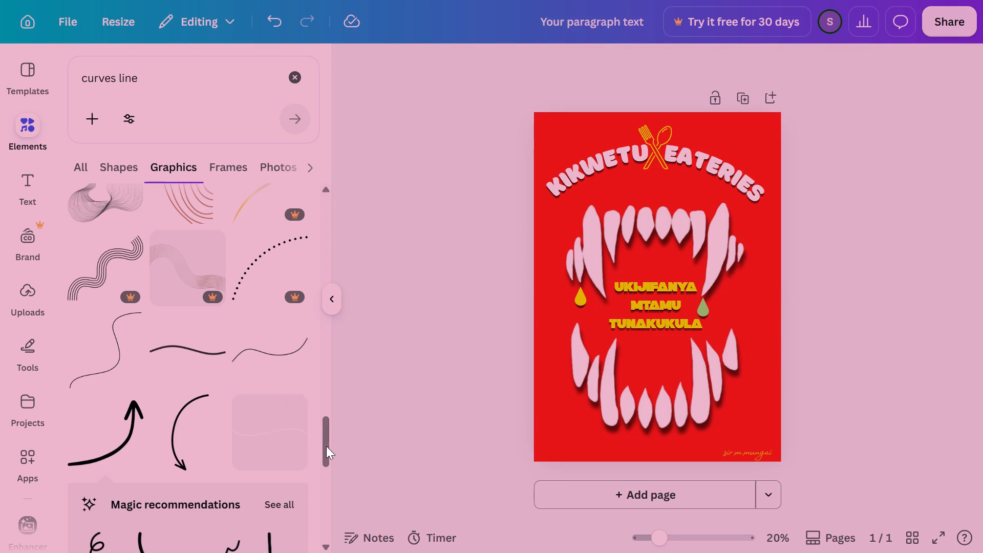
pyautogui.moveTo(326, 446); pyautogui.dragTo(323, 503)
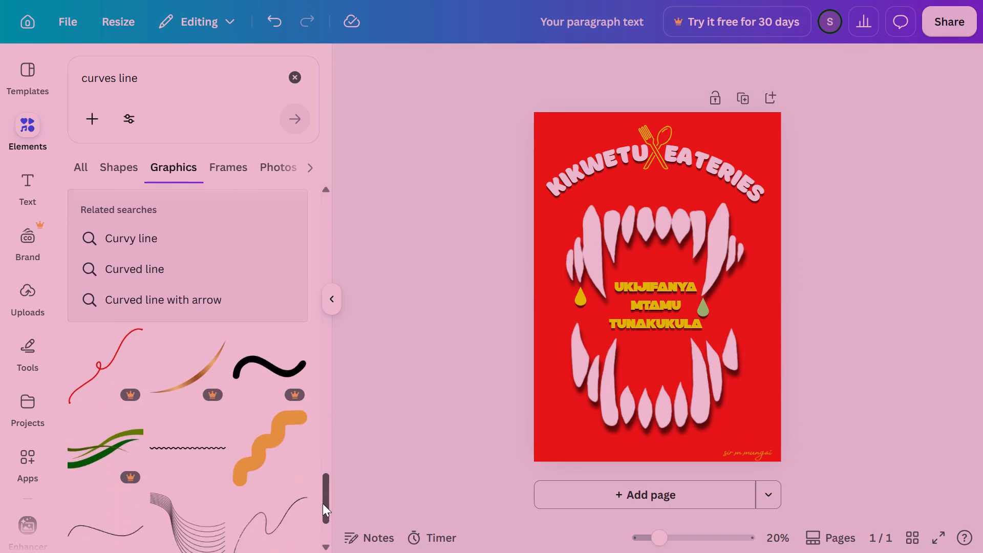
pyautogui.moveTo(323, 503); pyautogui.dragTo(320, 477)
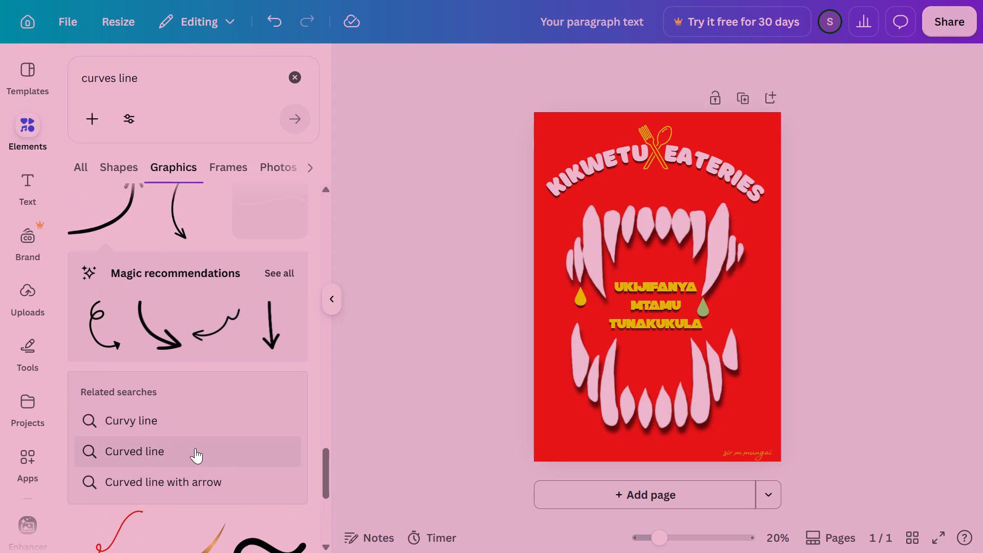
pyautogui.click(189, 446)
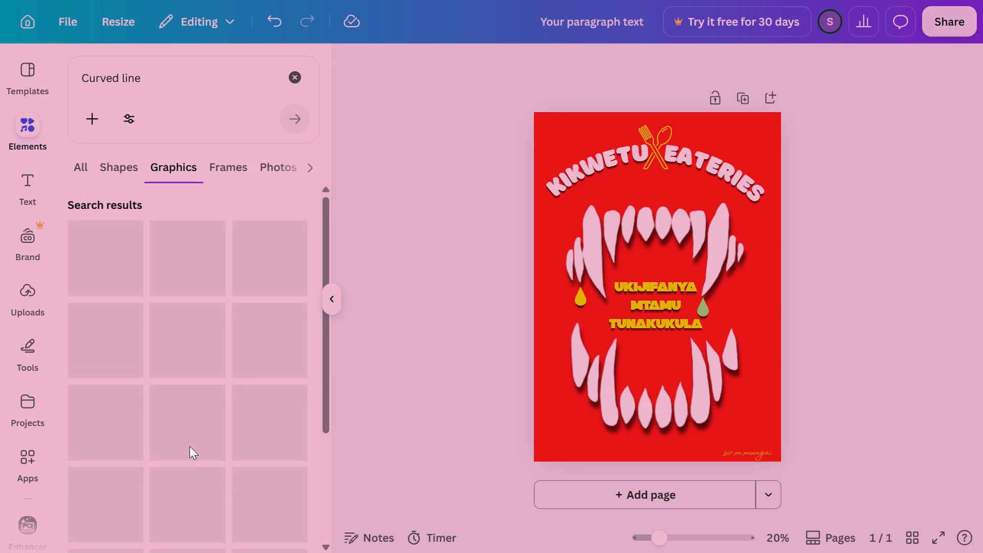
pyautogui.moveTo(326, 222); pyautogui.dragTo(334, 402)
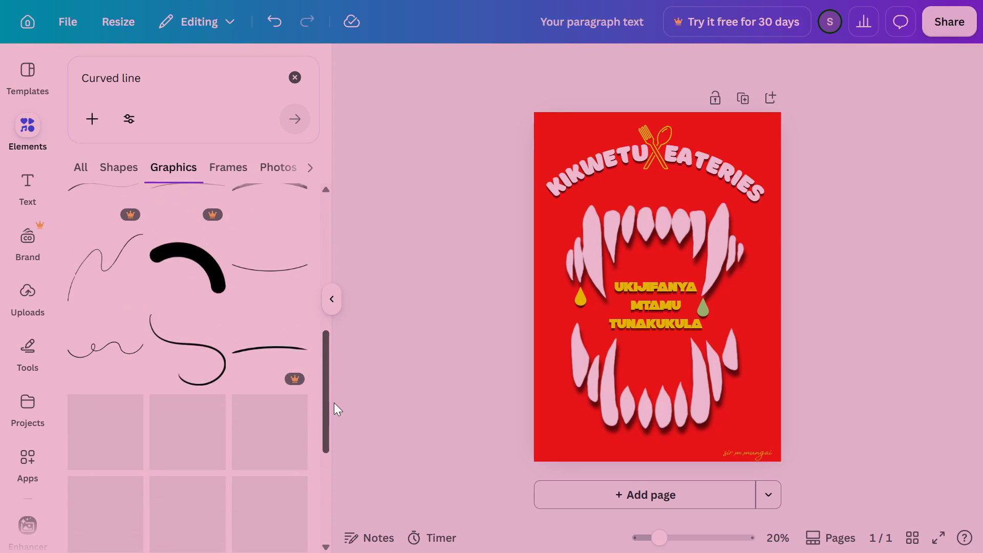
pyautogui.moveTo(334, 402); pyautogui.dragTo(341, 520)
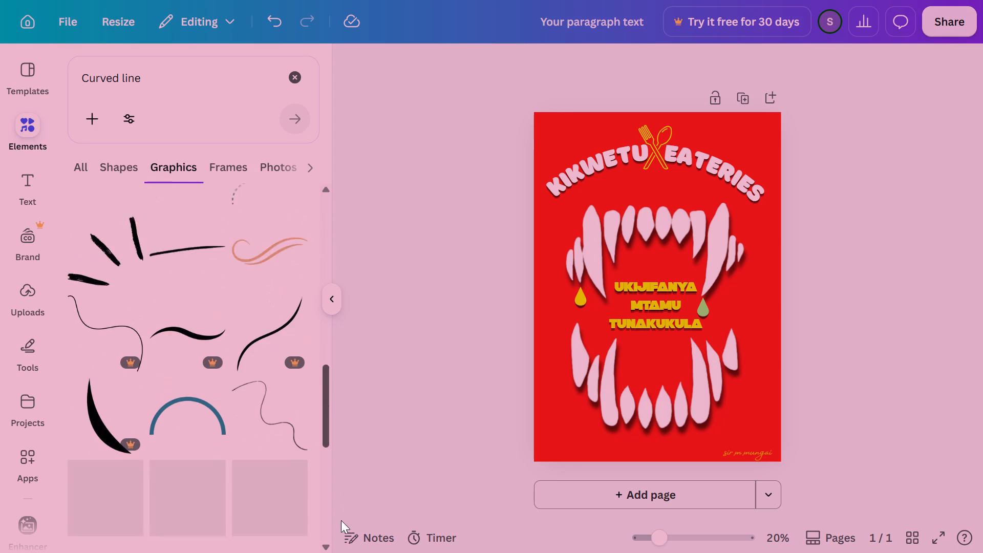
pyautogui.moveTo(341, 520); pyautogui.dragTo(352, 552)
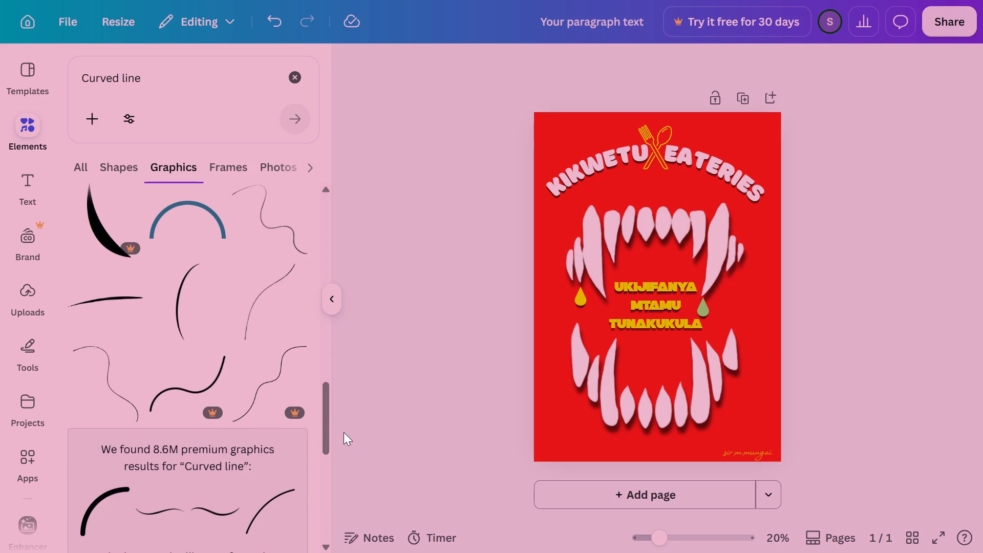
pyautogui.moveTo(326, 460); pyautogui.dragTo(328, 547)
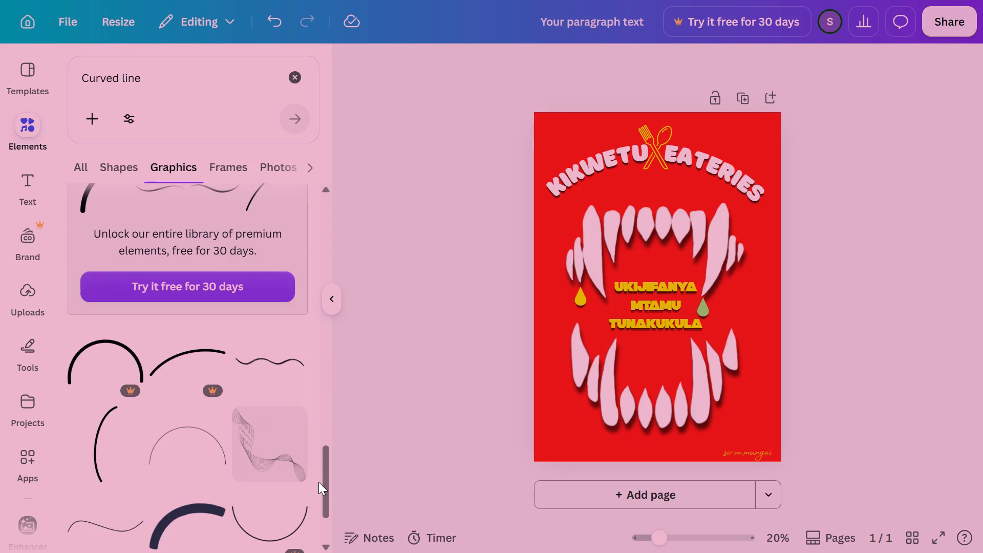
pyautogui.moveTo(324, 479); pyautogui.dragTo(326, 532)
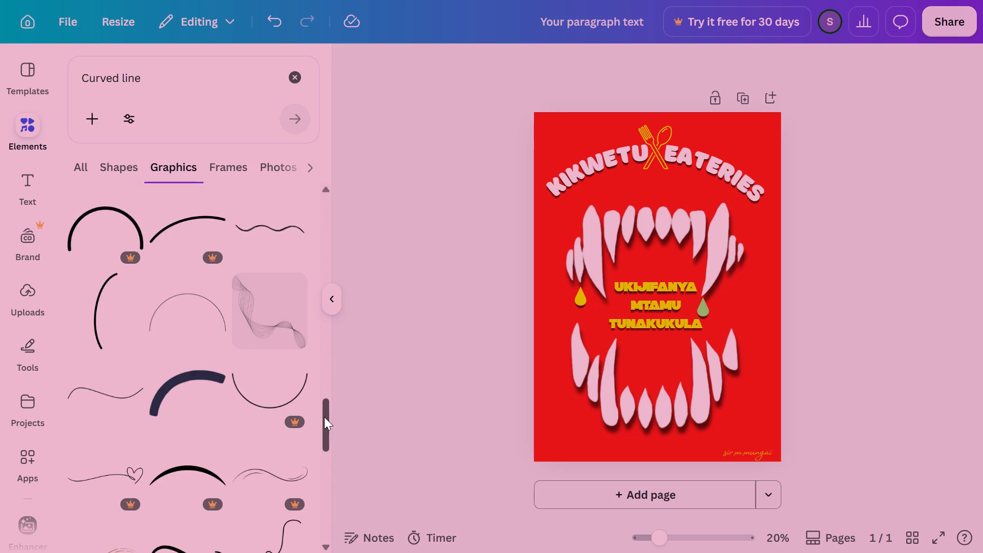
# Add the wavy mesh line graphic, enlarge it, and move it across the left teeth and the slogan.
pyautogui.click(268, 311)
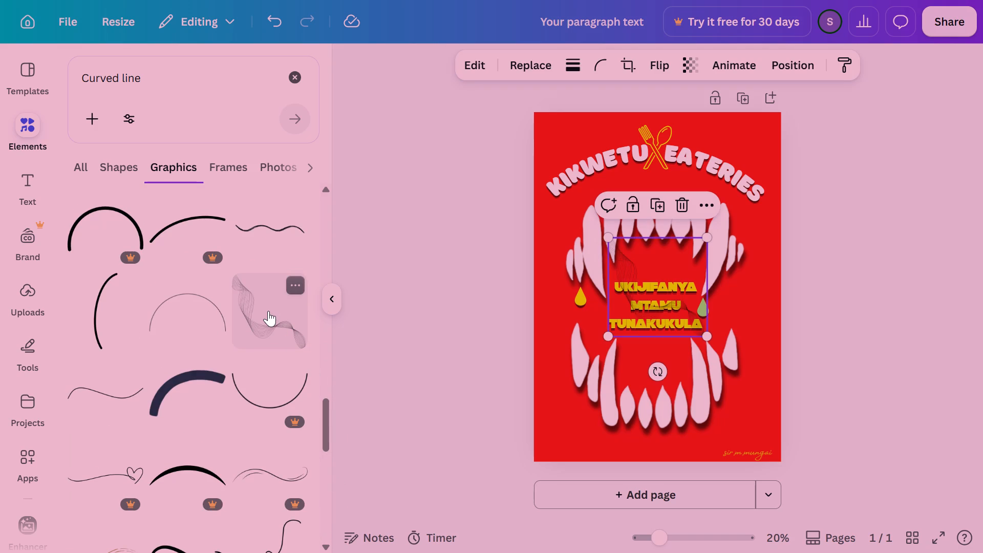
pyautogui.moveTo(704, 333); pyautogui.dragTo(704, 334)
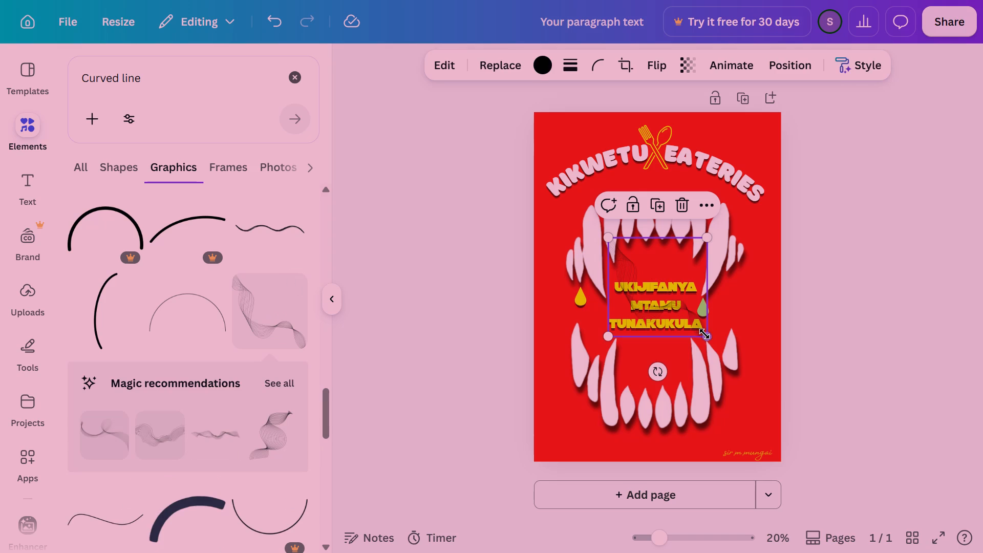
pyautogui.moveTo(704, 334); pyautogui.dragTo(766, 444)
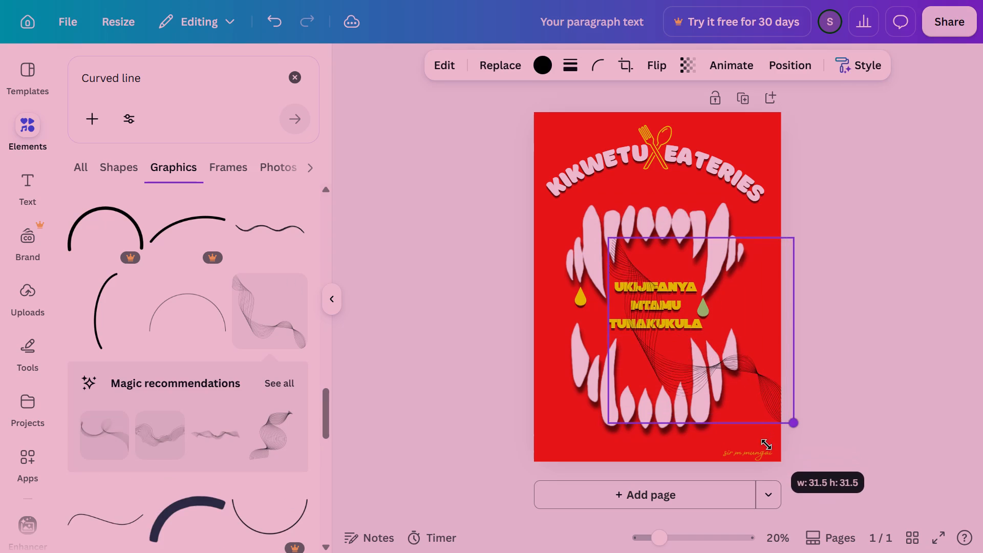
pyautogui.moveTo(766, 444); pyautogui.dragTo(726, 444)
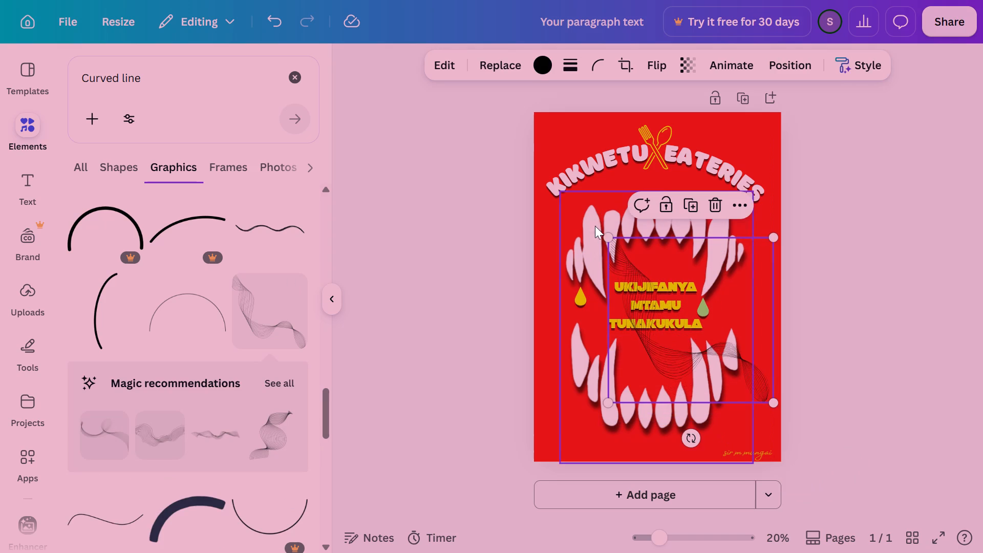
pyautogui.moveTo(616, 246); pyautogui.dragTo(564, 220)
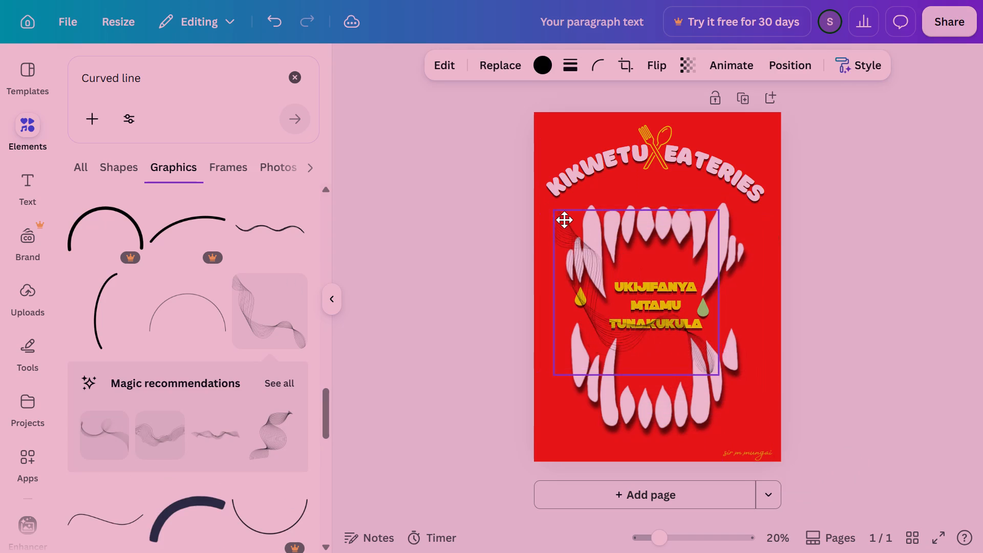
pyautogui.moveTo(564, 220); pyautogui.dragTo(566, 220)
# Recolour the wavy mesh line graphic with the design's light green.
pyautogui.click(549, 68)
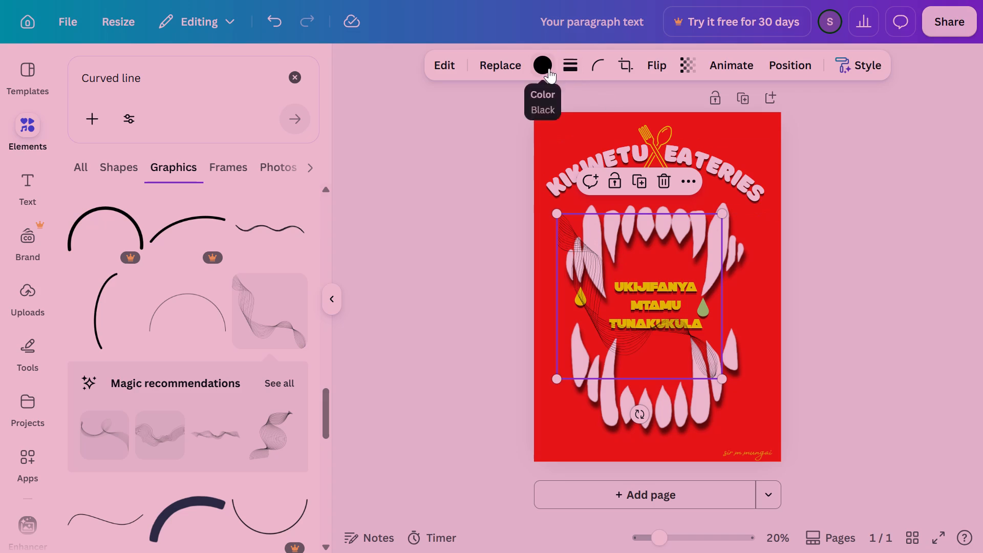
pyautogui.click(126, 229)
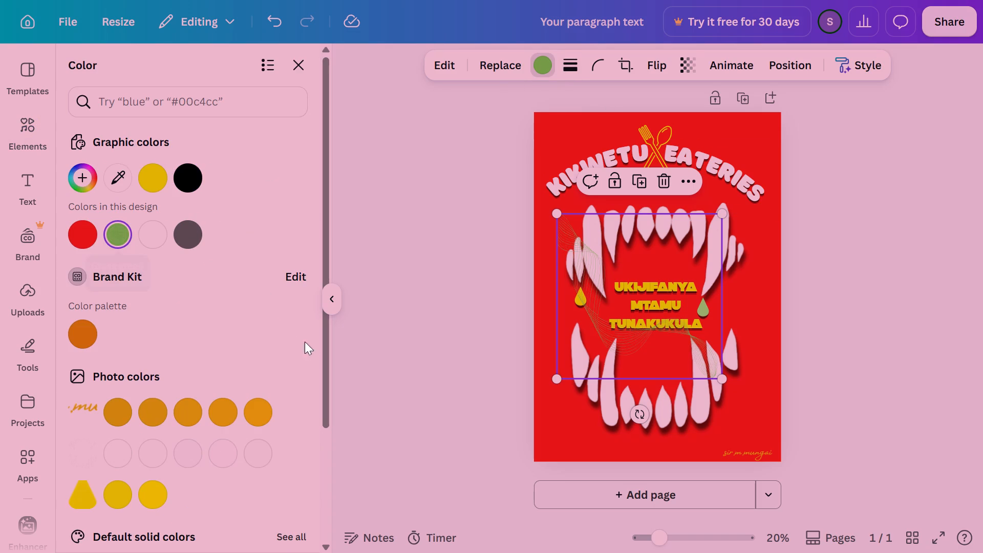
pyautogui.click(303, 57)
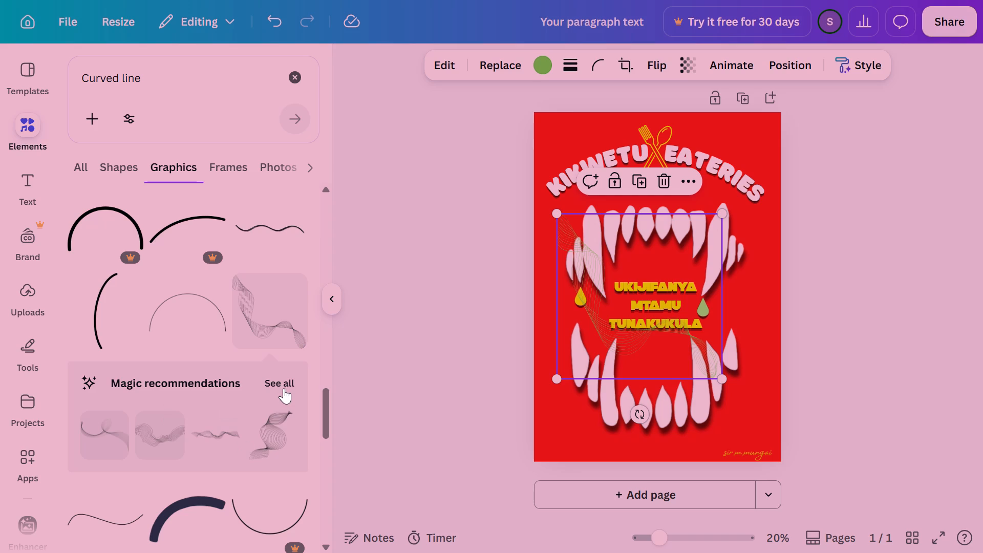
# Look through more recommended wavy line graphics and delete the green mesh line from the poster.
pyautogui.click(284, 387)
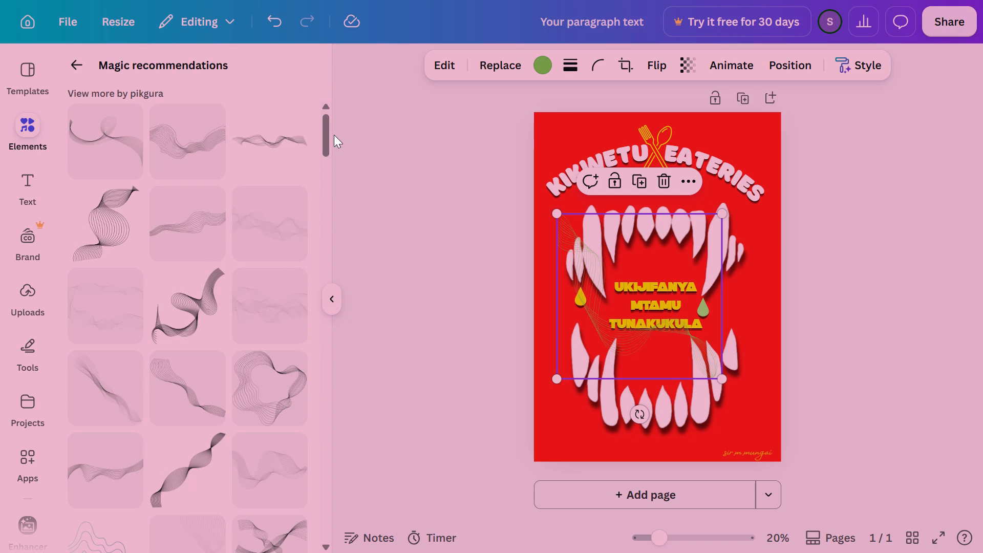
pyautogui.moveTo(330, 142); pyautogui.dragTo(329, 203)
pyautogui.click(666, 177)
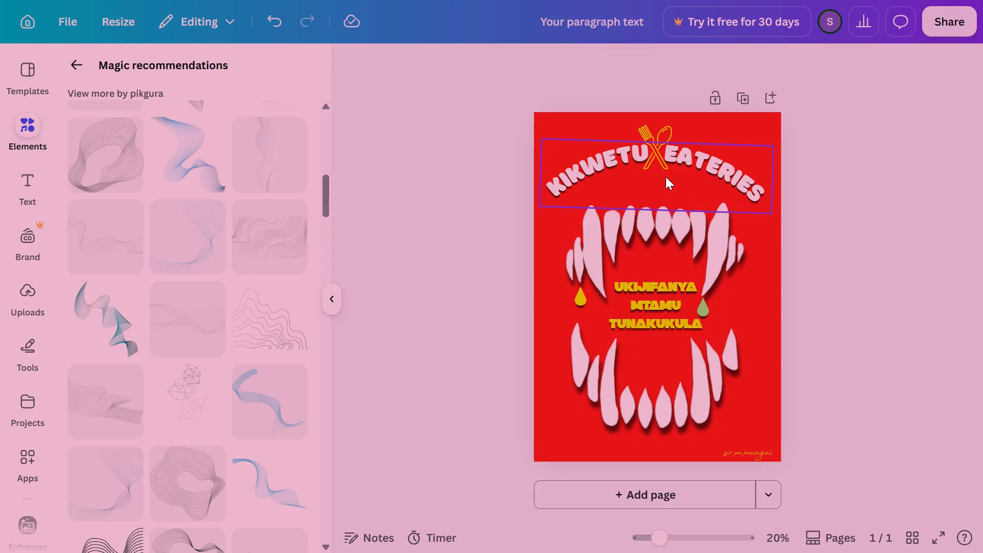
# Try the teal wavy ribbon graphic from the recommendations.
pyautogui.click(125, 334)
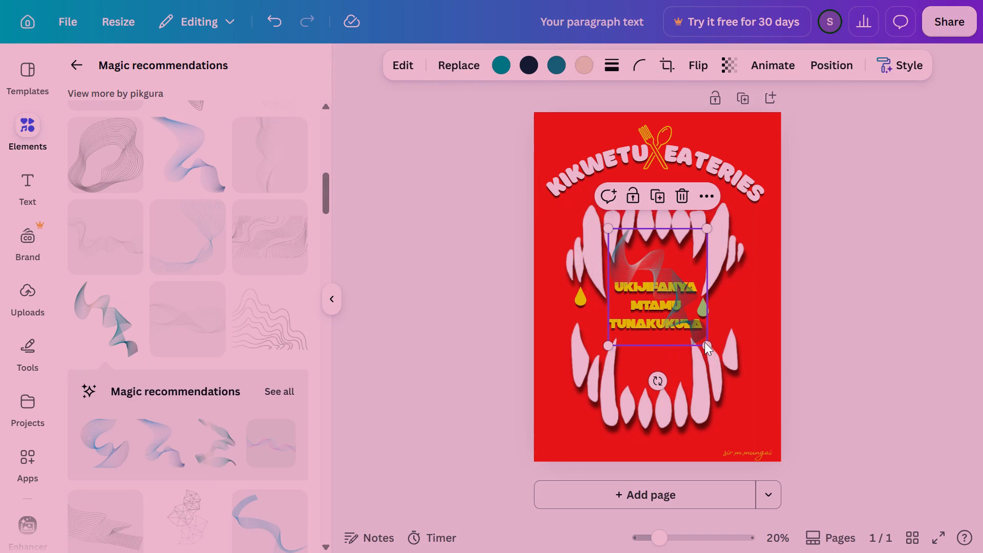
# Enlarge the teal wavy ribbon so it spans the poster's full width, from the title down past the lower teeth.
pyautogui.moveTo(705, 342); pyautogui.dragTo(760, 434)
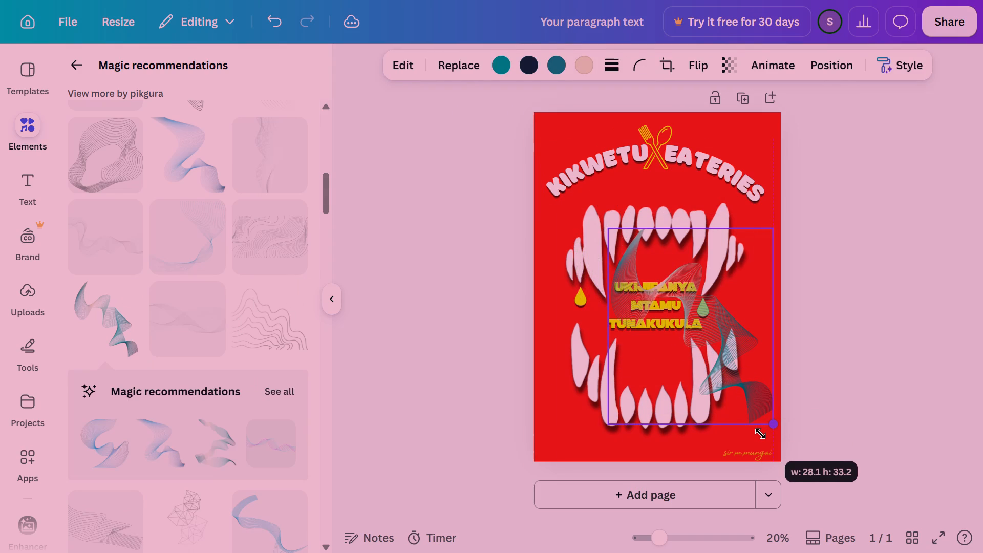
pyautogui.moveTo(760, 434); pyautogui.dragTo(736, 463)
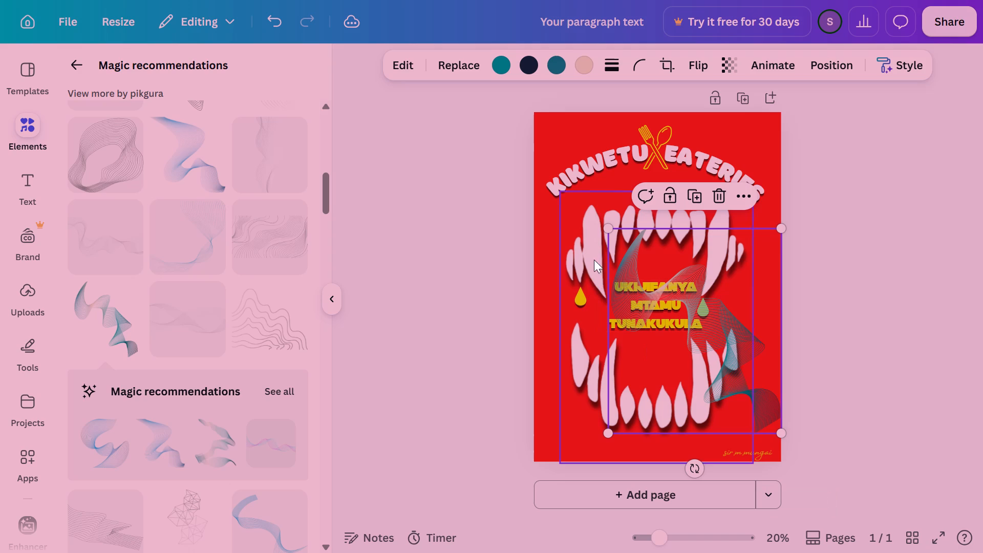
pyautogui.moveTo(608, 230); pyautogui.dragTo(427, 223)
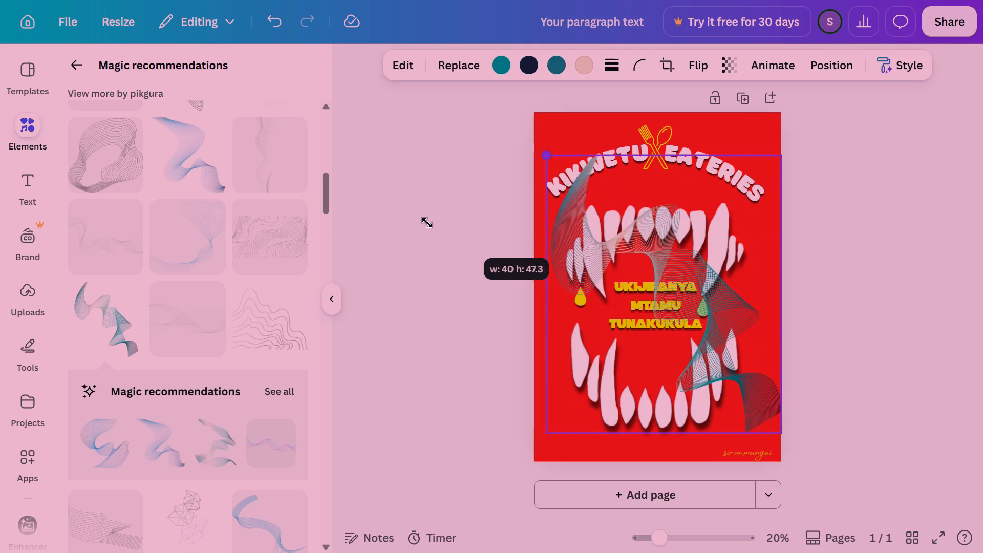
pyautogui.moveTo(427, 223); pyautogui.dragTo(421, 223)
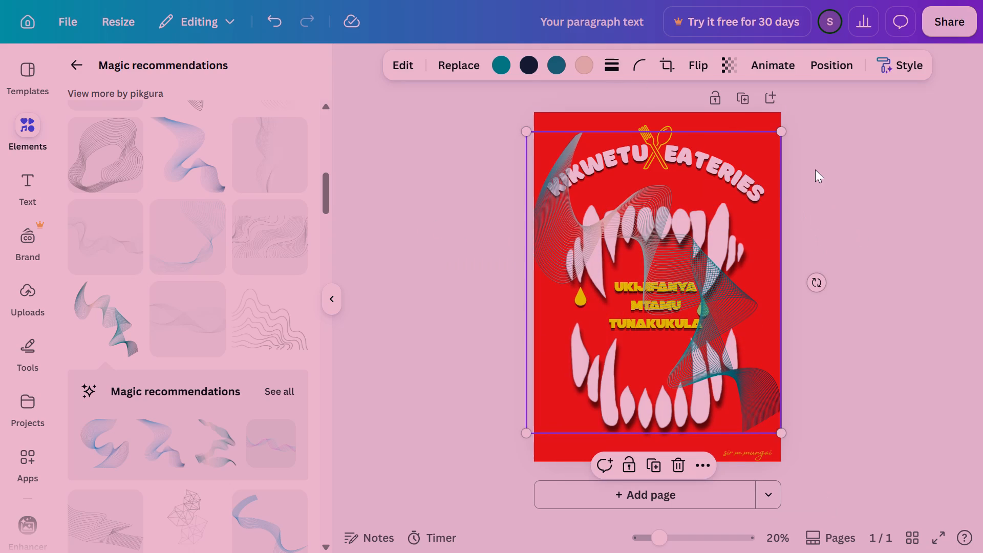
# Delete the teal wavy ribbon graphic from the poster and leave nothing selected.
pyautogui.click(684, 467)
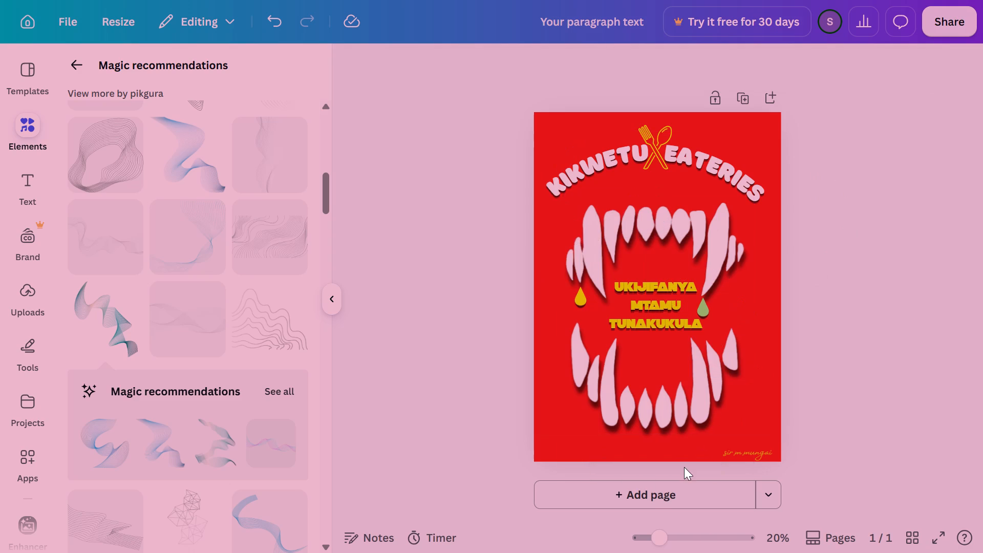
pyautogui.click(934, 301)
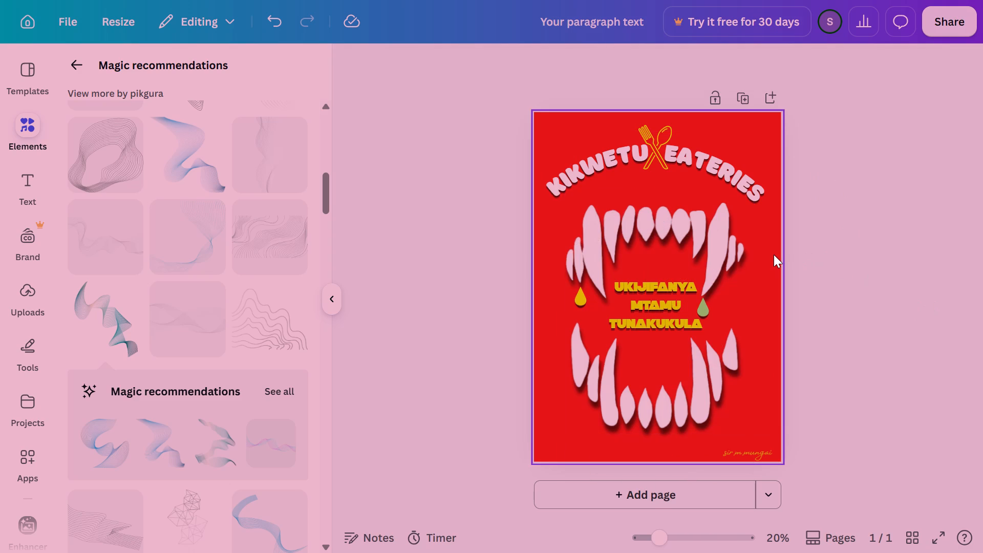
pyautogui.click(844, 260)
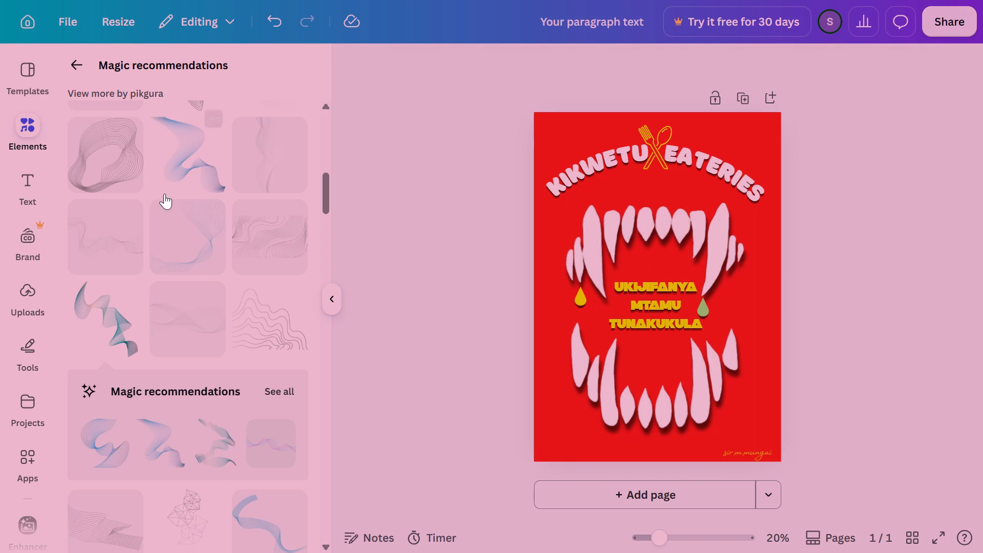
# Leave full screen, check the colour-palette reference post on Instagram, and return to the poster in Canva.
pyautogui.press('F11')
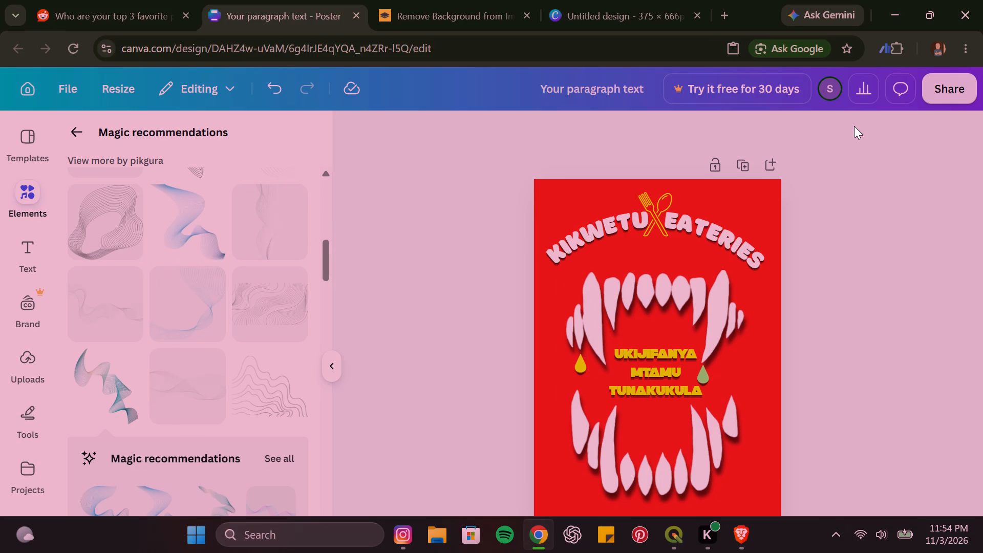
pyautogui.click(420, 544)
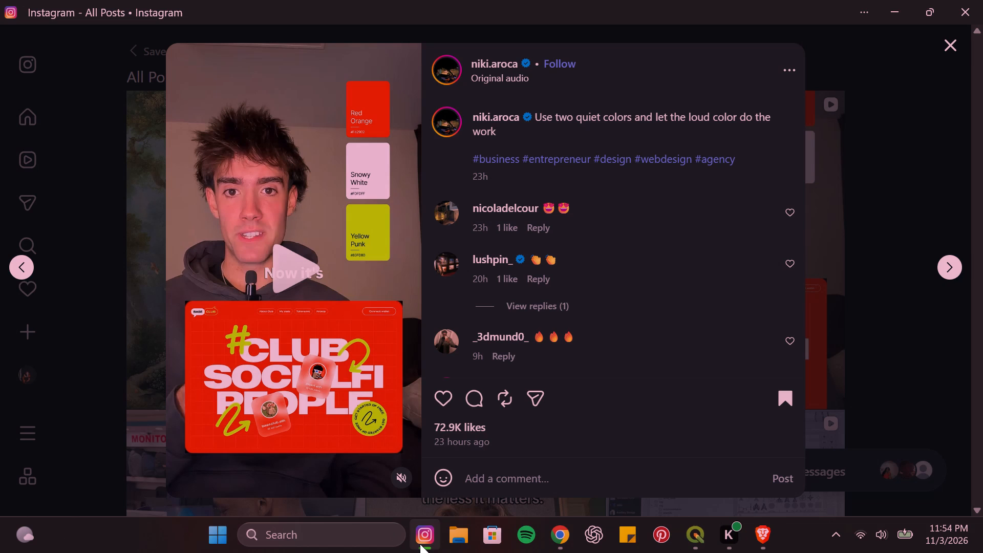
pyautogui.click(420, 544)
# Leave the recommendations, search the graphics for "HASH" in place of the curved-line search, and look through the hash symbols.
pyautogui.click(86, 130)
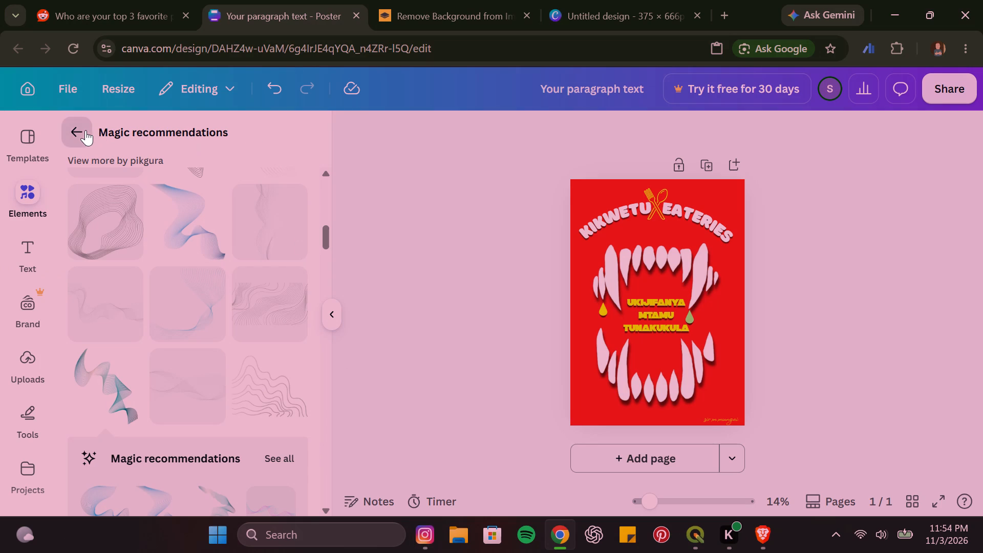
pyautogui.click(175, 138)
pyautogui.press('BackSpace')
pyautogui.press('BackSpace')
pyautogui.press('BackSpace')
pyautogui.press('BackSpace')
pyautogui.press('BackSpace')
pyautogui.press('BackSpace')
pyautogui.press('BackSpace')
pyautogui.press('BackSpace')
pyautogui.press('BackSpace')
pyautogui.press('BackSpace')
pyautogui.press('BackSpace')
pyautogui.press('BackSpace')
pyautogui.press('BackSpace')
pyautogui.press('BackSpace')
pyautogui.press('BackSpace')
pyautogui.press('BackSpace')
pyautogui.press('BackSpace')
pyautogui.press('BackSpace')
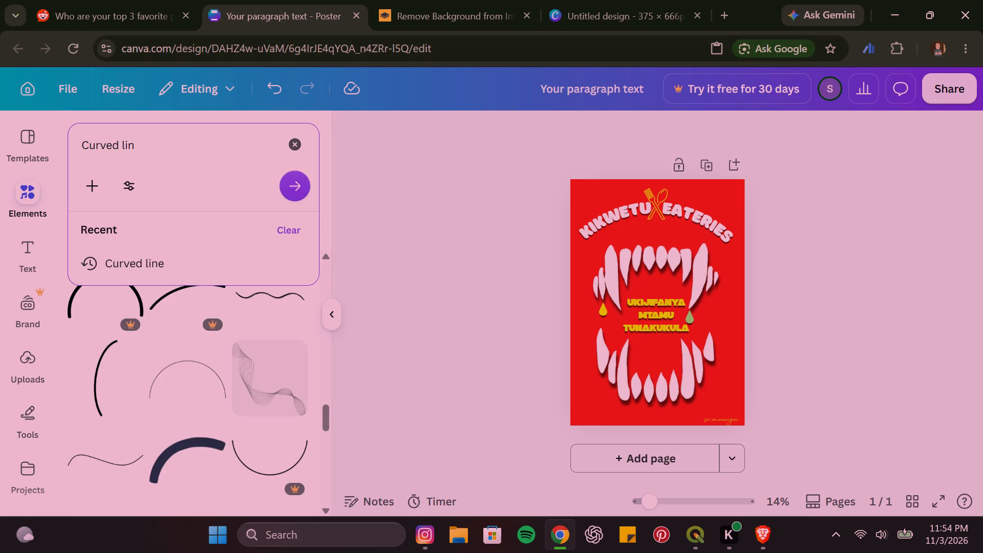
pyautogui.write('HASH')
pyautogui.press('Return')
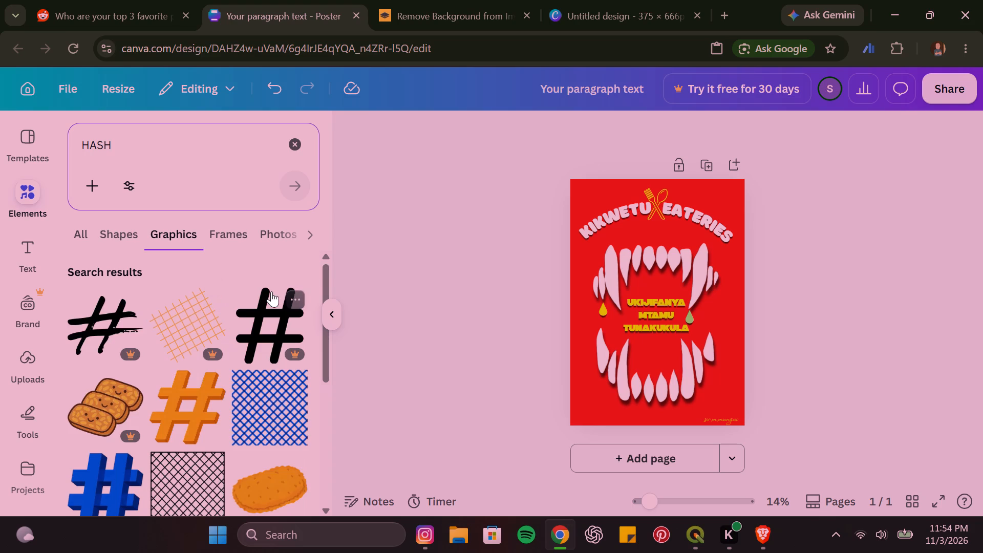
pyautogui.moveTo(323, 265); pyautogui.dragTo(334, 362)
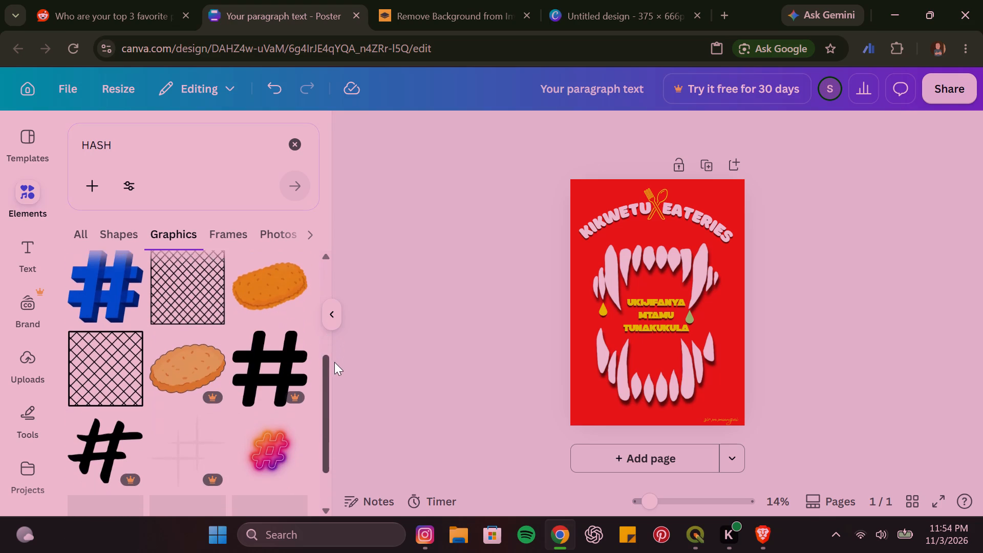
# Add the pink brush-stroke hash graphic from the HASH results to the poster.
pyautogui.moveTo(334, 362); pyautogui.dragTo(337, 396)
pyautogui.click(115, 368)
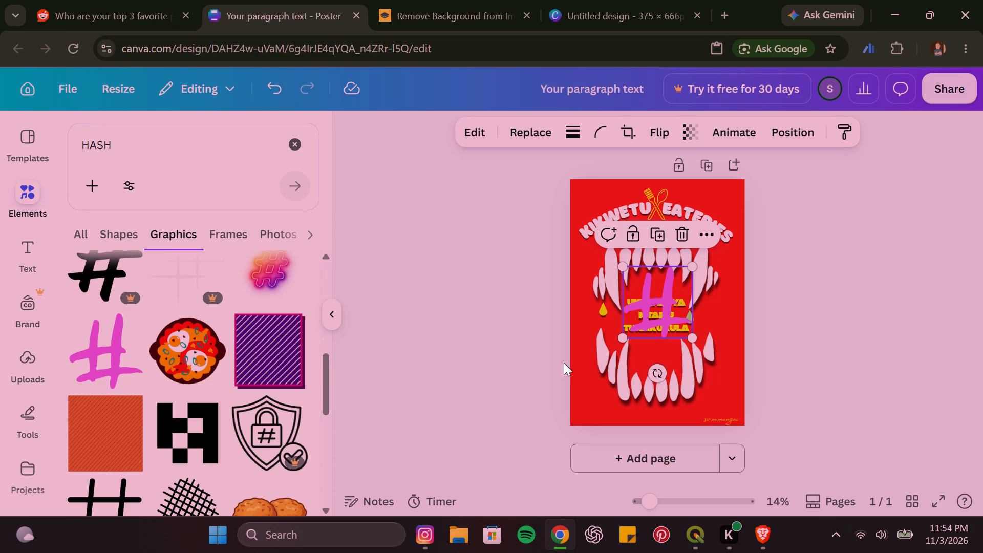
# Add the red curly letter O from the pink hash graphic's recommendations to the poster.
pyautogui.moveTo(325, 378); pyautogui.dragTo(325, 402)
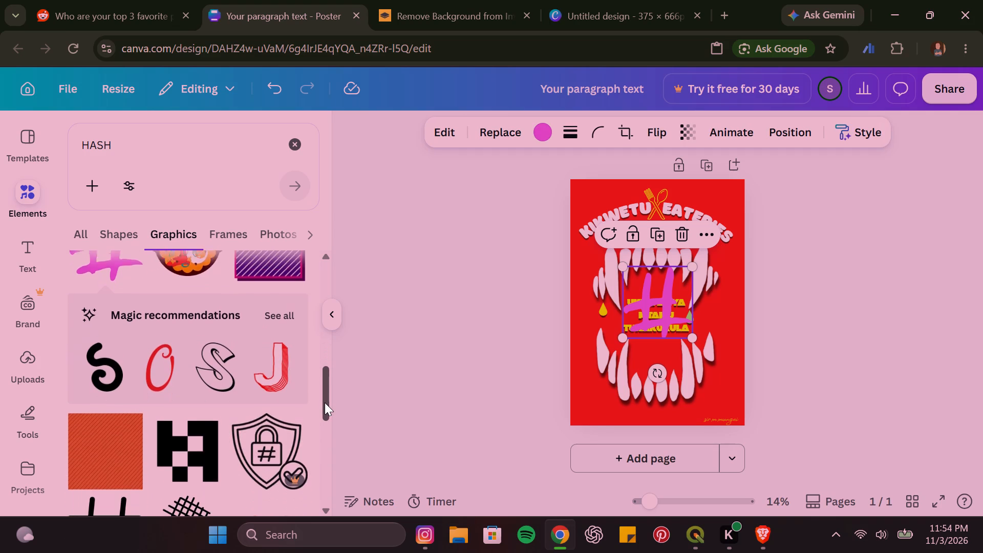
pyautogui.moveTo(325, 402); pyautogui.dragTo(325, 403)
pyautogui.click(270, 311)
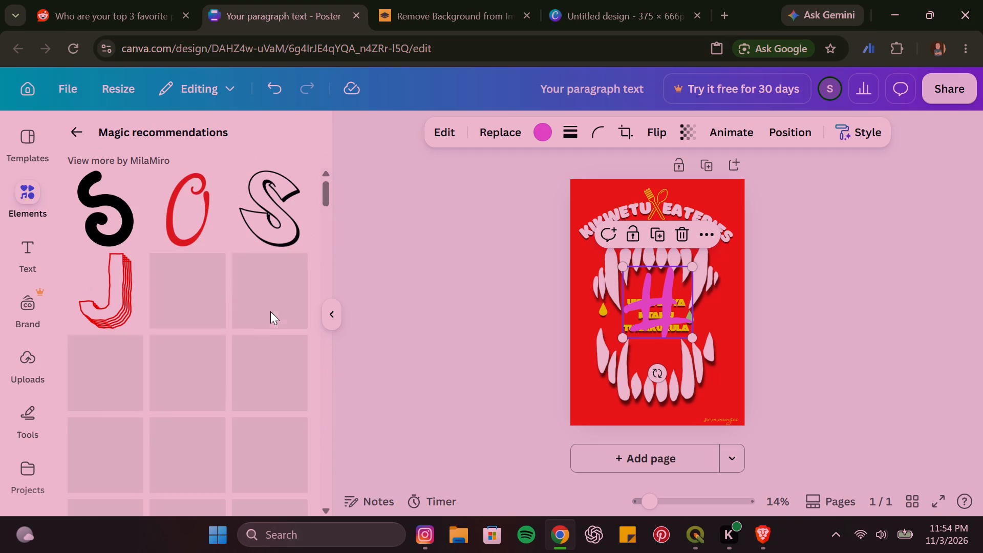
pyautogui.click(177, 220)
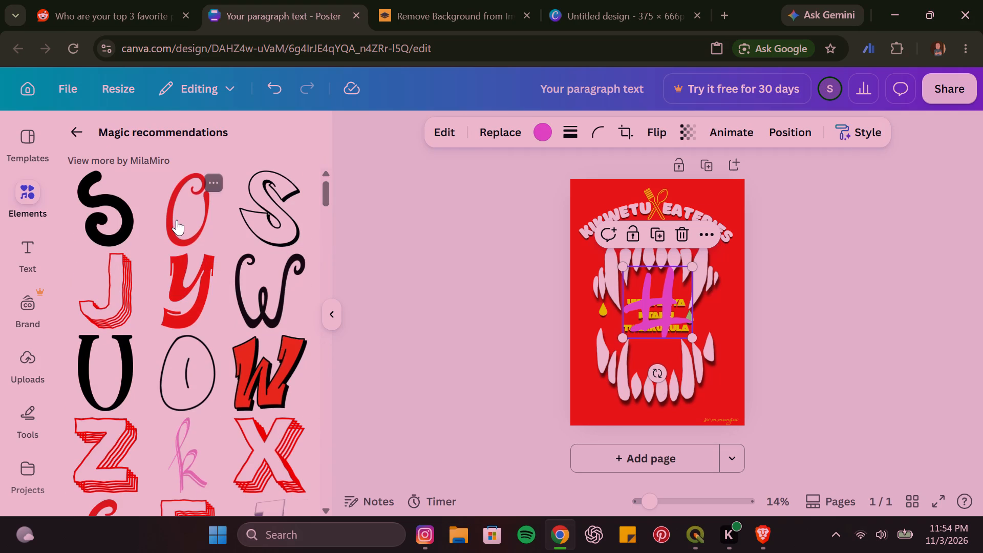
pyautogui.click(186, 370)
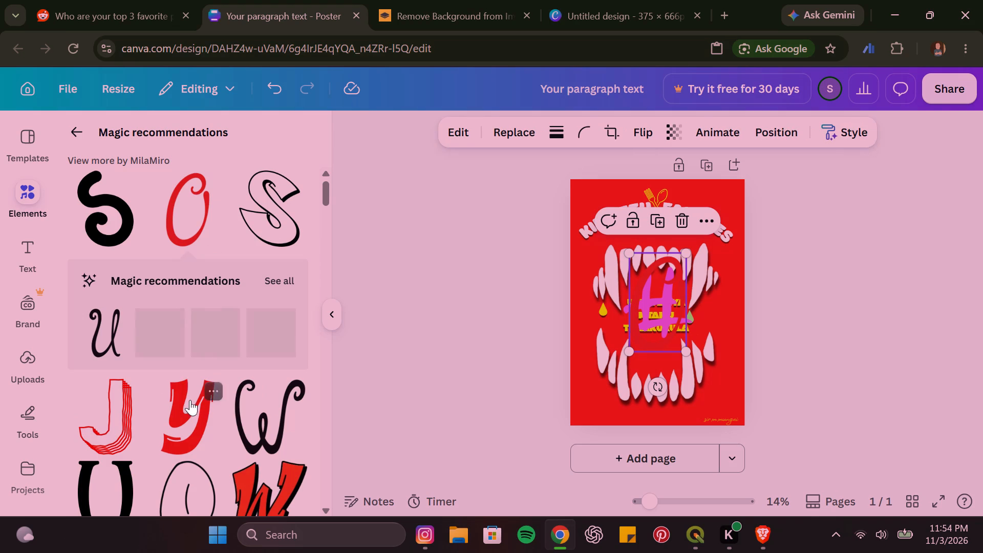
# Look through the recommended lettering, the graphics related to the letter O, and more HASH results for a suitable element.
pyautogui.moveTo(327, 187); pyautogui.dragTo(325, 217)
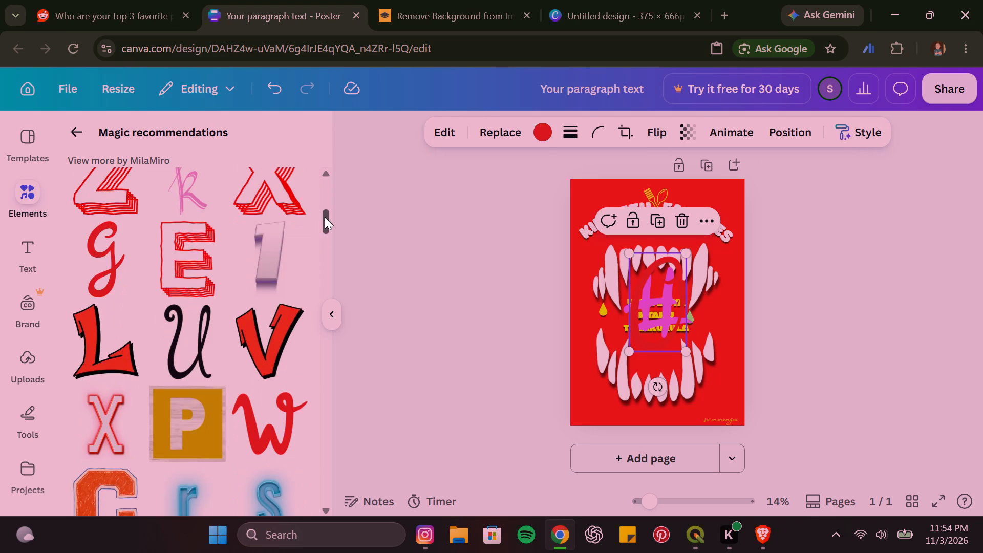
pyautogui.moveTo(325, 217); pyautogui.dragTo(325, 236)
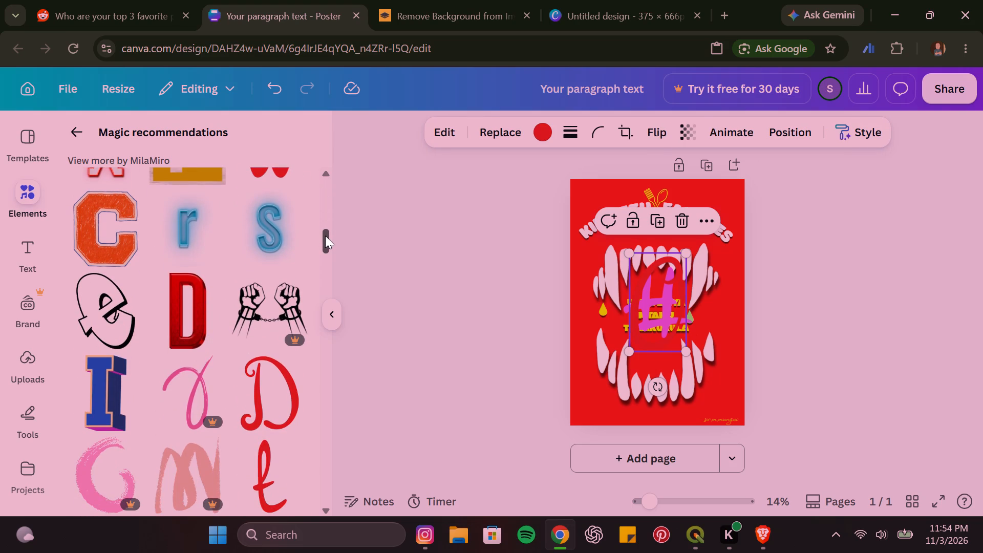
pyautogui.moveTo(325, 236); pyautogui.dragTo(326, 262)
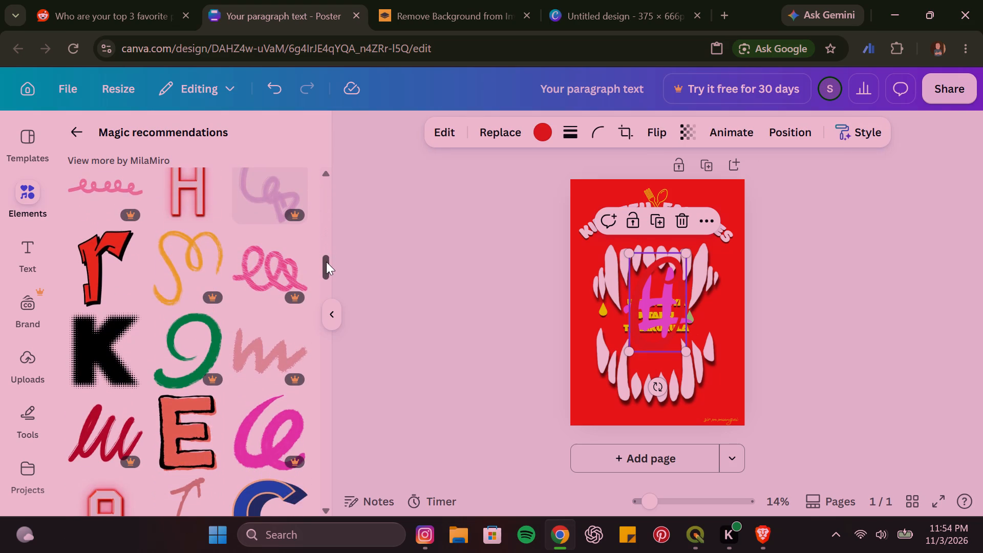
pyautogui.moveTo(326, 262); pyautogui.dragTo(328, 283)
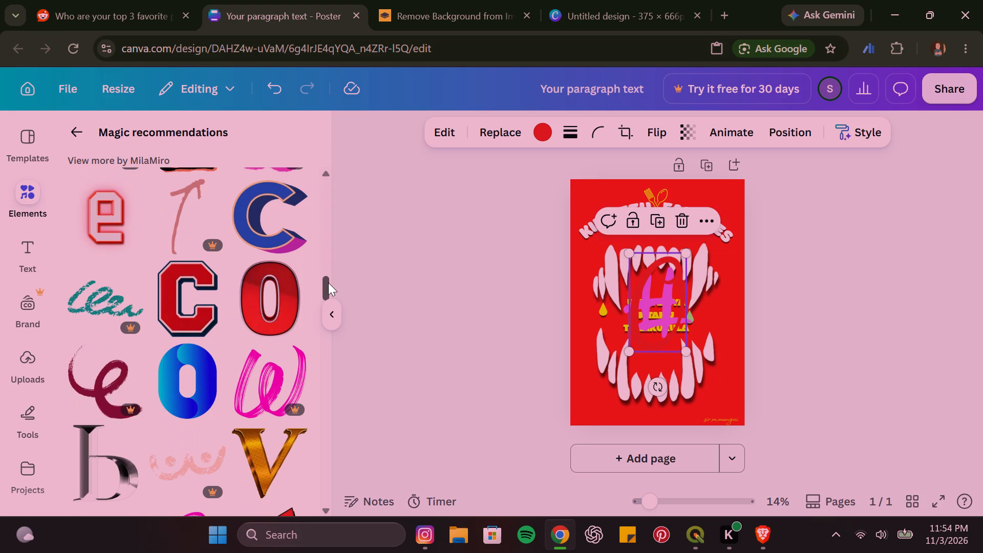
pyautogui.moveTo(328, 283); pyautogui.dragTo(319, 233)
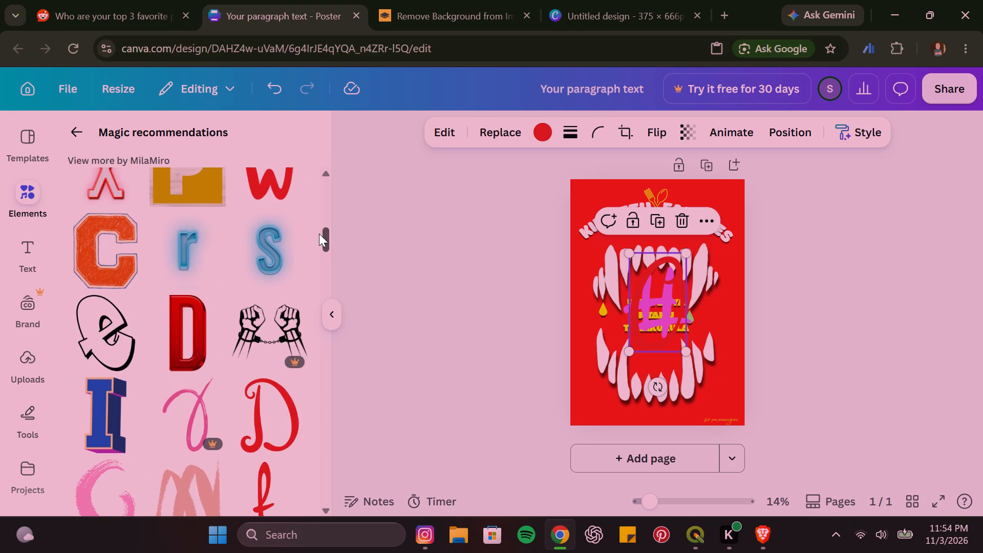
pyautogui.moveTo(319, 233); pyautogui.dragTo(315, 211)
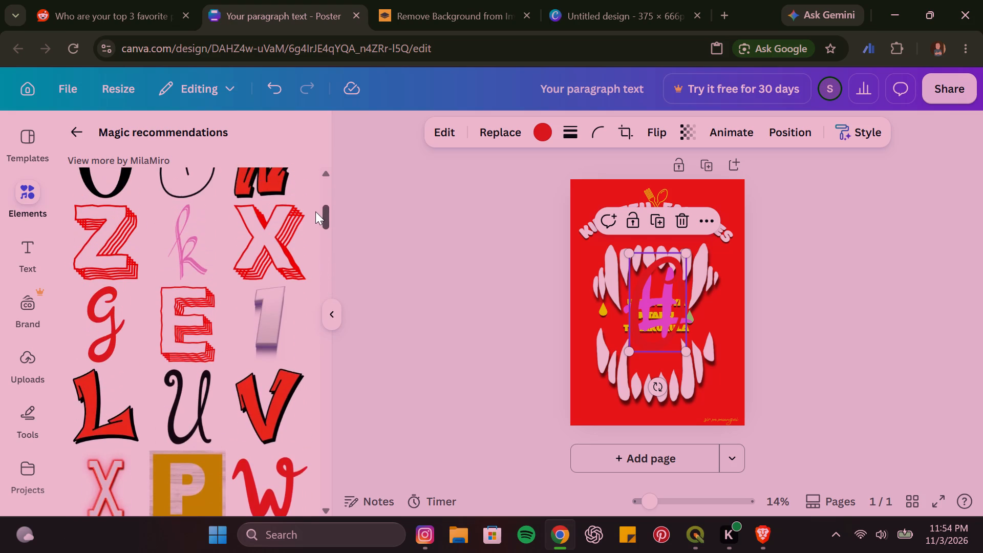
pyautogui.moveTo(315, 211); pyautogui.dragTo(311, 186)
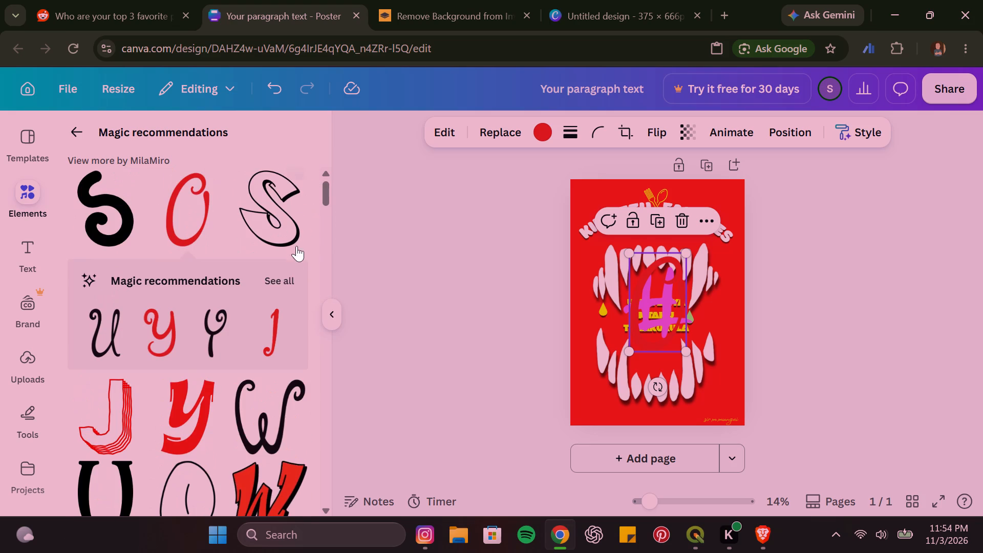
pyautogui.click(282, 271)
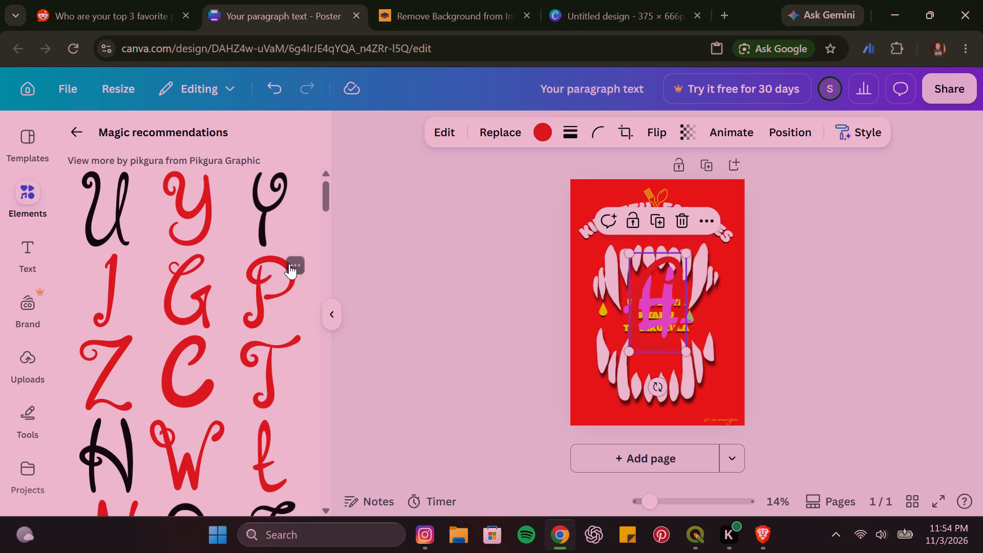
pyautogui.click(86, 126)
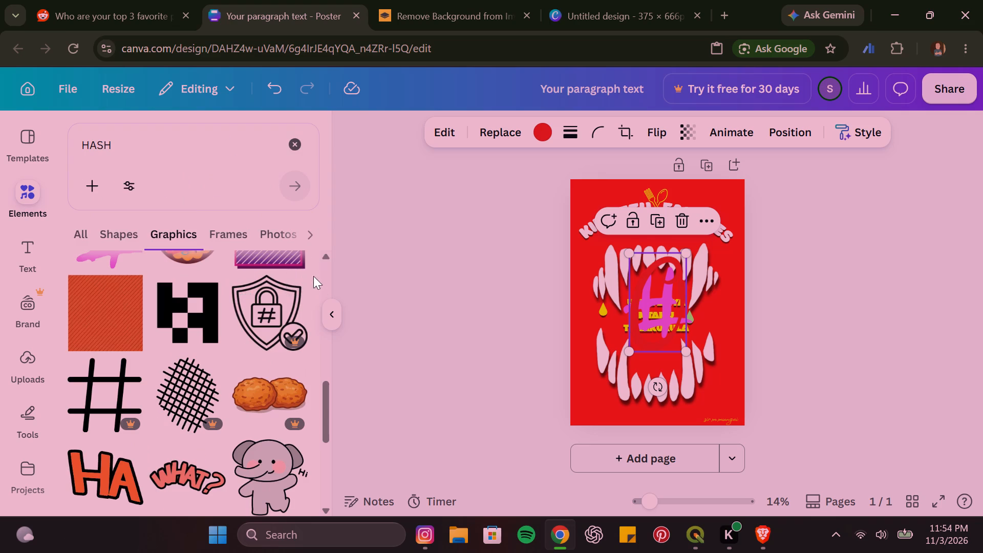
pyautogui.moveTo(330, 394); pyautogui.dragTo(331, 437)
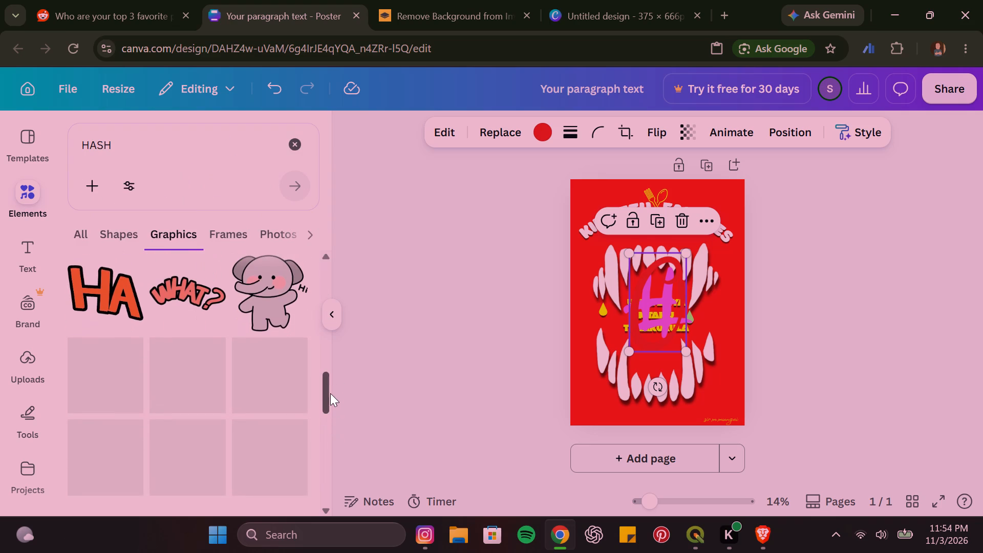
pyautogui.moveTo(326, 391); pyautogui.dragTo(329, 400)
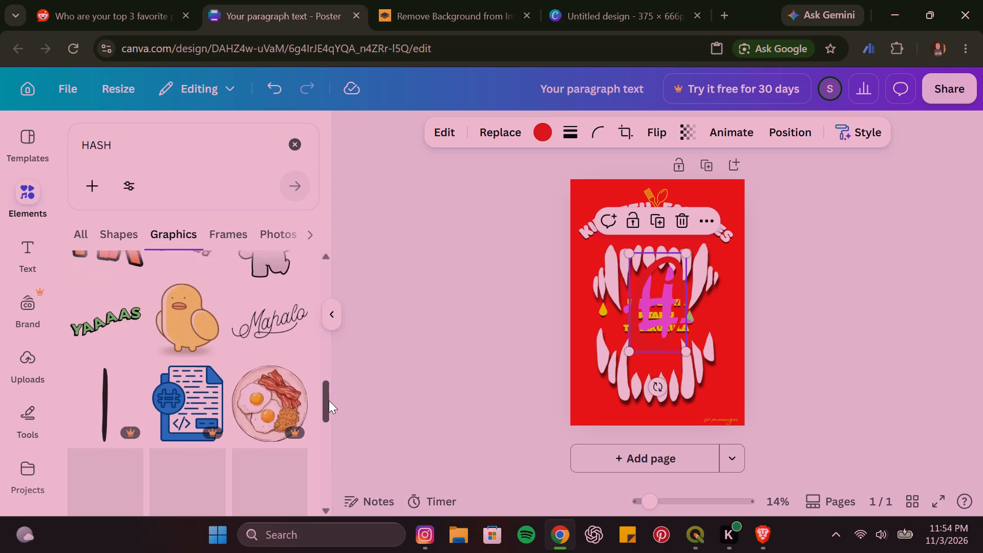
pyautogui.moveTo(329, 400); pyautogui.dragTo(335, 321)
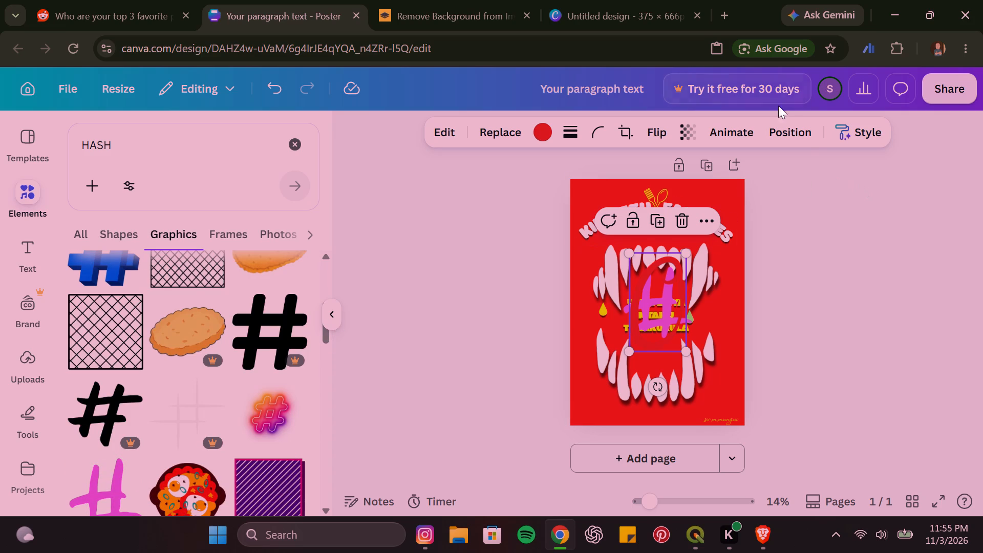
# Switch to full screen and move the curly letter O off the hash onto the poster's lower-left teeth.
pyautogui.press('F11')
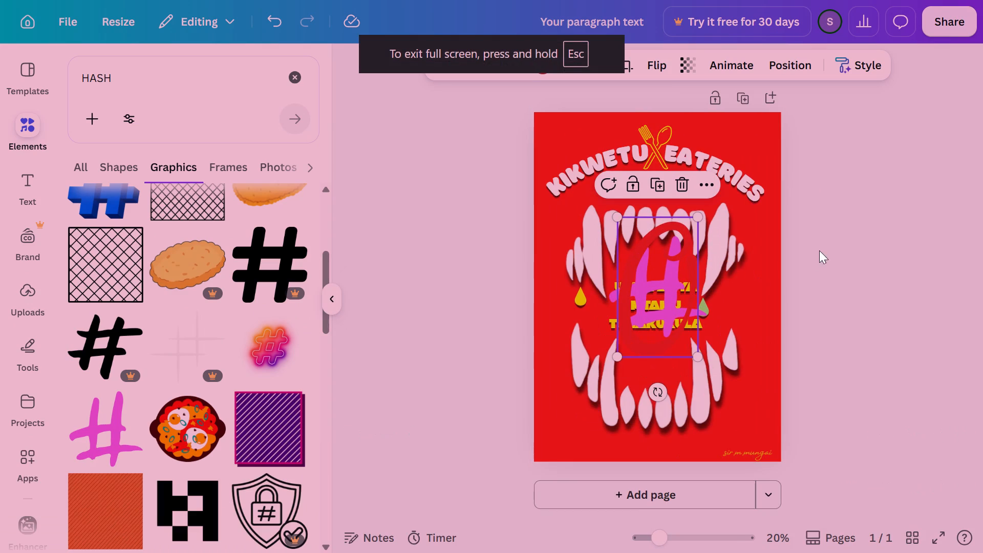
pyautogui.moveTo(652, 286); pyautogui.dragTo(605, 363)
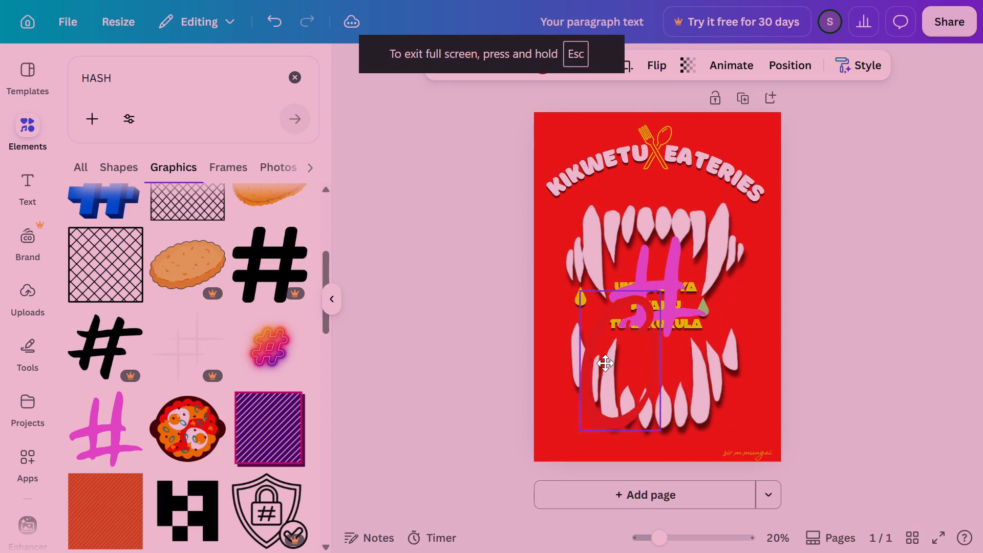
pyautogui.moveTo(605, 363); pyautogui.dragTo(581, 357)
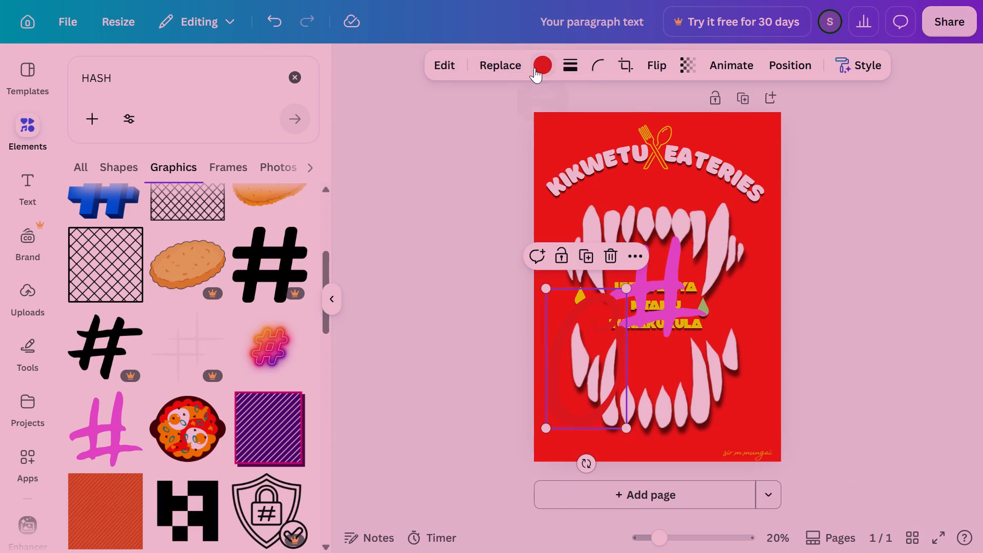
# Recolour the curly letter O bright green, #58FF11.
pyautogui.click(535, 68)
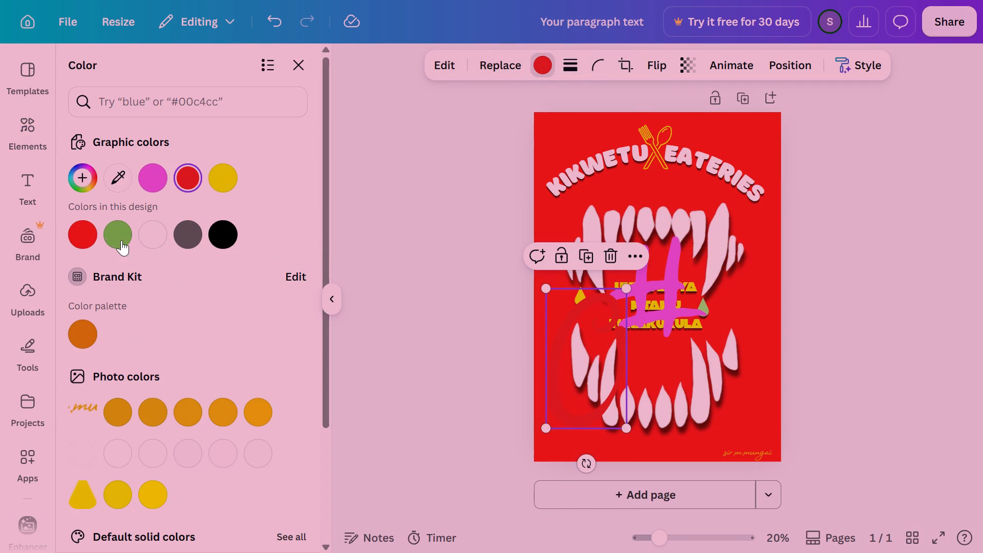
pyautogui.click(121, 240)
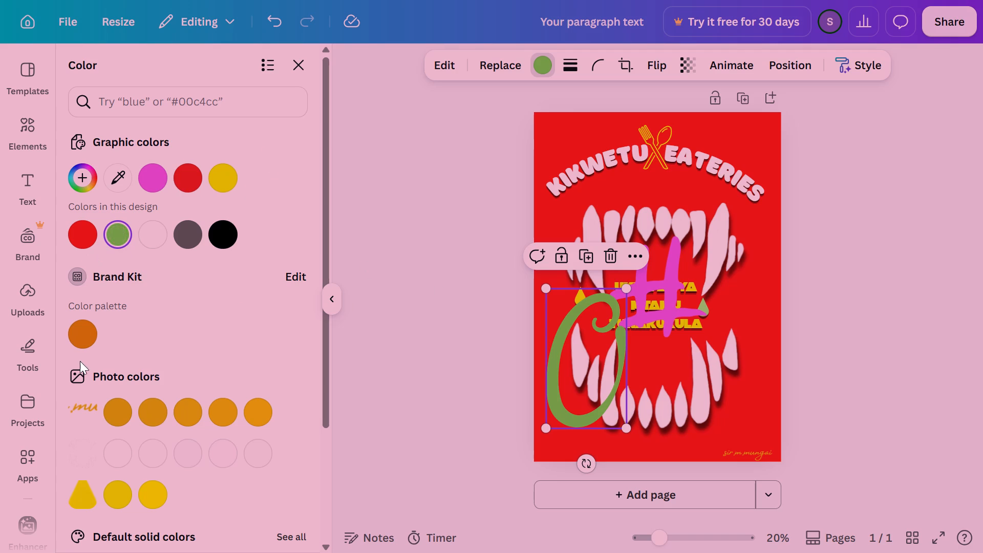
pyautogui.click(84, 166)
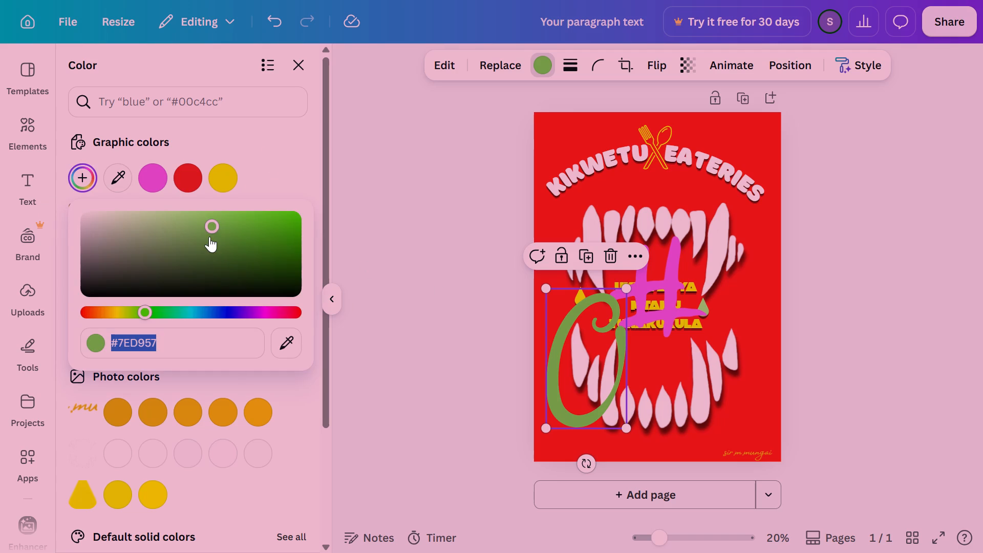
pyautogui.moveTo(209, 227); pyautogui.dragTo(288, 188)
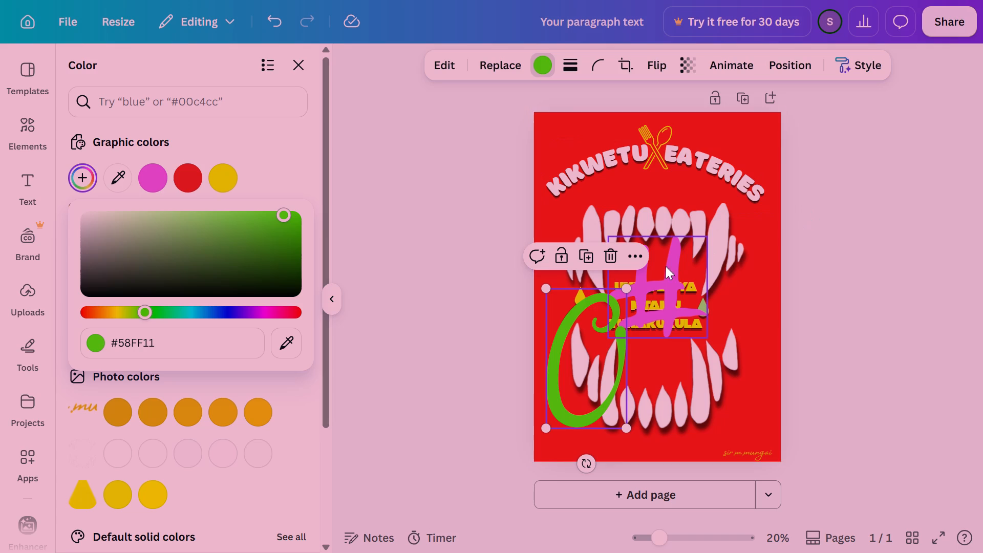
# Move the pink hash graphic off the slogan to the poster's right edge, over the teeth.
pyautogui.click(649, 299)
pyautogui.moveTo(649, 299); pyautogui.dragTo(735, 312)
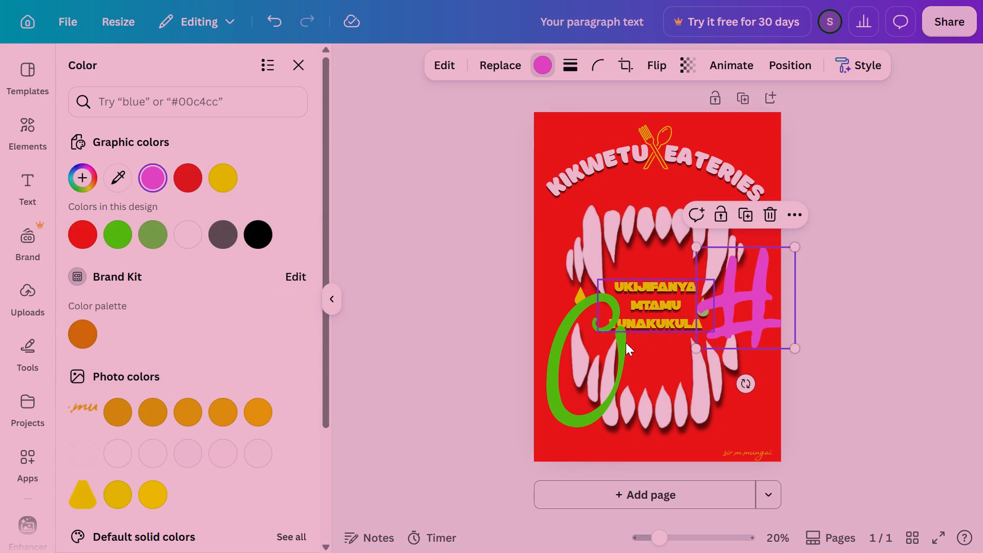
# Shrink the green curly letter O to about 4.7 wide by 8.2 high and place it in the poster's bottom-left corner.
pyautogui.click(611, 310)
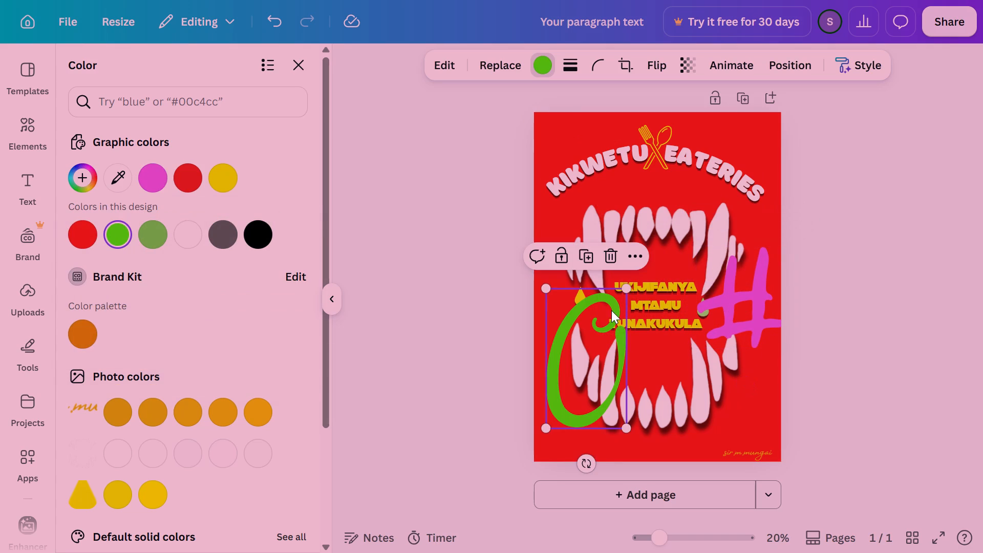
pyautogui.moveTo(624, 286); pyautogui.dragTo(592, 390)
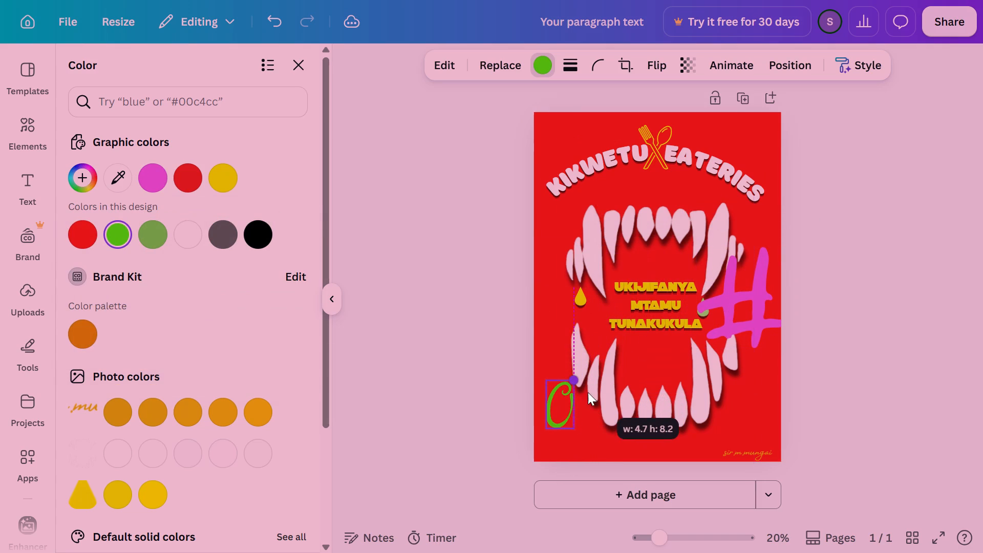
pyautogui.moveTo(561, 407); pyautogui.dragTo(557, 434)
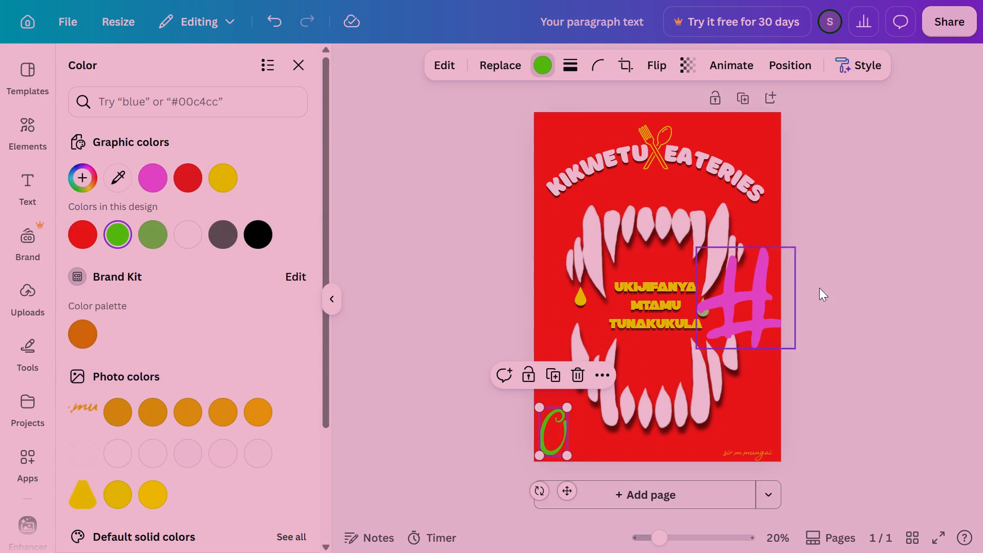
pyautogui.click(859, 282)
pyautogui.click(859, 282)
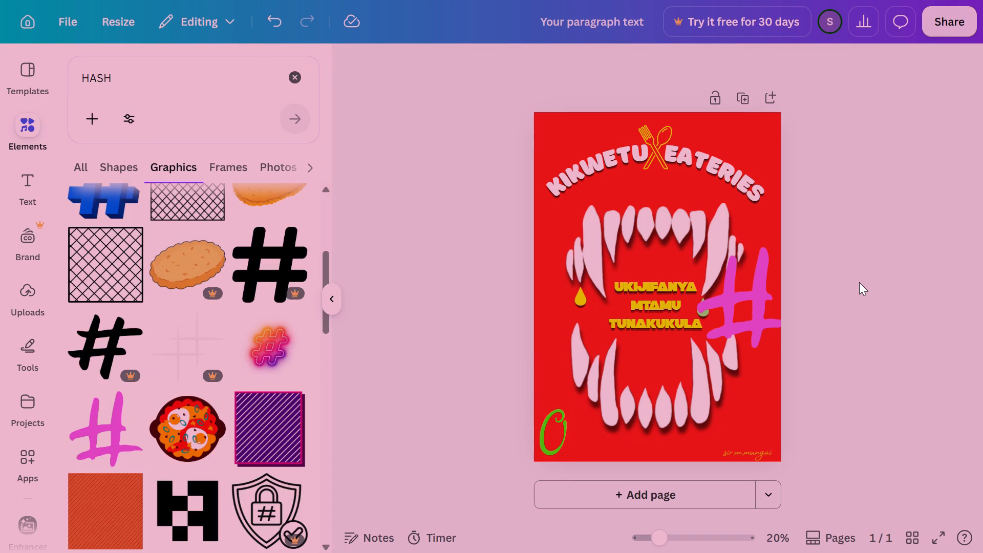
# Shrink the pink hash to roughly half its size and place it at the poster's right edge, clear of the teeth.
pyautogui.click(751, 294)
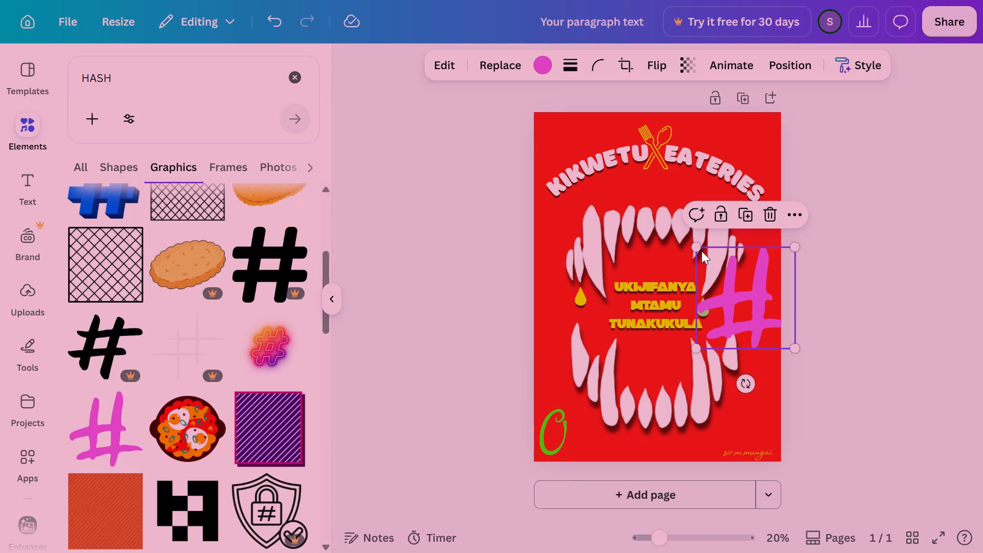
pyautogui.moveTo(696, 251); pyautogui.dragTo(746, 287)
pyautogui.moveTo(758, 325); pyautogui.dragTo(753, 303)
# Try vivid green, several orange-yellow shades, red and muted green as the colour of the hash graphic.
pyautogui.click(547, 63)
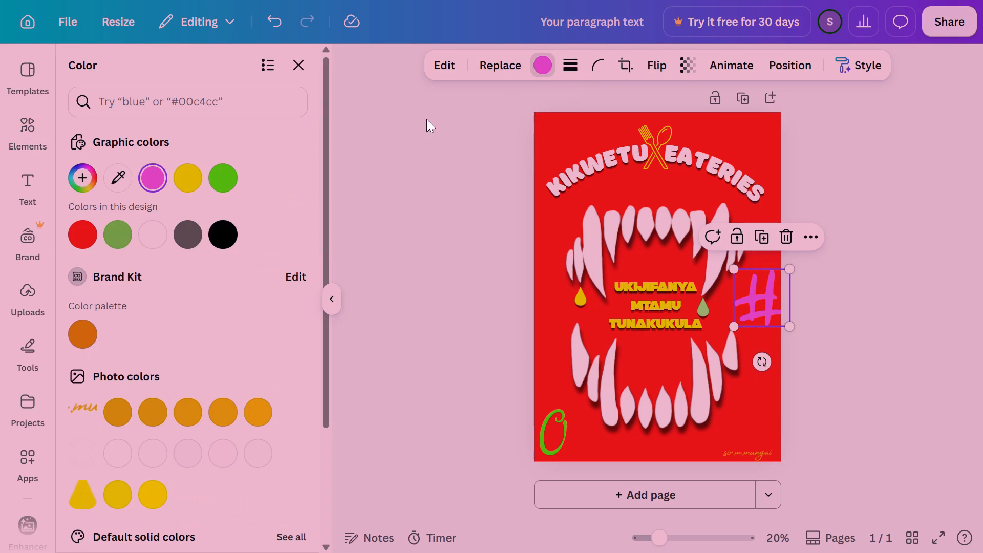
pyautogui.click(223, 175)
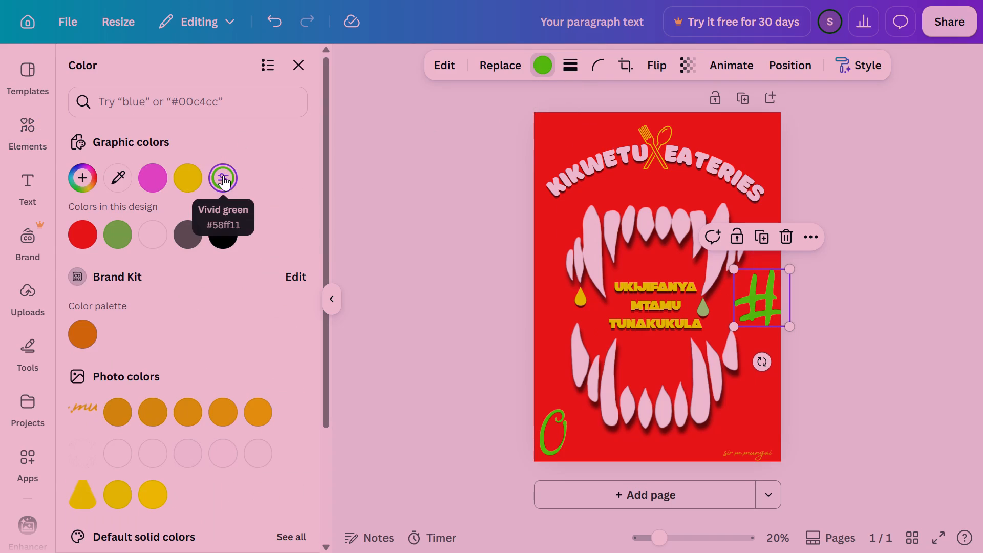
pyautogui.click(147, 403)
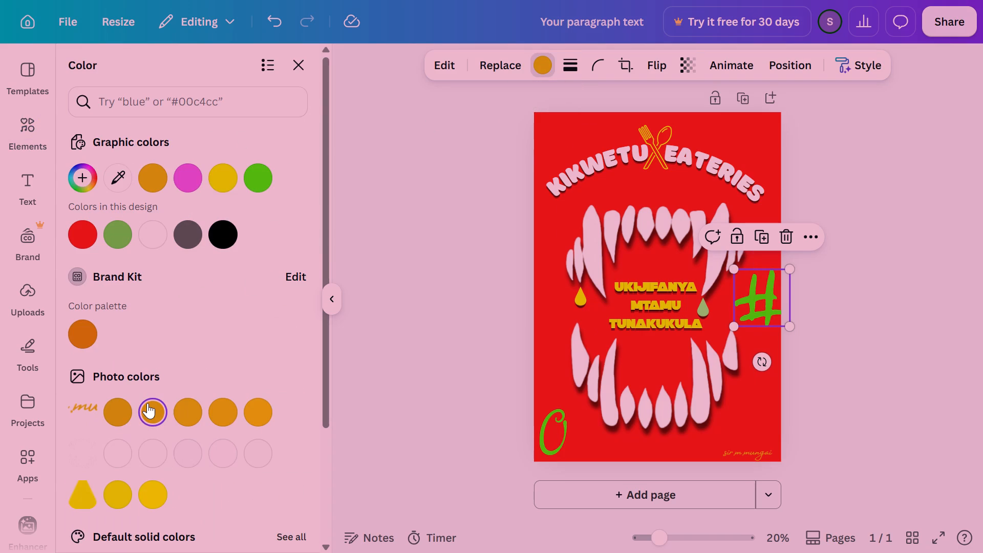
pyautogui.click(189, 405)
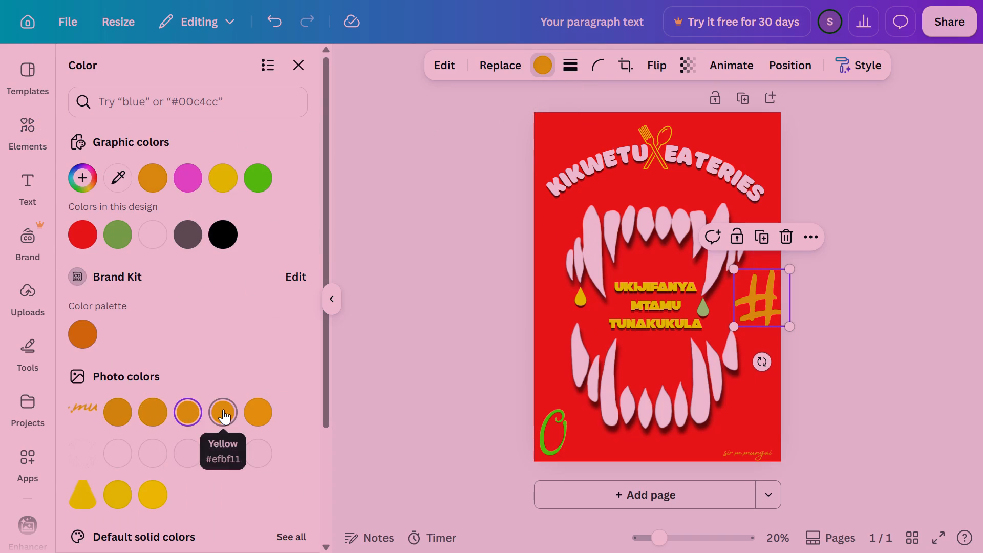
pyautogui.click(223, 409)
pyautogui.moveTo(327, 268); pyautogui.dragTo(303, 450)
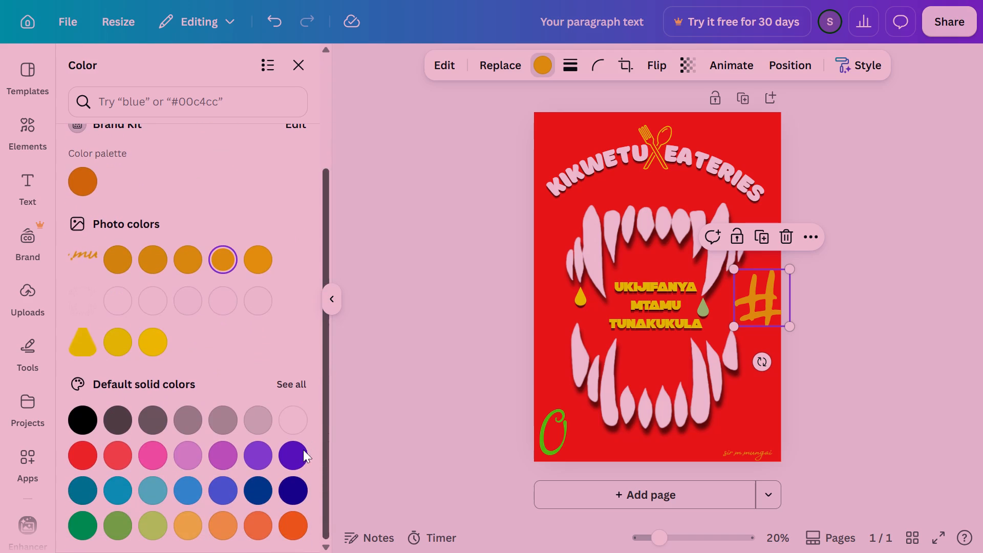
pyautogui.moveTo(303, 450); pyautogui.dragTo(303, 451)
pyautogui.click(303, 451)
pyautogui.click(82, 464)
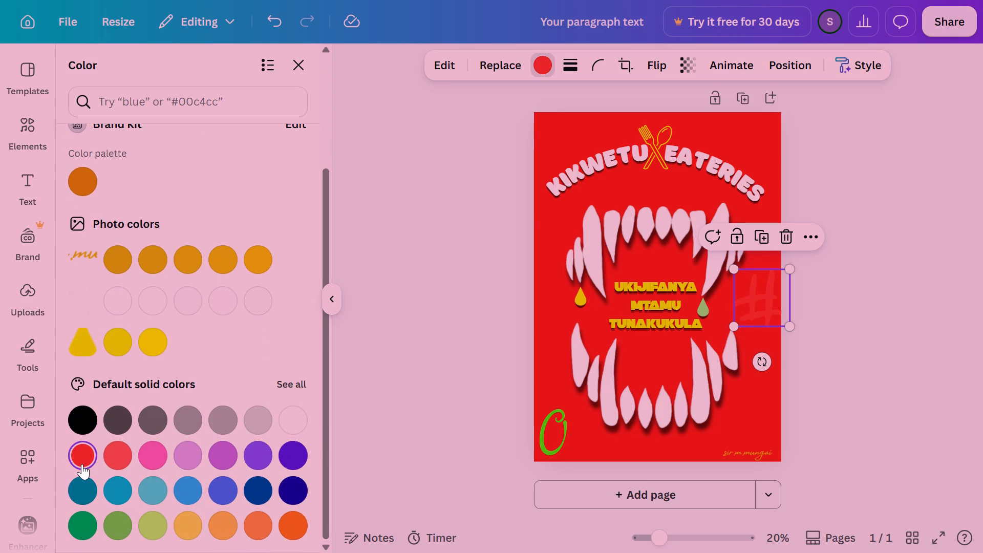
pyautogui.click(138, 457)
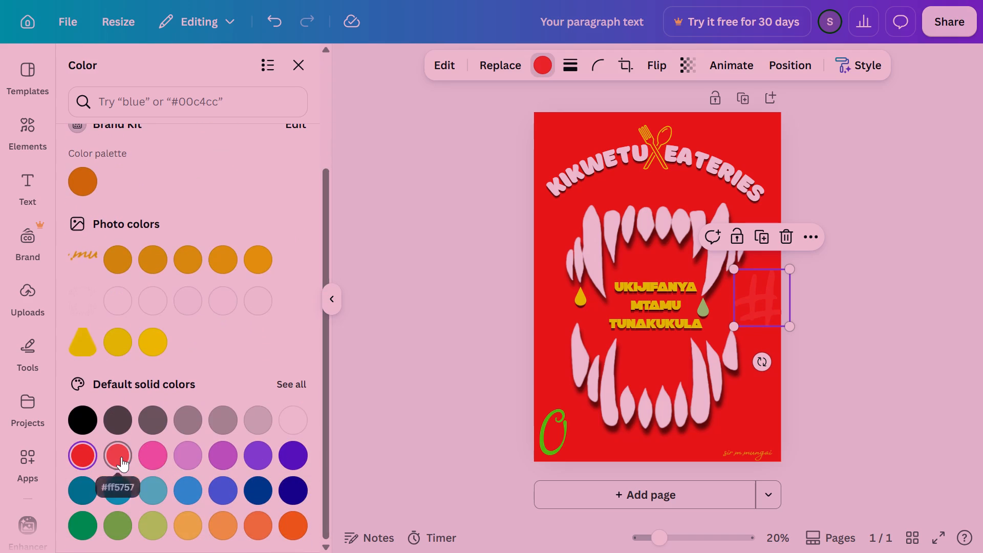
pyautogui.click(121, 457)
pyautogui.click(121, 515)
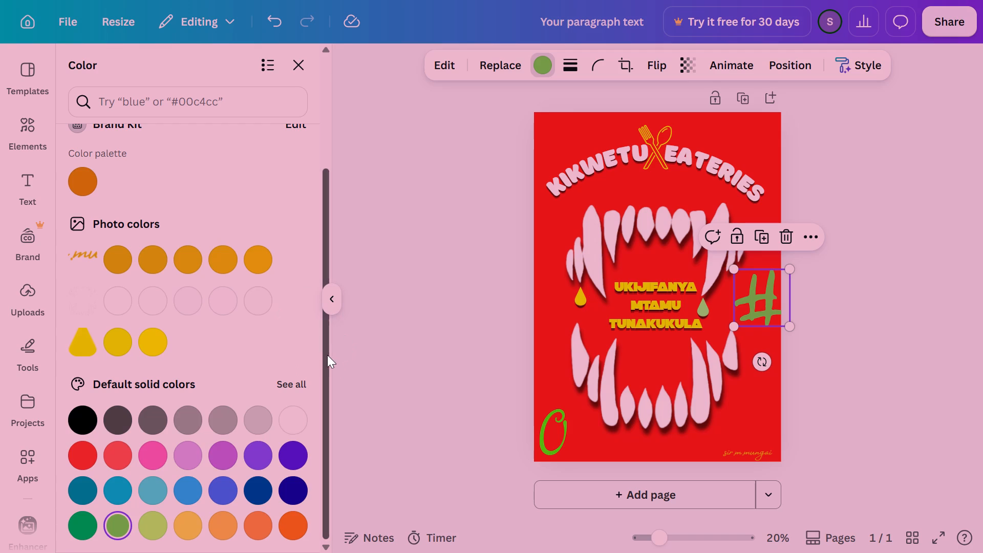
# Recolour the hash graphic vivid green, #58FF11, to match the curly letter O, and deselect it.
pyautogui.moveTo(327, 355); pyautogui.dragTo(339, 137)
pyautogui.click(233, 173)
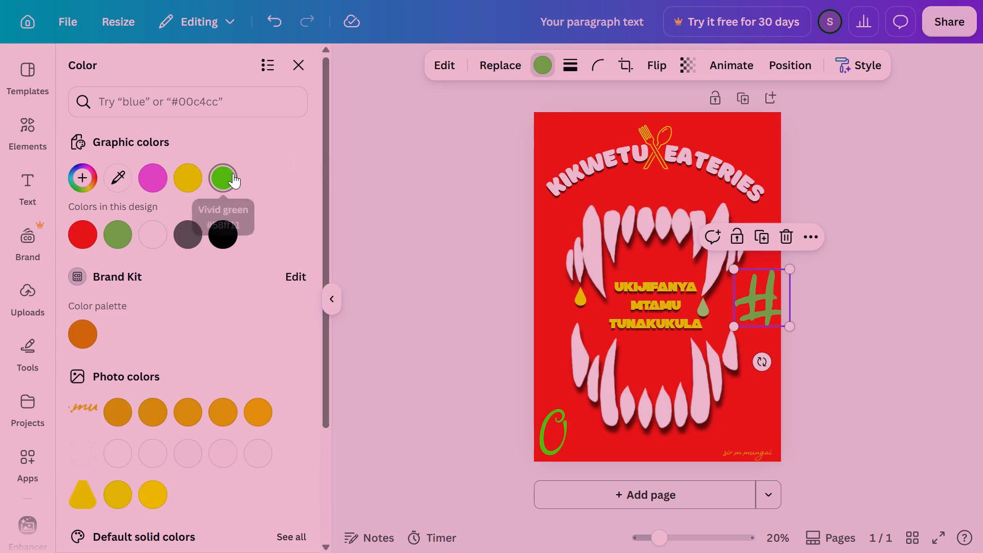
pyautogui.click(893, 221)
pyautogui.click(893, 221)
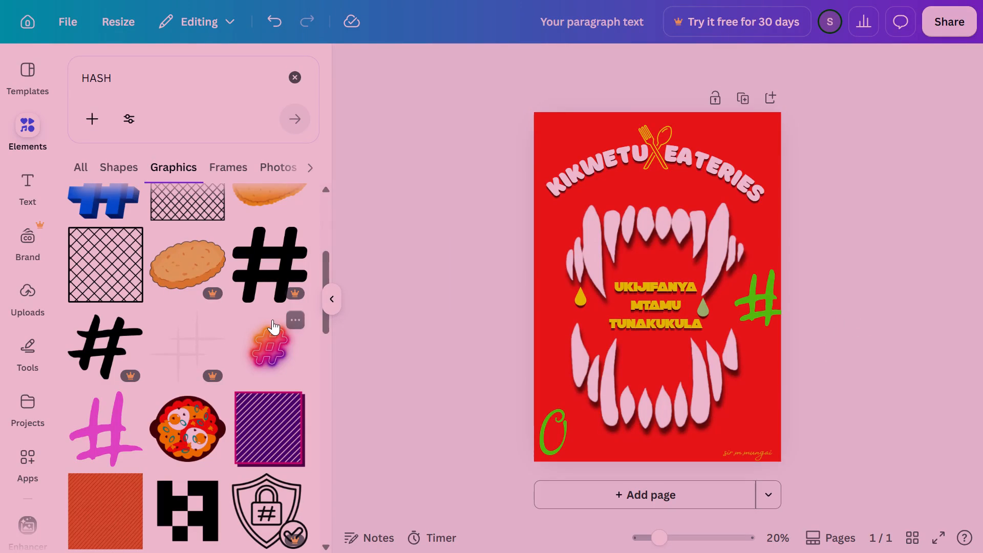
# Clear the HASH element search and collapse the side panel to show only the poster.
pyautogui.click(300, 80)
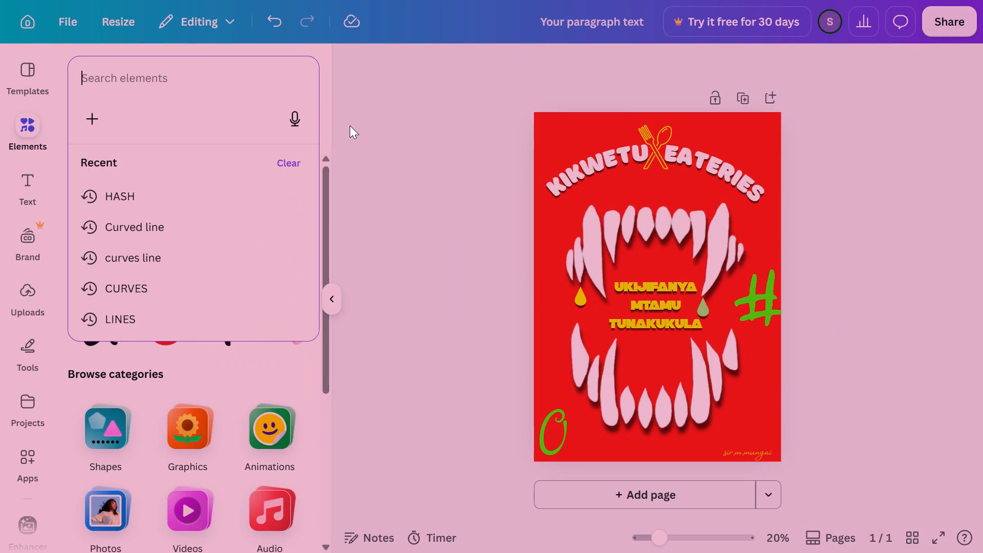
pyautogui.click(352, 125)
pyautogui.click(324, 290)
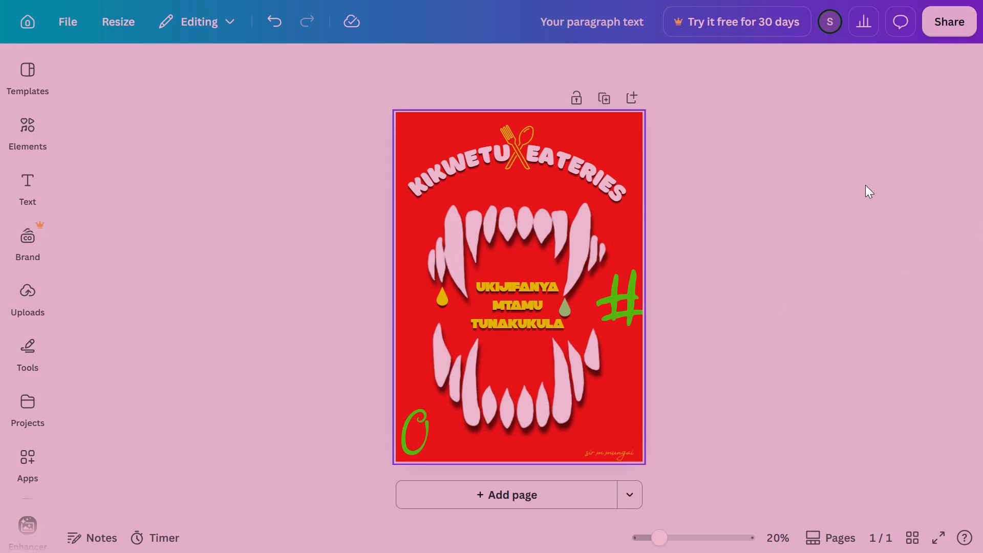
# Open the poster's download settings and review the file types, keeping PNG as the format.
pyautogui.click(944, 21)
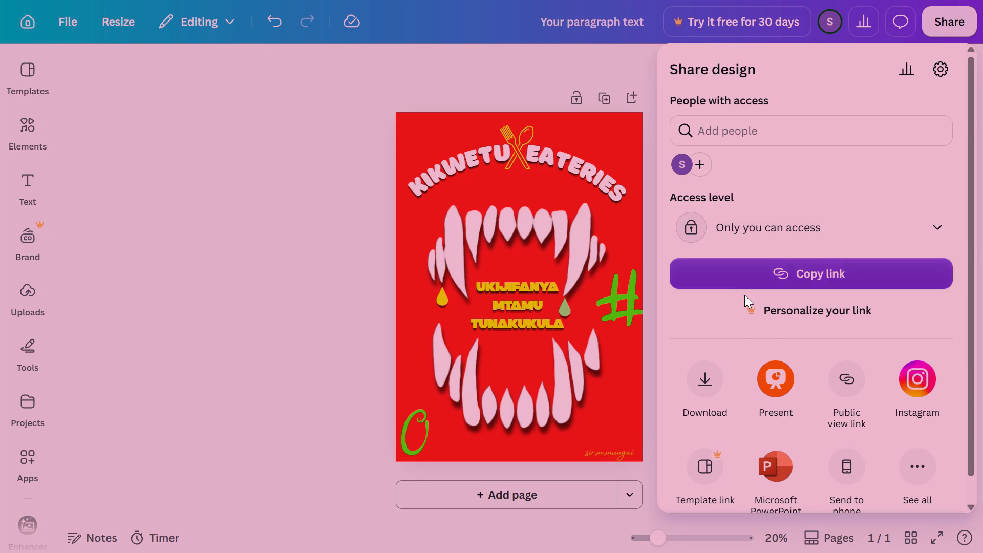
pyautogui.click(698, 382)
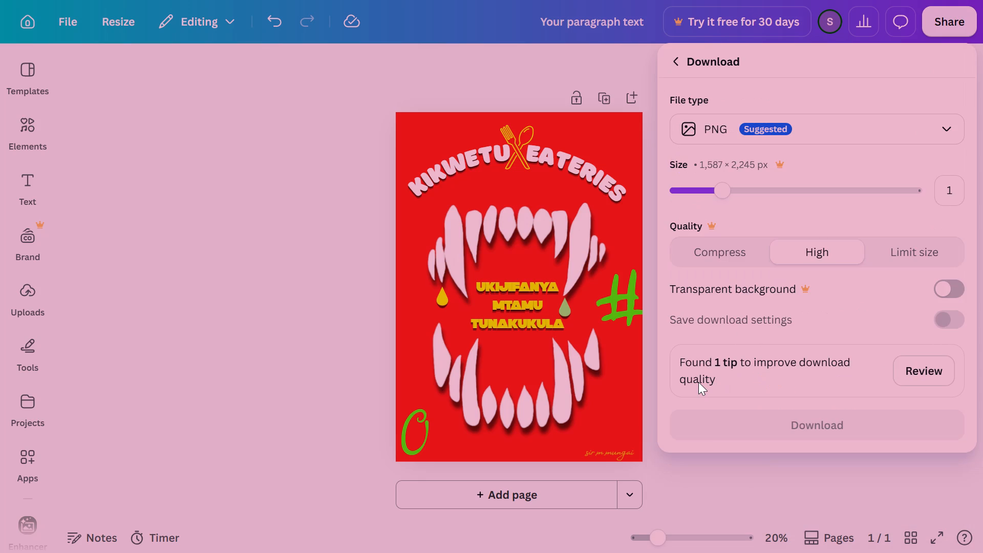
pyautogui.click(857, 131)
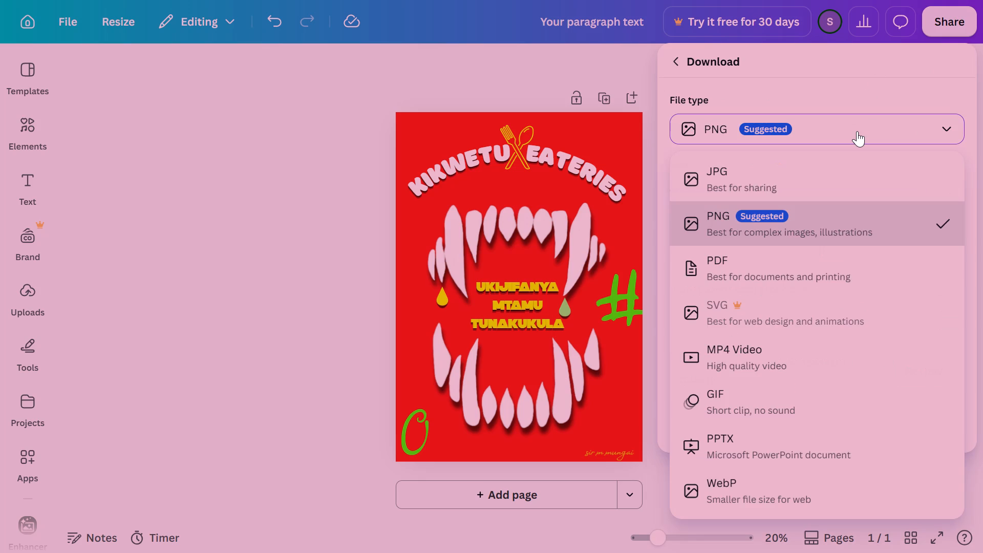
pyautogui.click(857, 131)
pyautogui.click(932, 121)
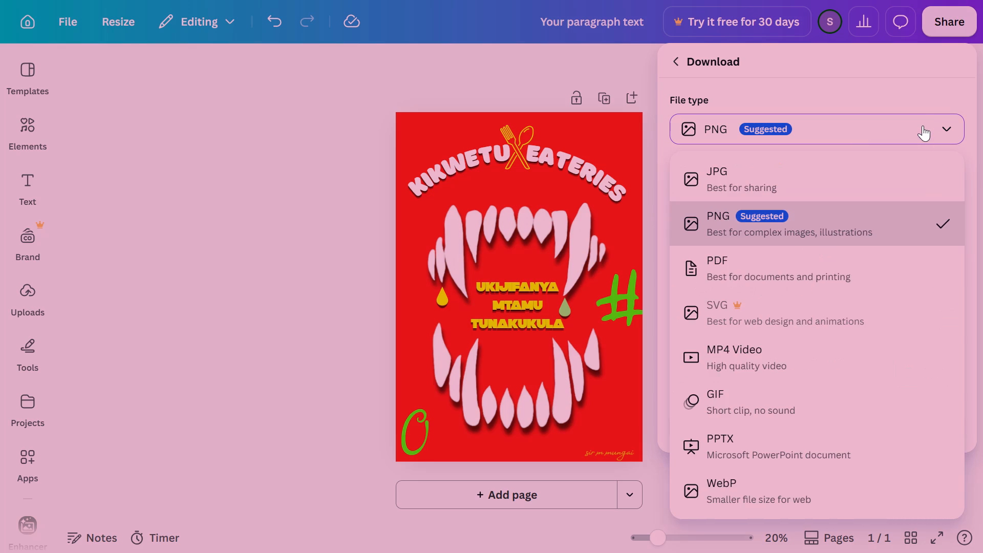
pyautogui.click(923, 125)
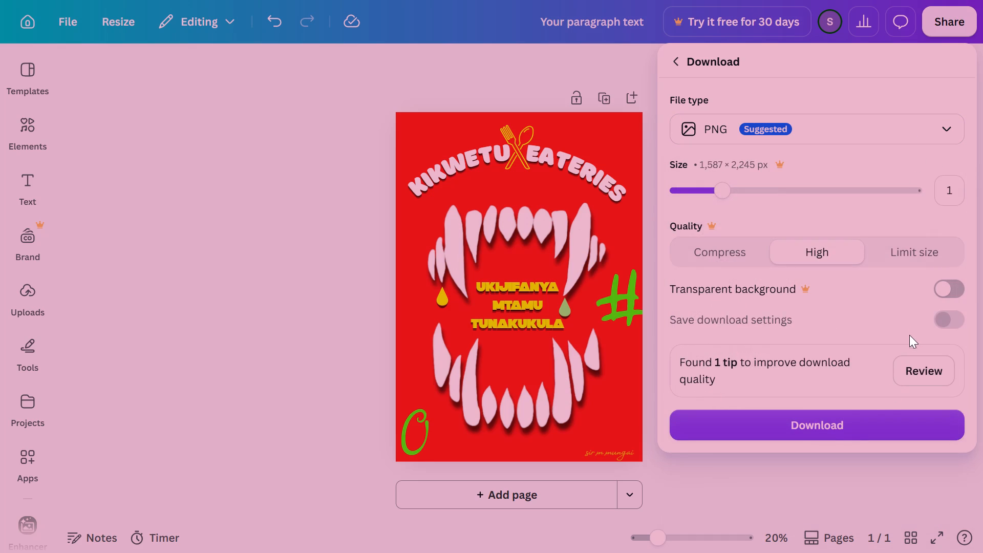
# Download the poster as a high-quality PNG at 1,587 × 2,245 px and dismiss the download notice.
pyautogui.click(841, 431)
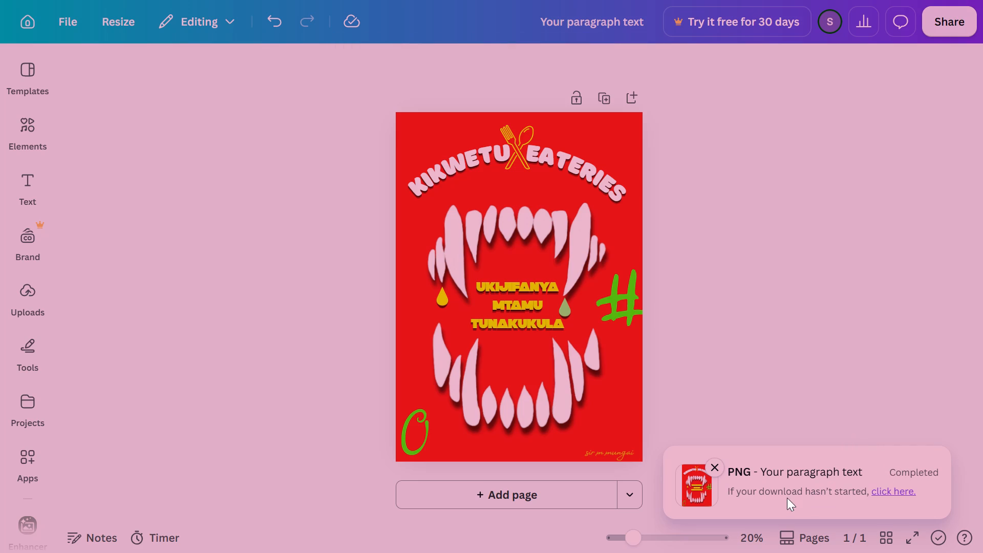
pyautogui.click(818, 300)
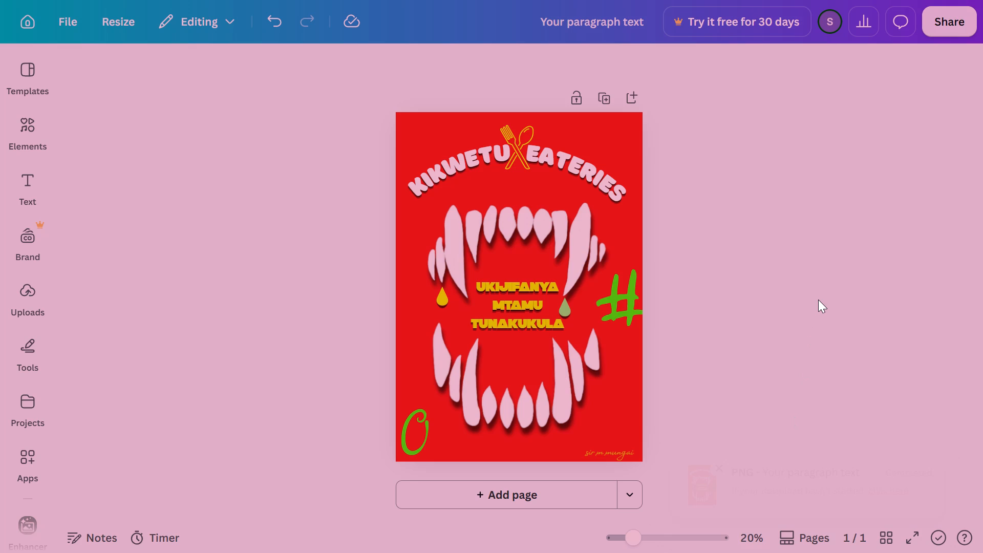
# Leave the full-screen view and open File Explorer to get to the downloaded poster file.
pyautogui.press('F11')
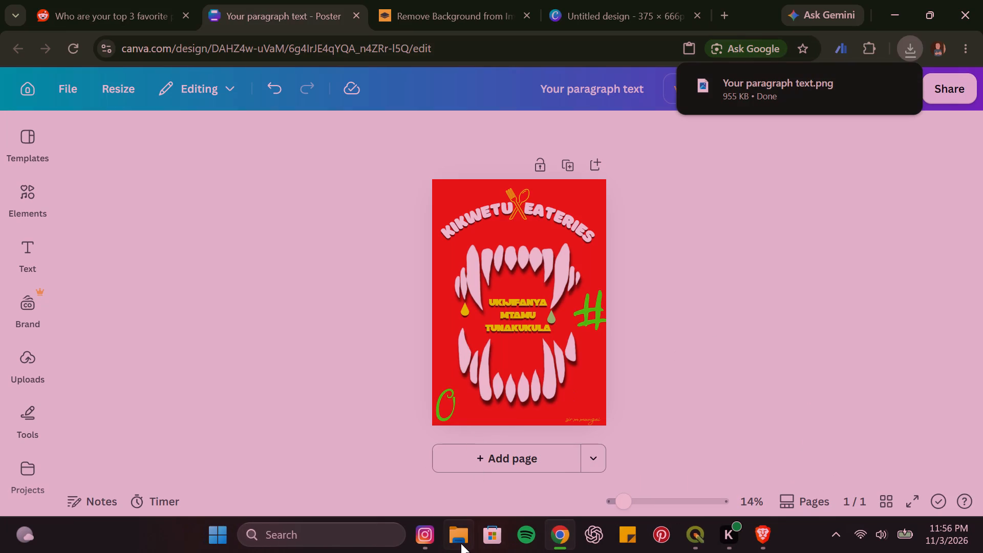
pyautogui.click(461, 543)
# Switch to Instagram and play the saved reel about pairing two quiet colors with a loud one.
pyautogui.click(415, 548)
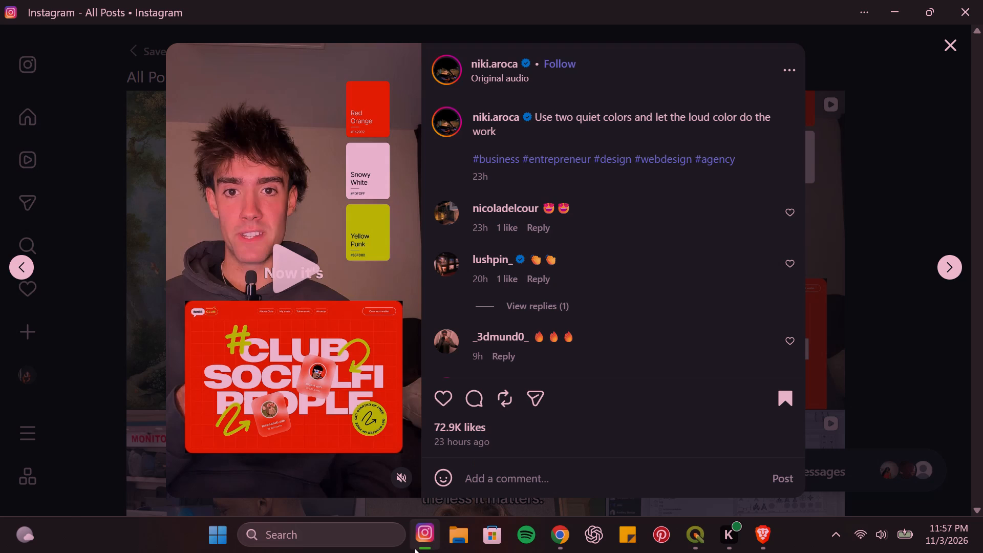
pyautogui.click(283, 270)
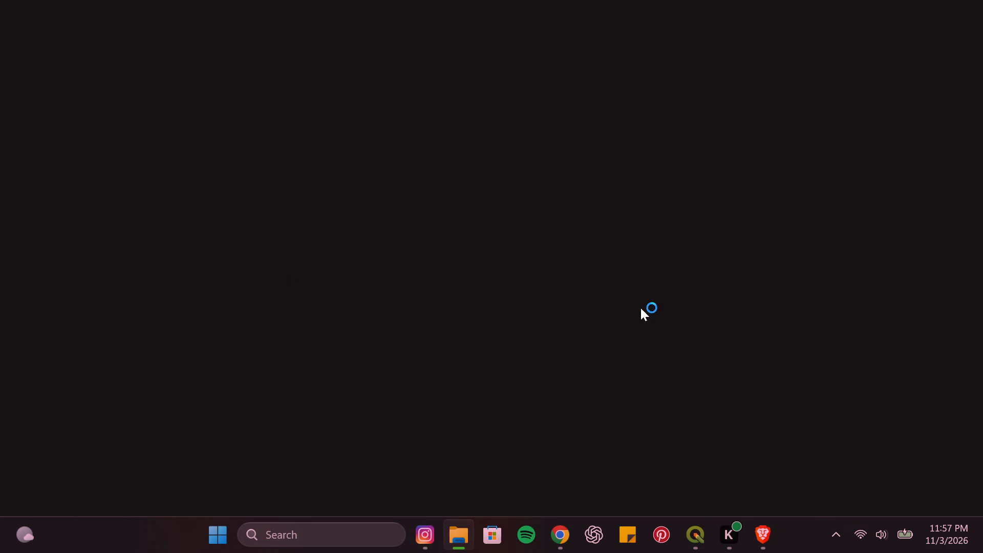
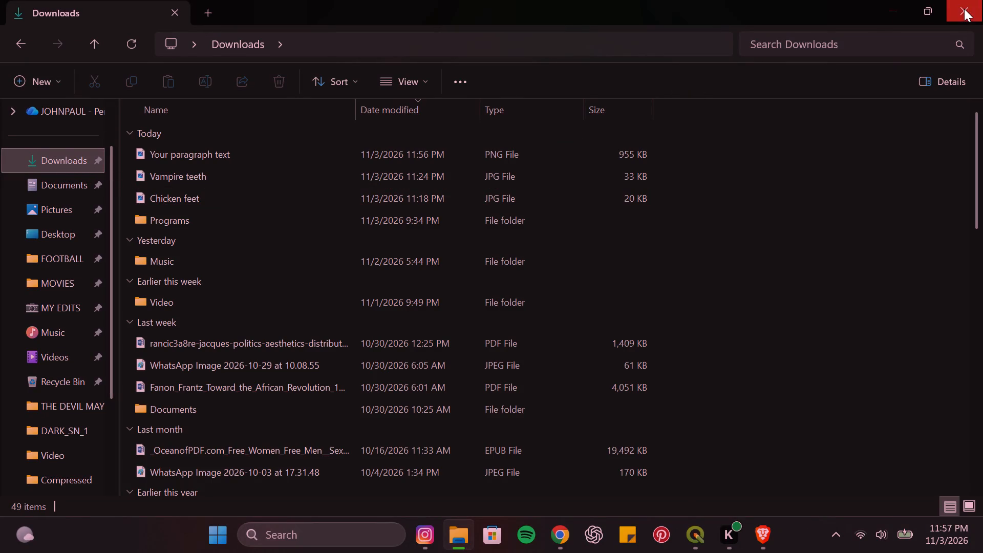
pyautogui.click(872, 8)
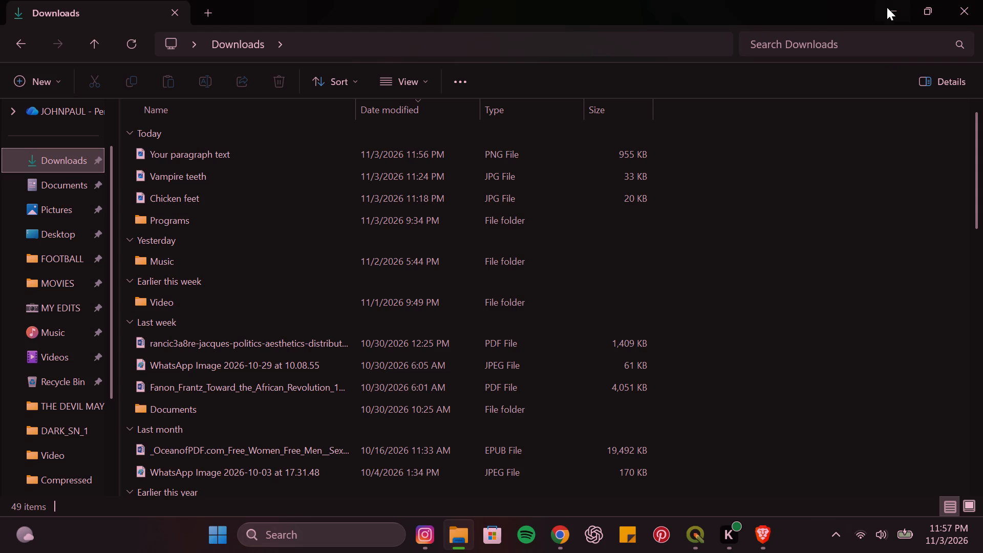
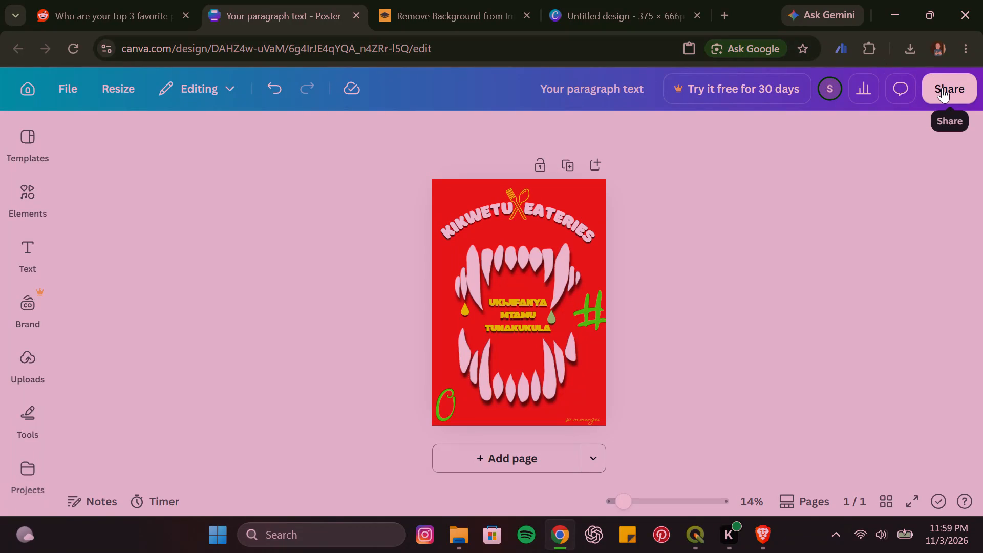
# Check the browser's recent downloads for the exported poster file.
pyautogui.click(907, 46)
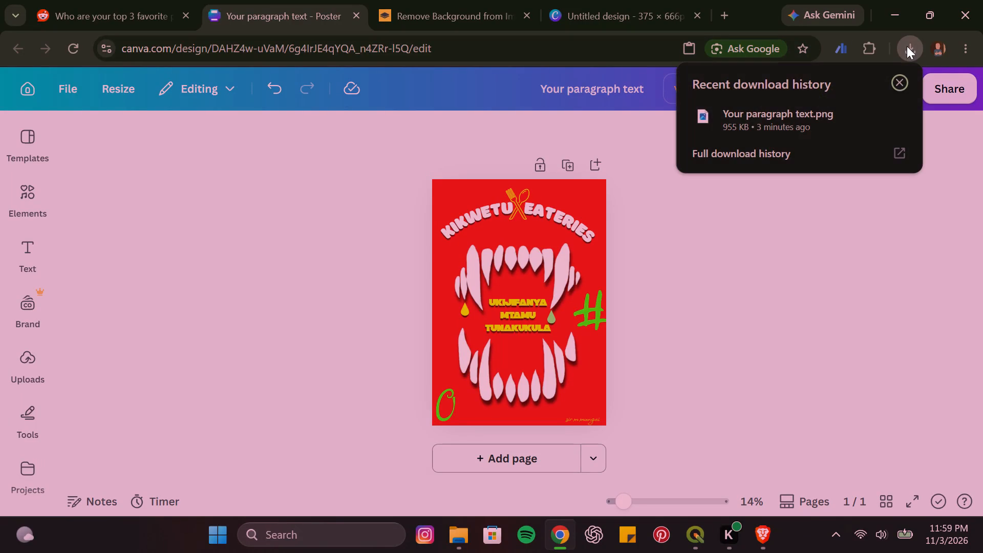
pyautogui.click(897, 248)
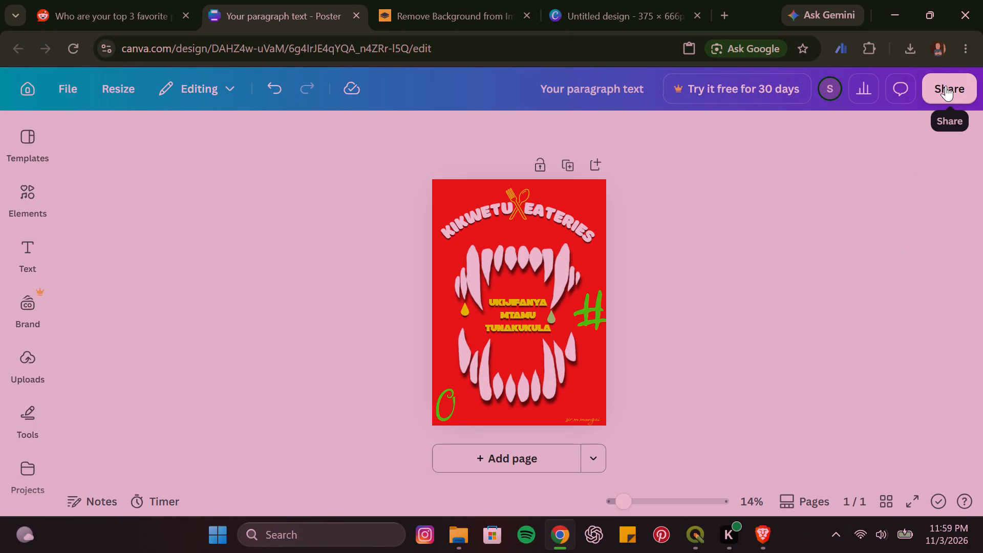
pyautogui.click(946, 86)
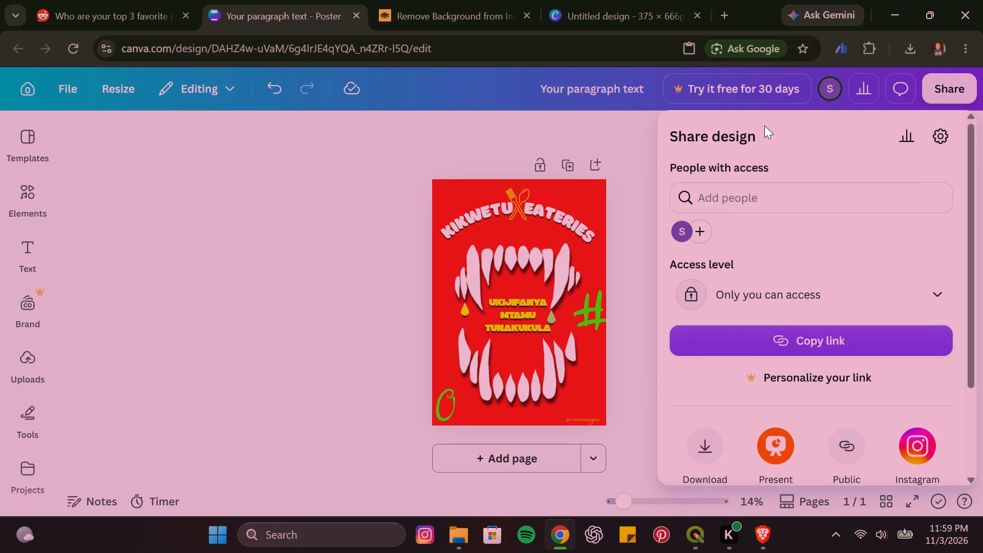
pyautogui.click(365, 166)
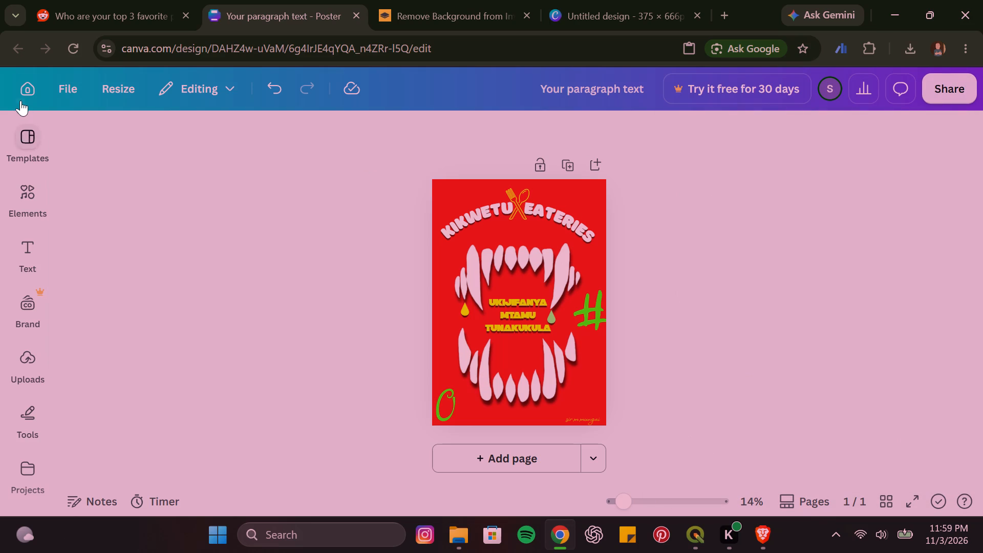
# Return to the Canva home page and star the "Your paragraph text" poster among the recent designs.
pyautogui.click(20, 98)
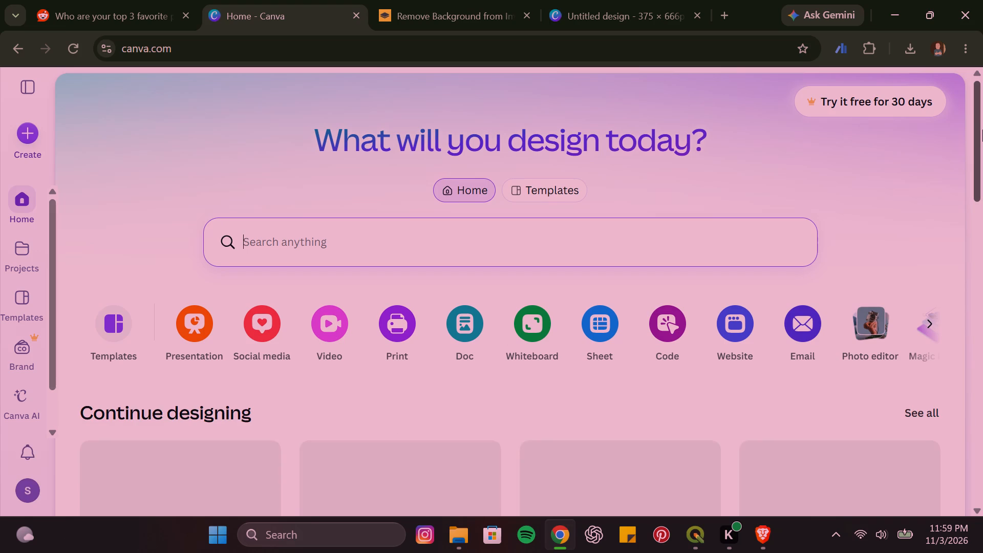
pyautogui.moveTo(982, 130); pyautogui.dragTo(982, 170)
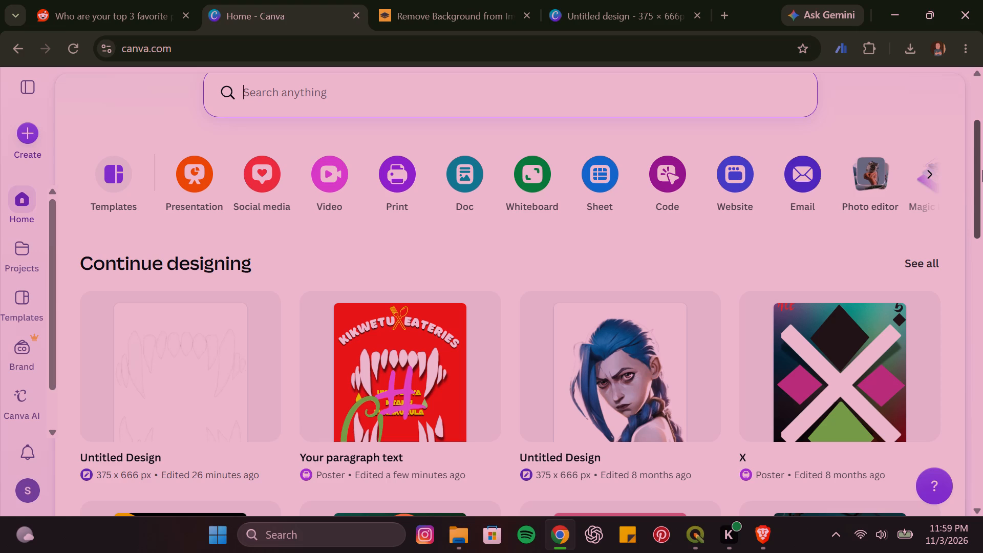
pyautogui.moveTo(982, 170); pyautogui.dragTo(982, 182)
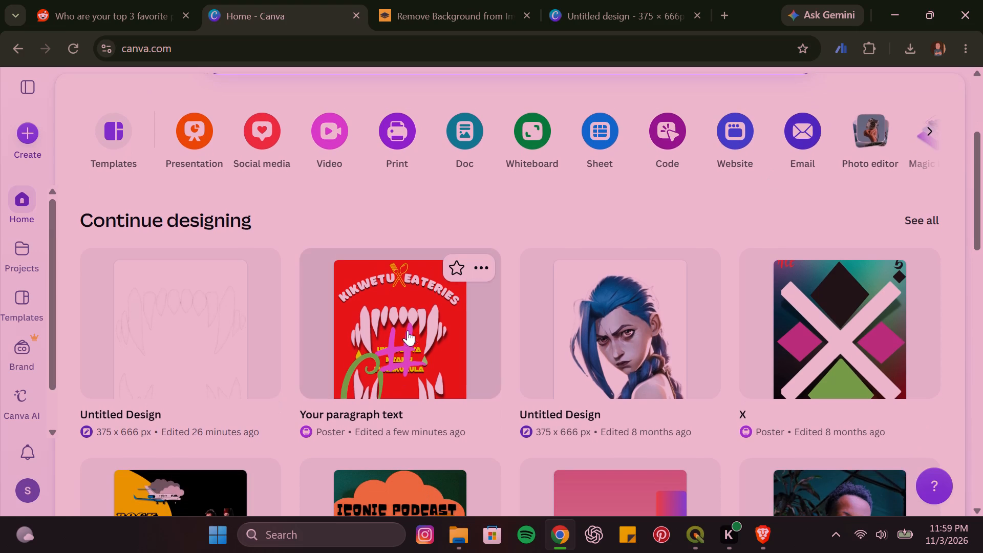
pyautogui.click(485, 261)
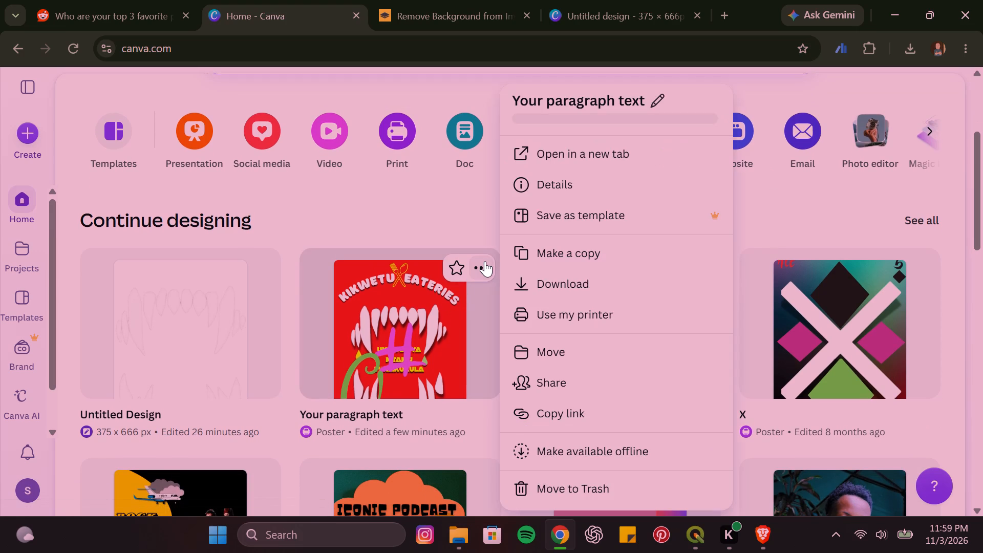
pyautogui.click(460, 270)
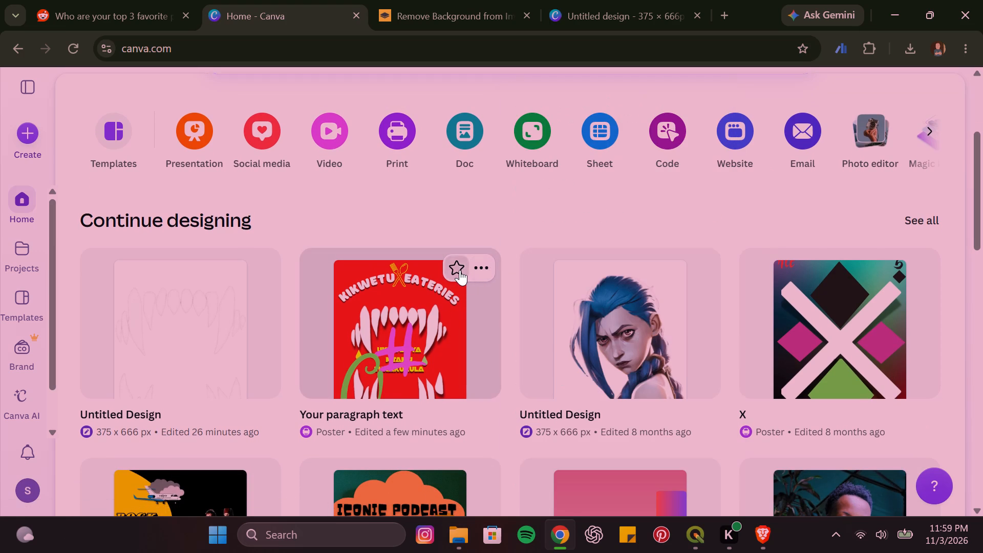
# Download the starred "Your paragraph text" poster from the home page as a PNG and expand the download's details.
pyautogui.click(483, 267)
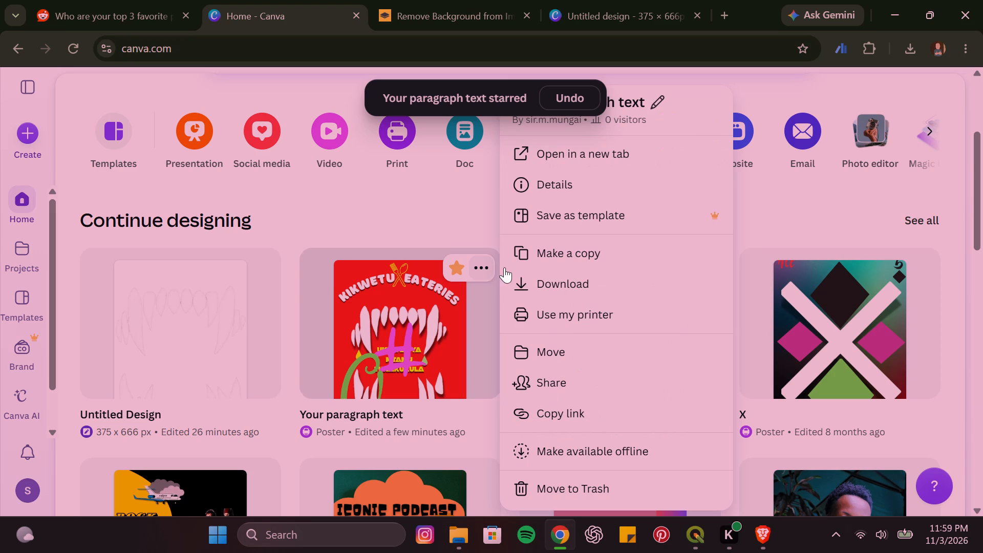
pyautogui.click(566, 290)
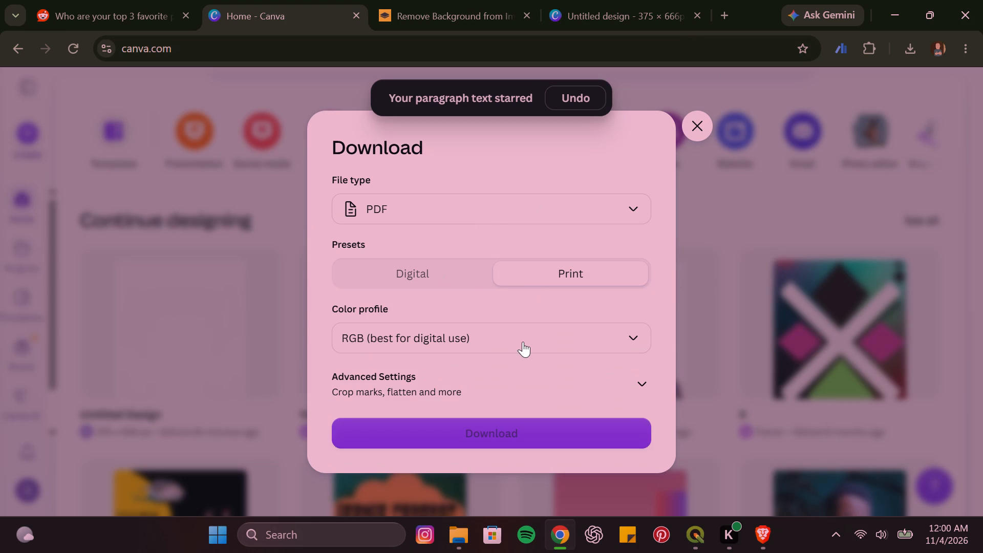
pyautogui.click(428, 260)
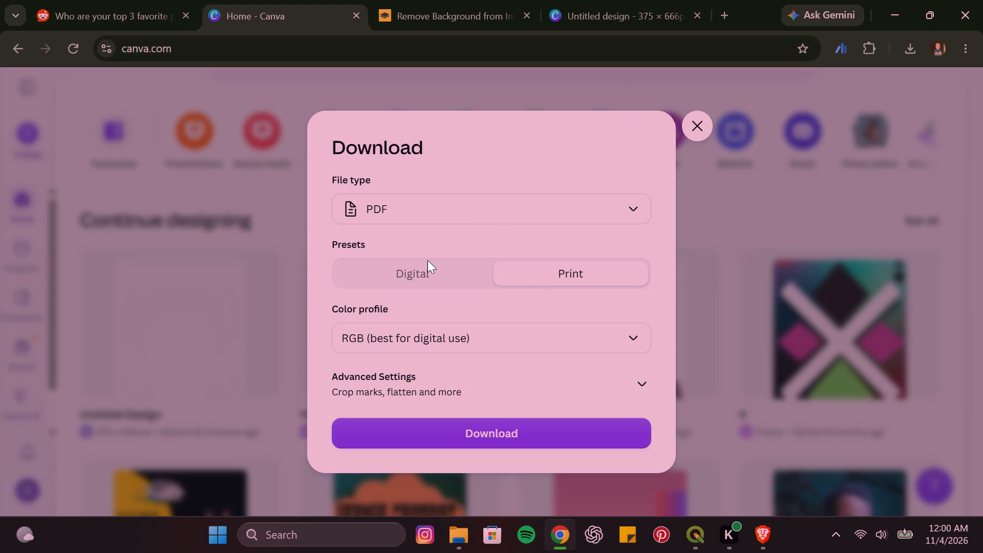
pyautogui.click(478, 346)
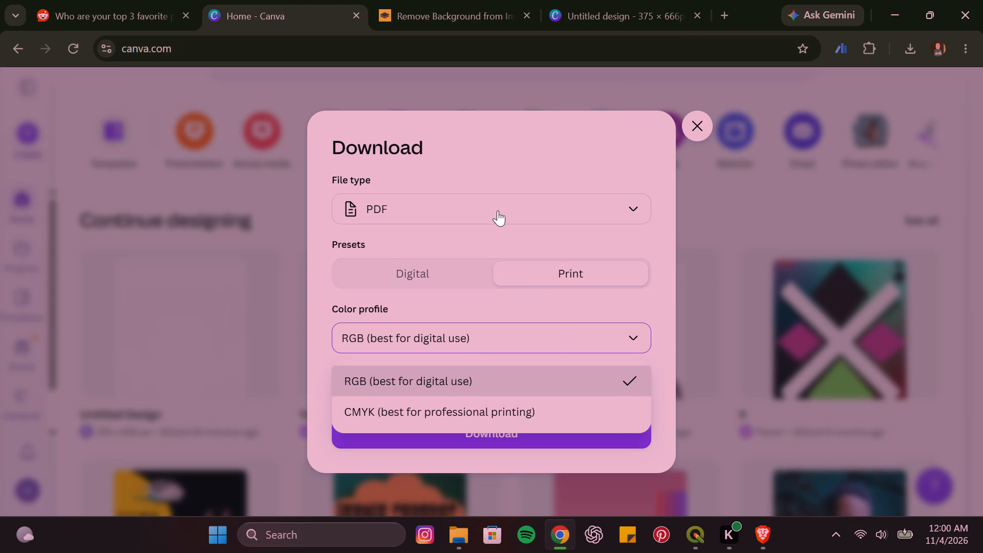
pyautogui.click(498, 202)
pyautogui.click(498, 202)
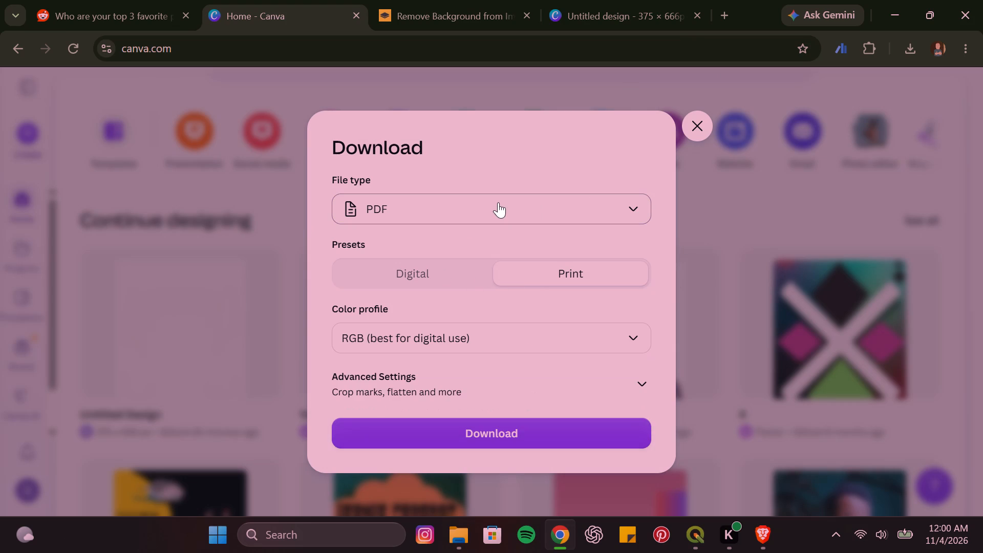
pyautogui.click(498, 202)
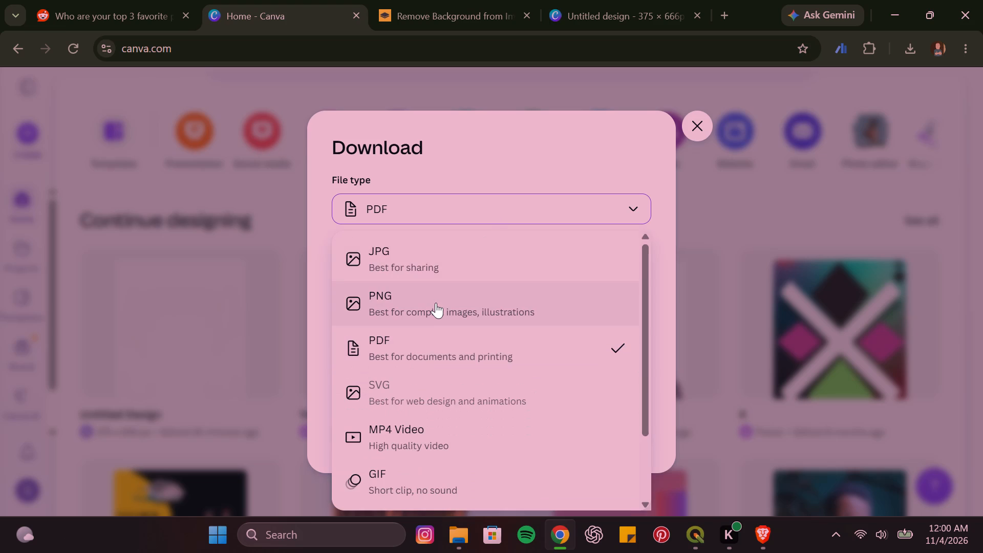
pyautogui.click(436, 303)
pyautogui.click(429, 442)
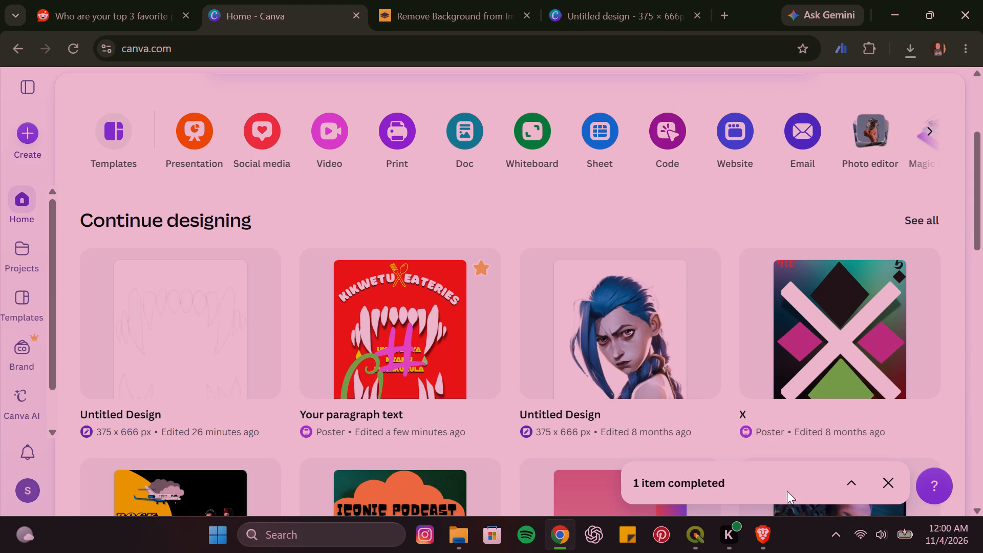
pyautogui.click(853, 483)
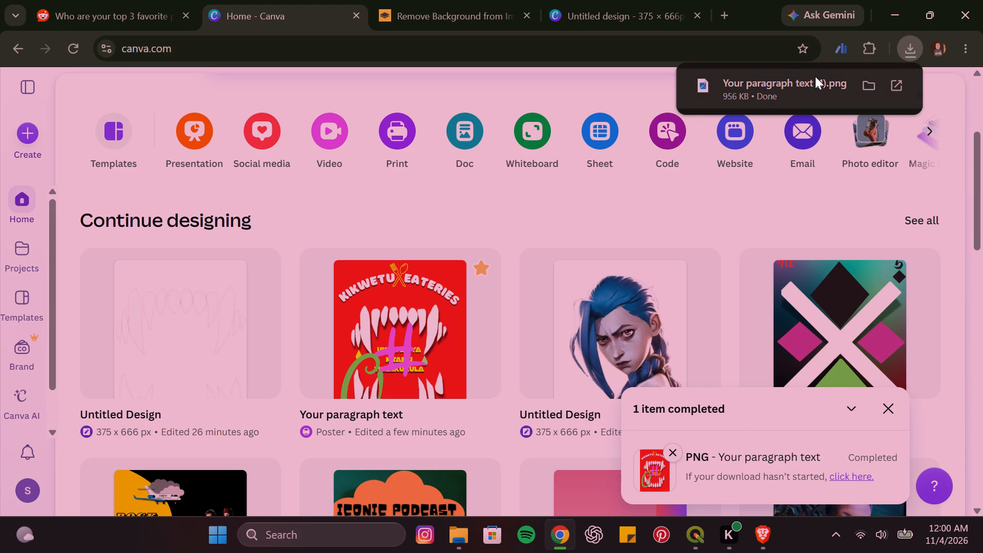
# Open the downloaded "Your paragraph text" poster PNG in Photos to view the exported image.
pyautogui.click(892, 86)
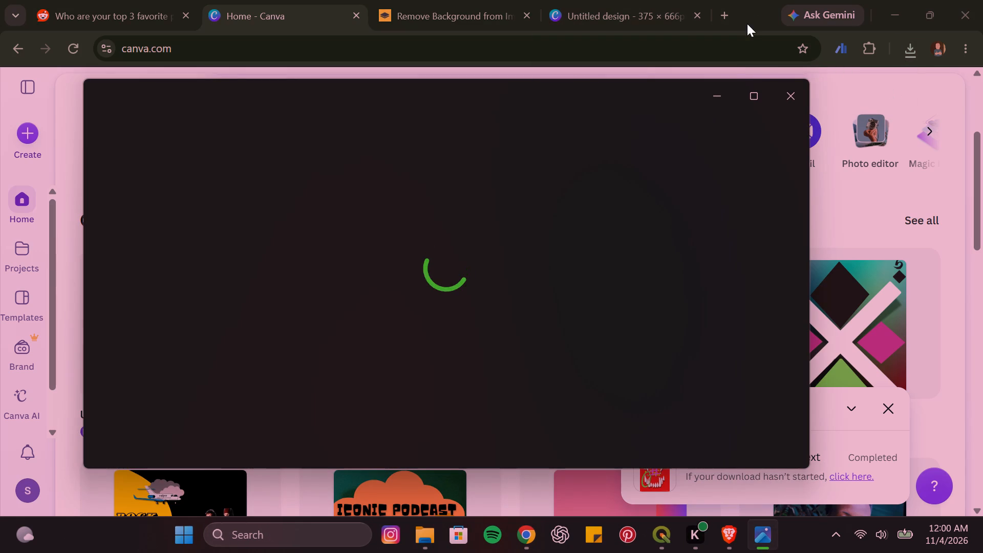
# Switch back to Chrome, open a new tab and enter a web address or search starting with "W".
pyautogui.click(726, 8)
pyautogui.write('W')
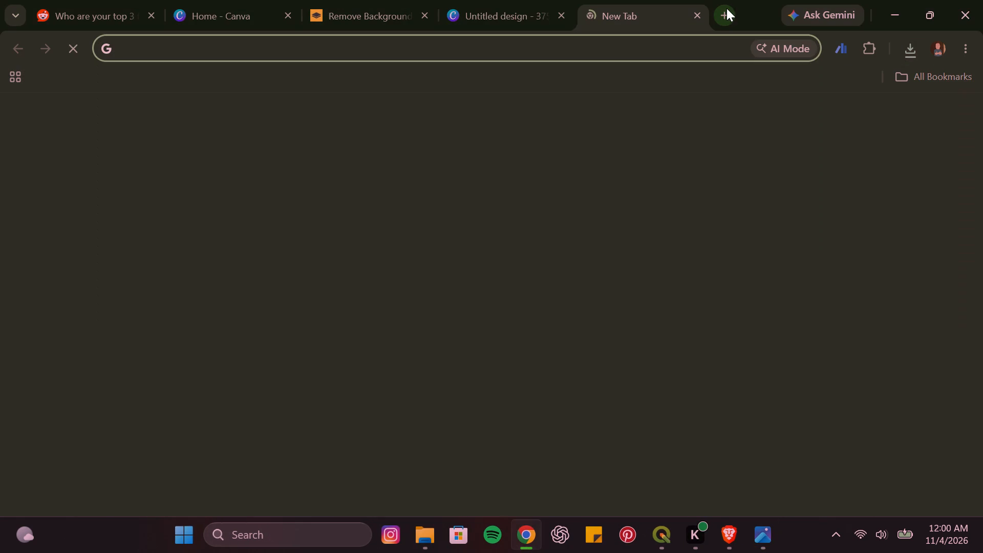